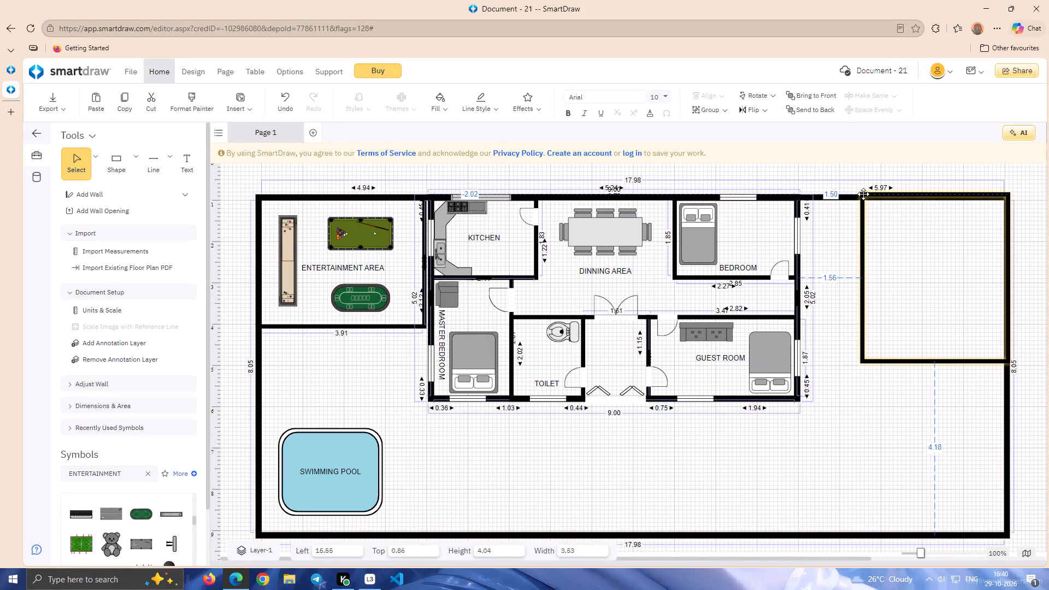
Nudge the empty room in the plot's upper-right corner down to a top position of 0.92 m, in line with the boundary wall.
click(894, 237)
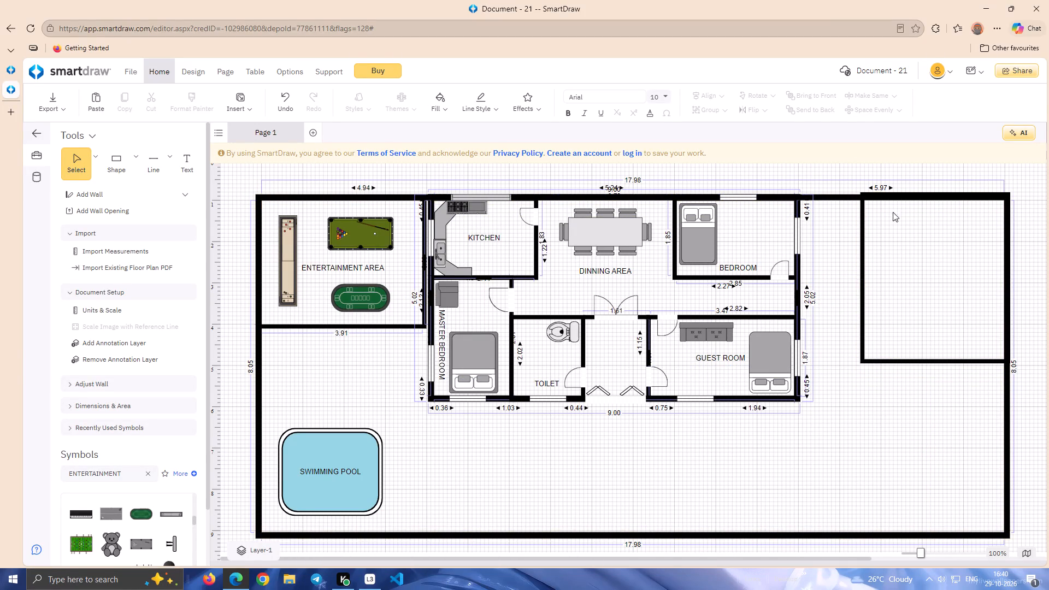
click(862, 235)
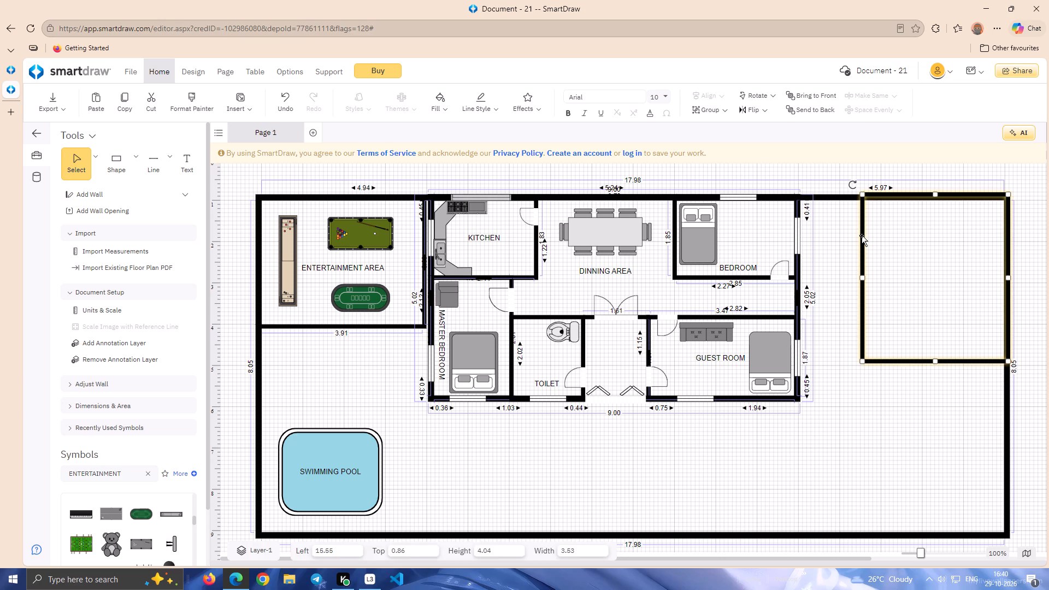
key(Down)
key(Down)
key(Down)
key(Down)
key(Down)
click(852, 398)
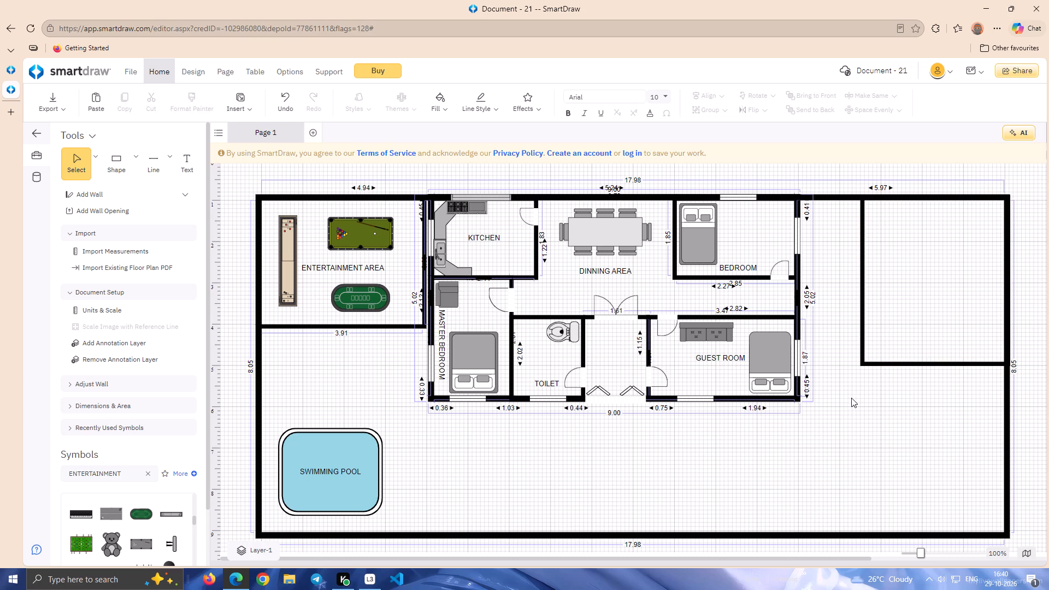
click(841, 197)
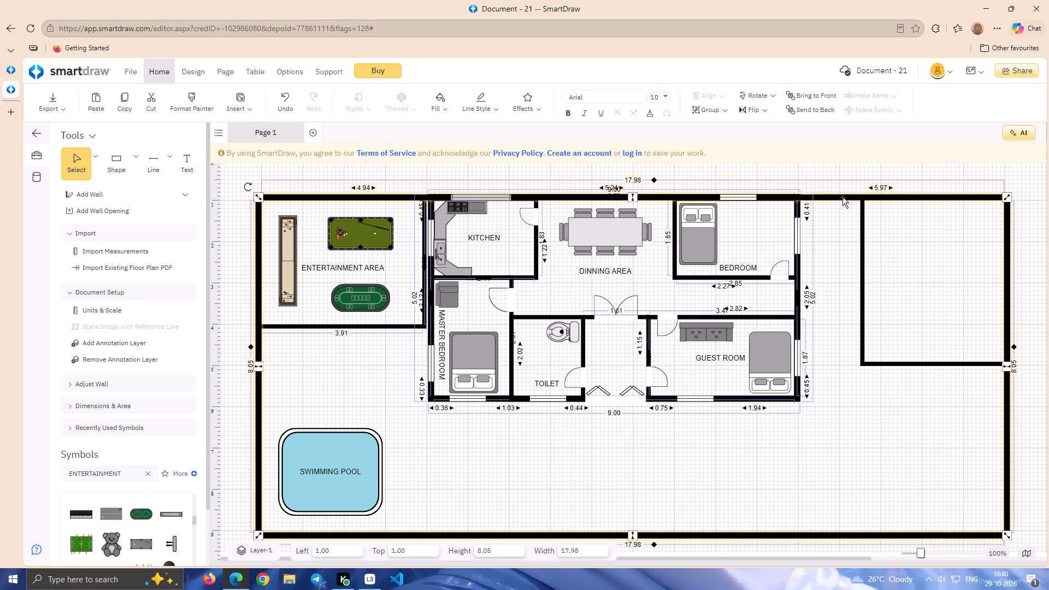
click(869, 448)
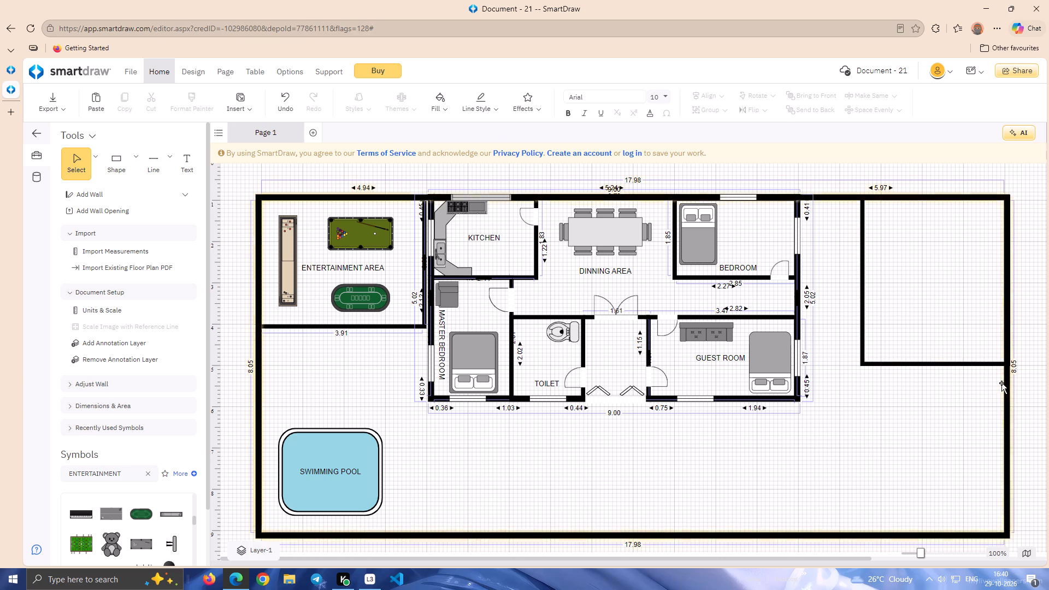
Set a custom wall line thickness of 0.12 m for the empty upper-right room.
click(943, 361)
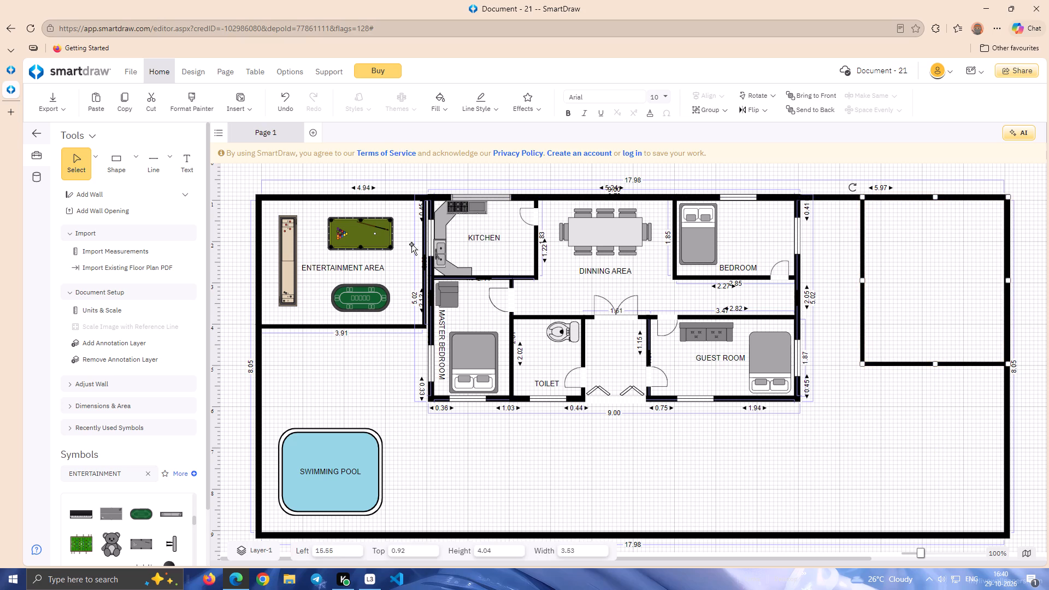
click(472, 94)
click(506, 153)
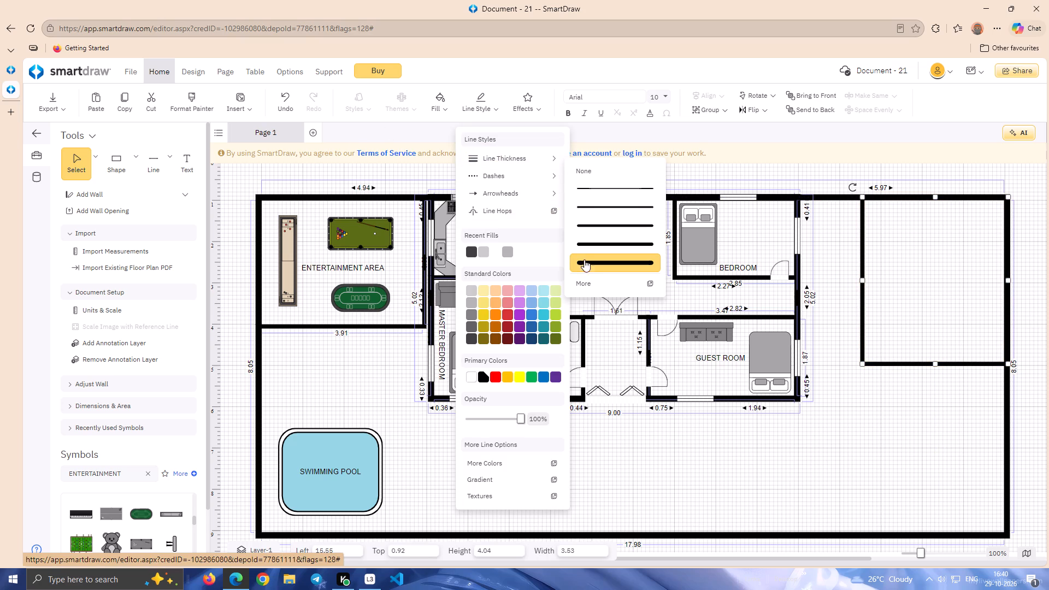
click(590, 275)
click(494, 104)
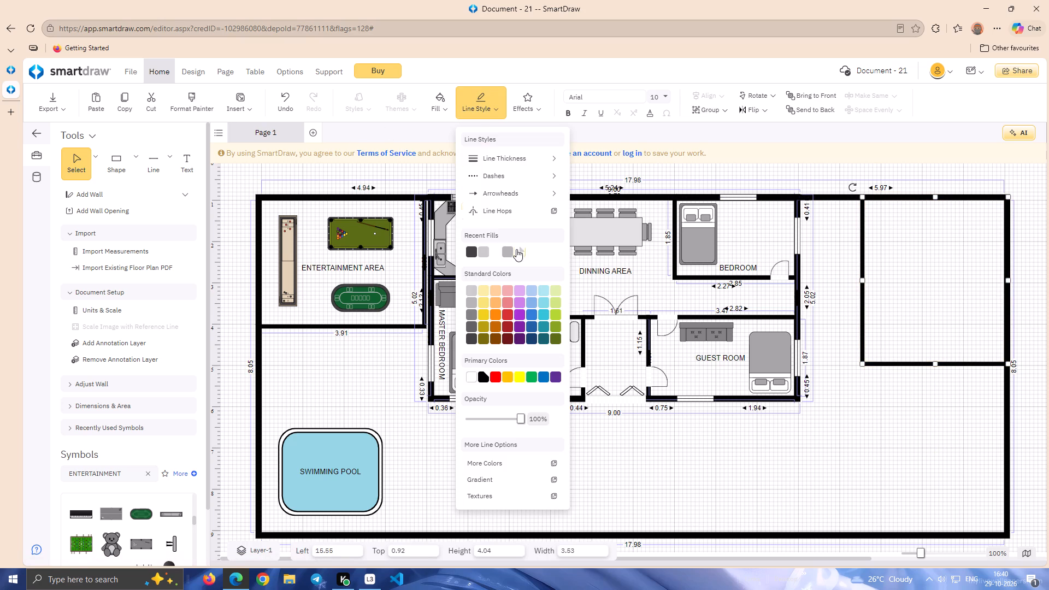
click(547, 163)
click(602, 283)
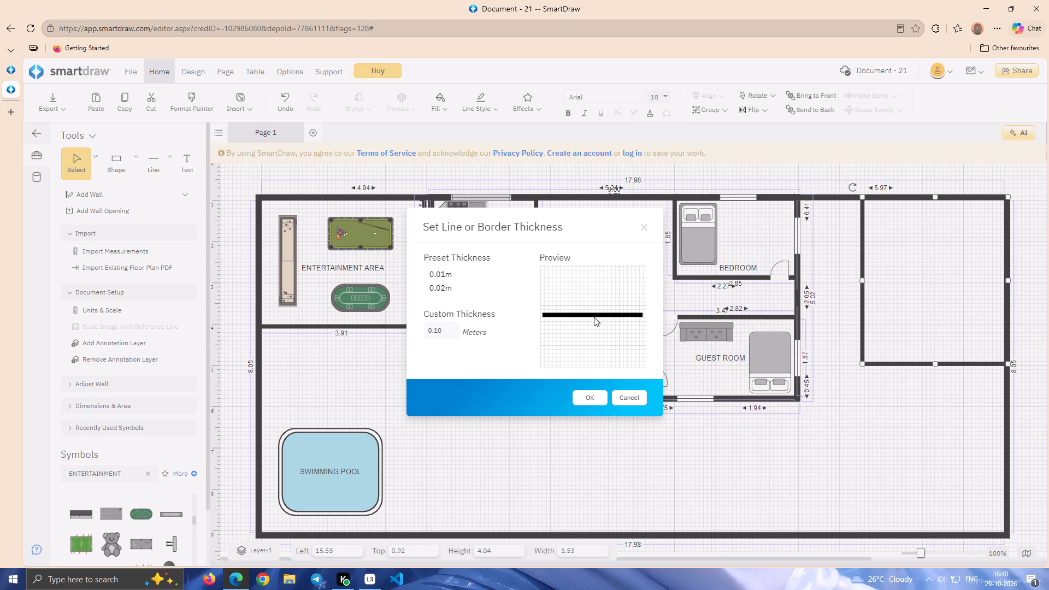
click(447, 327)
key(BackSpace)
key(2)
click(593, 398)
click(796, 430)
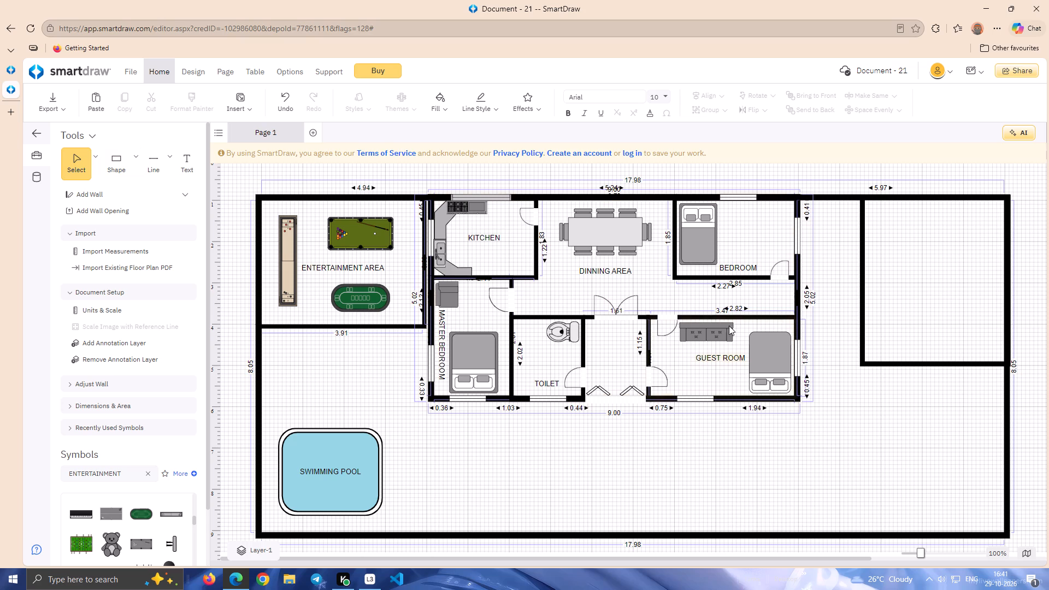
Widen the empty upper-right room towards the house to a width of about 4.04 m.
click(862, 356)
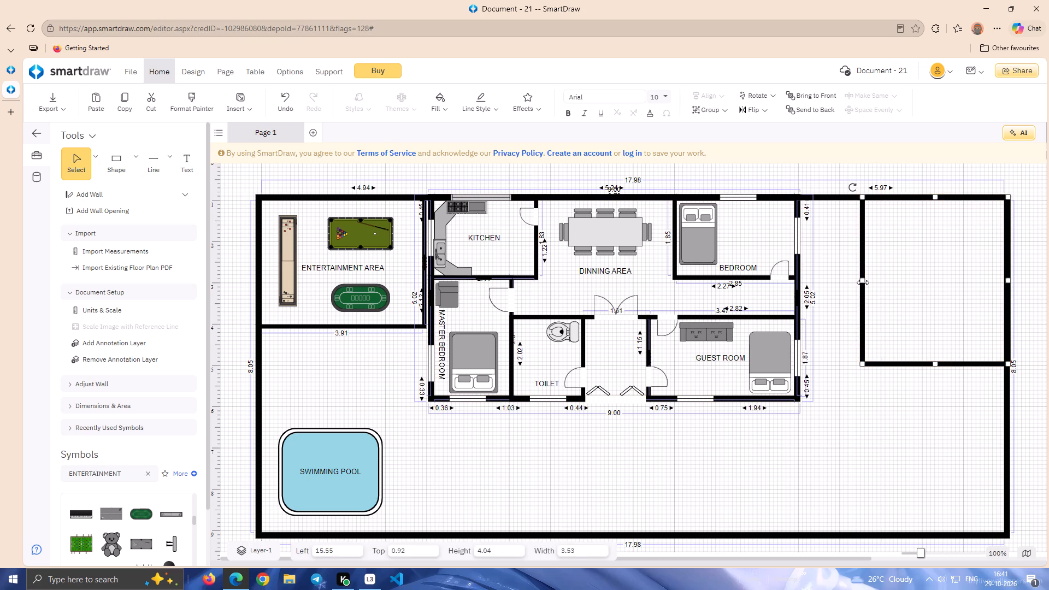
drag(863, 282, 845, 287)
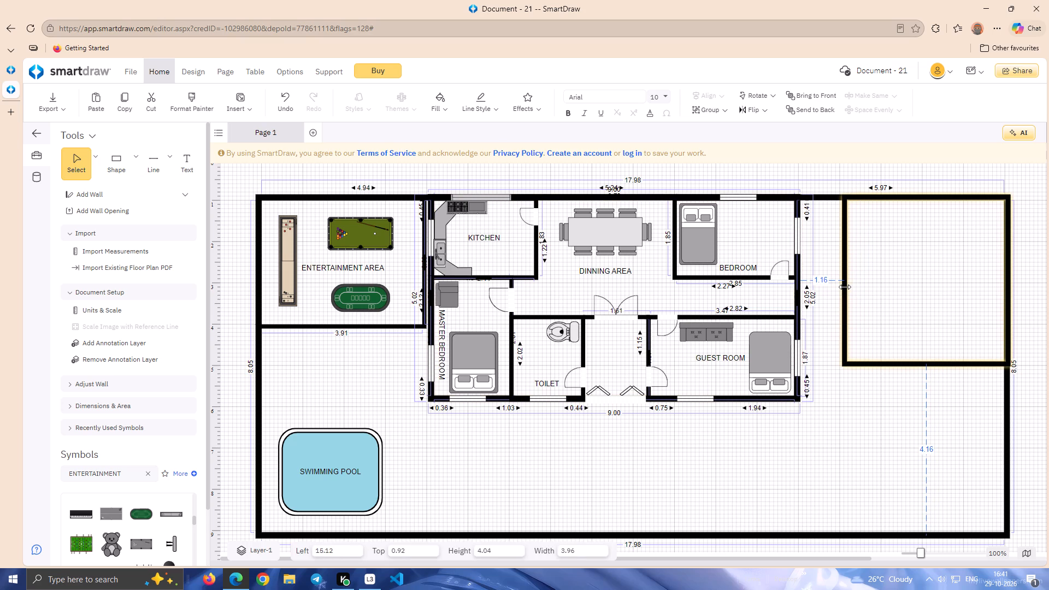
drag(845, 287, 842, 292)
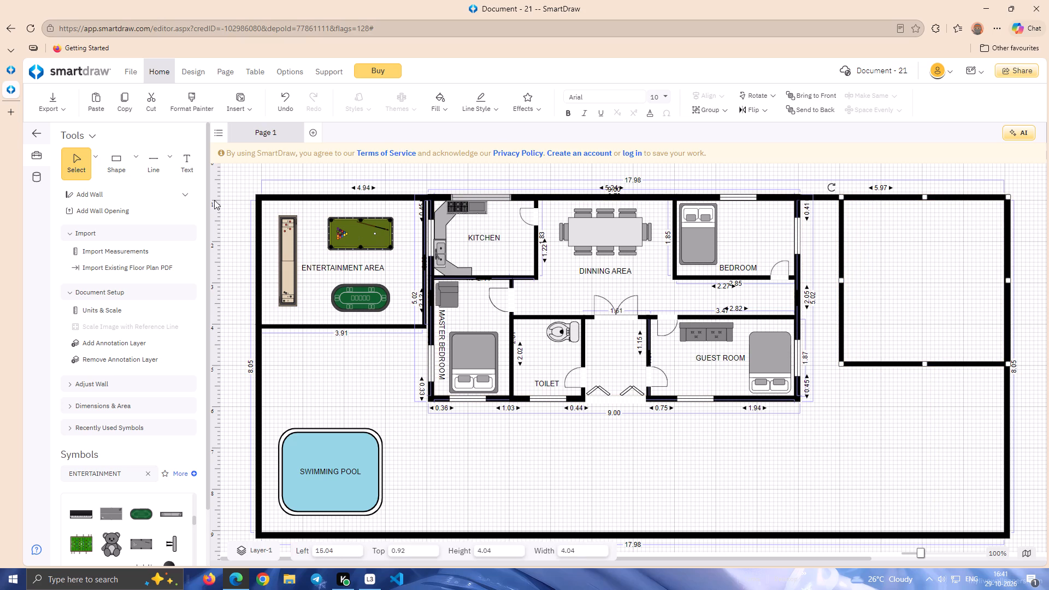
Label the widened upper-right room GARAGE.
click(182, 172)
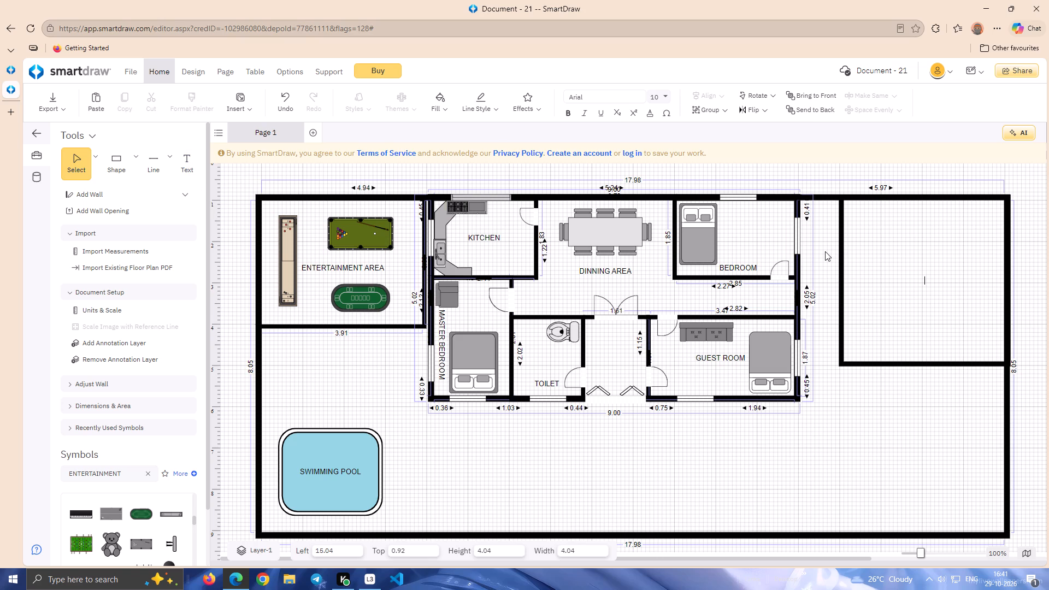
text(GARAGE)
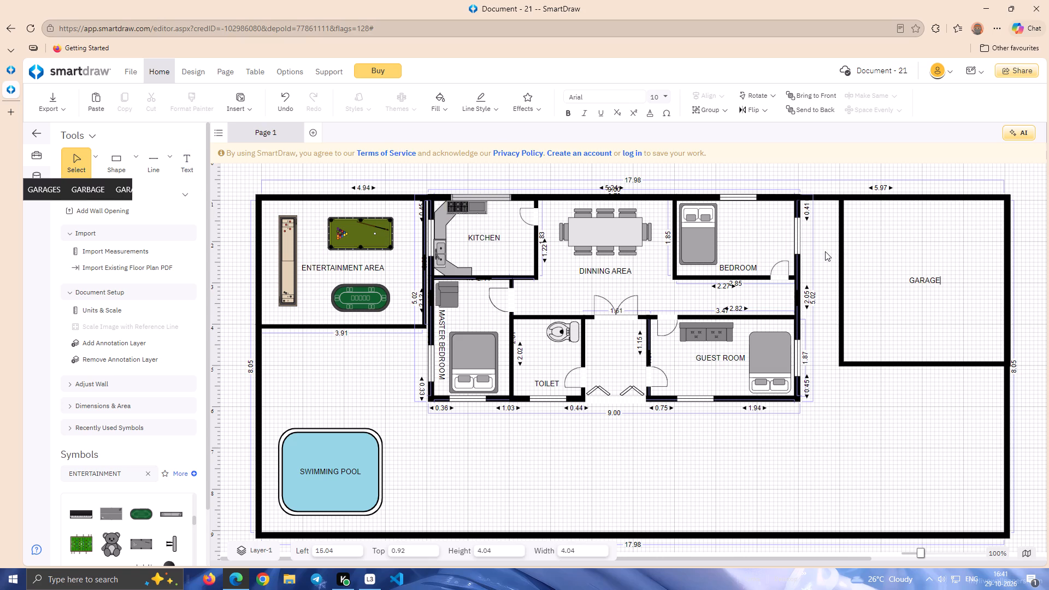
click(856, 428)
Align the garage with the plot's upper-right boundary walls, at left 15.00 m and top 0.93 m.
click(917, 280)
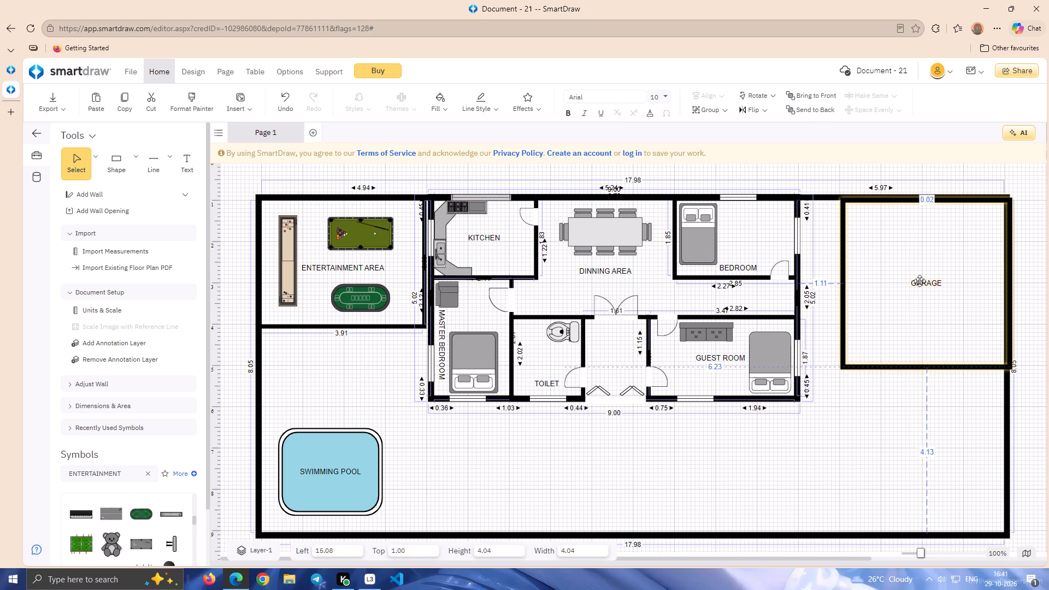
key(Left)
key(Left)
key(Left)
key(Left)
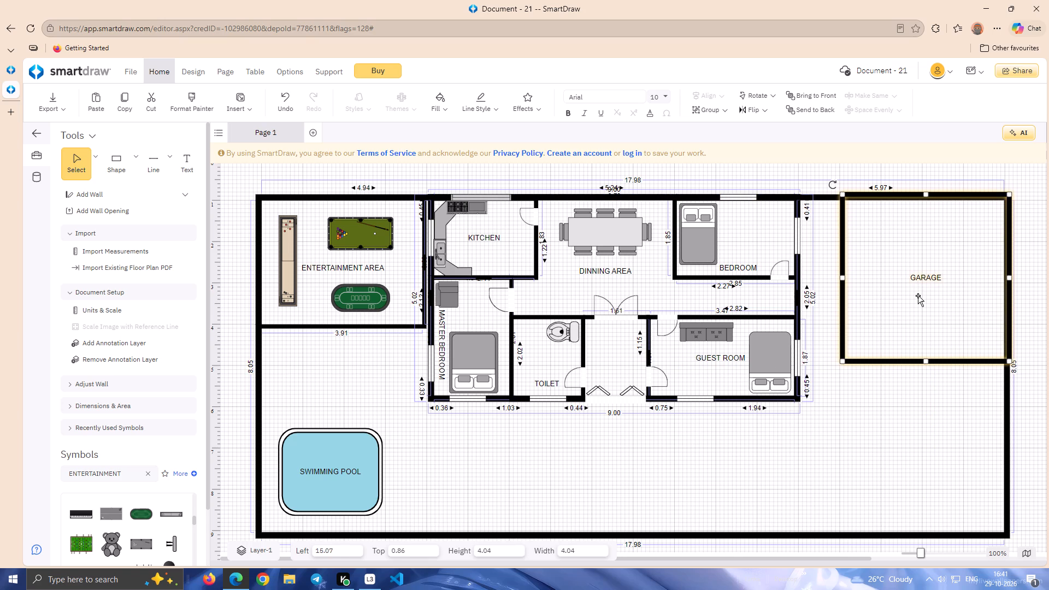
key(Left)
key(Left)
key(Left)
key(Left)
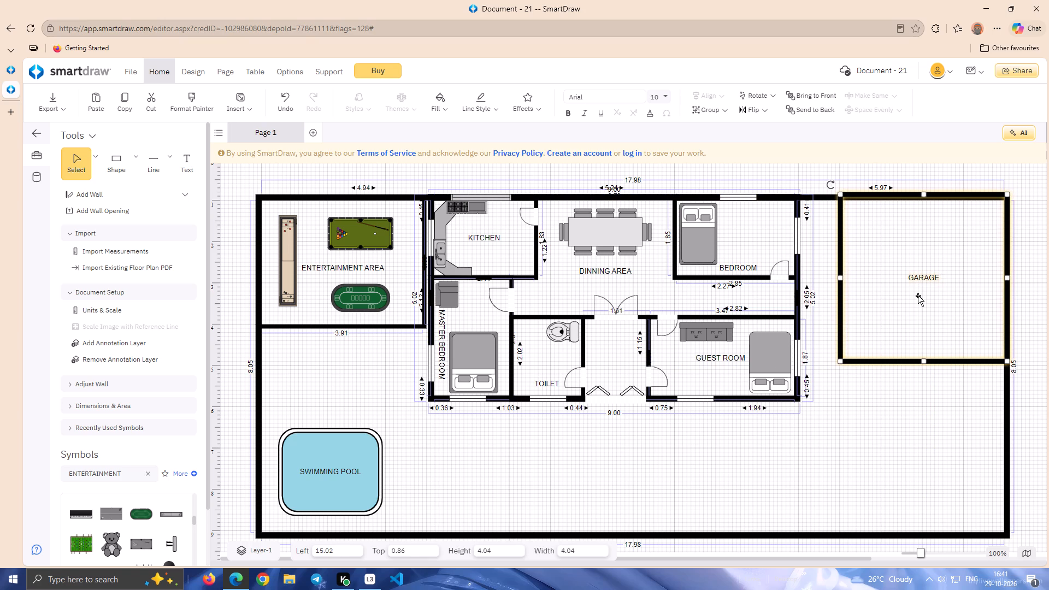
key(Down)
key(Down)
key(Down)
key(Down)
key(Down)
key(Down)
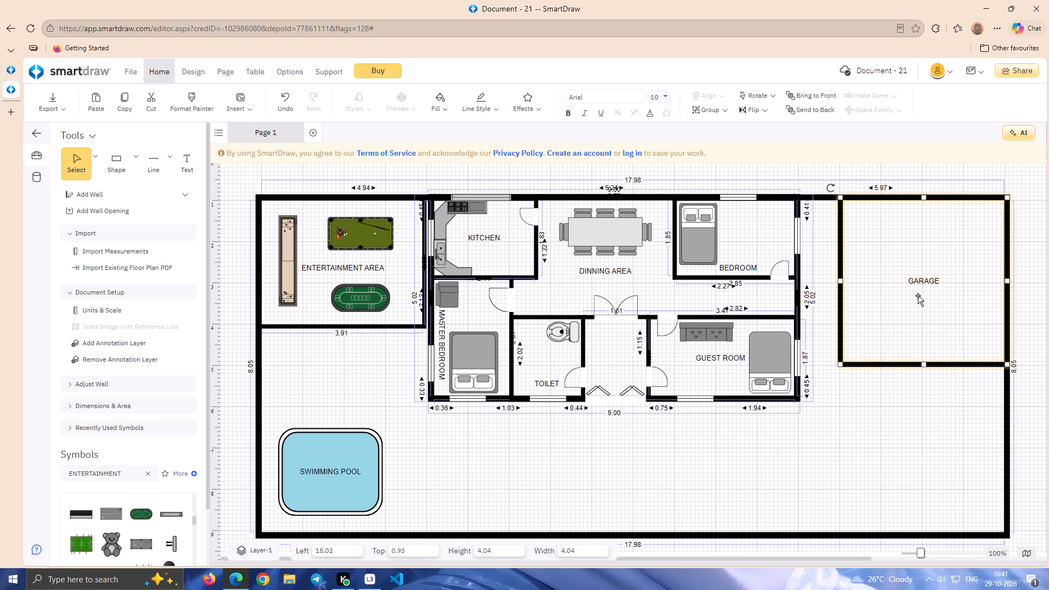
key(Left)
click(906, 436)
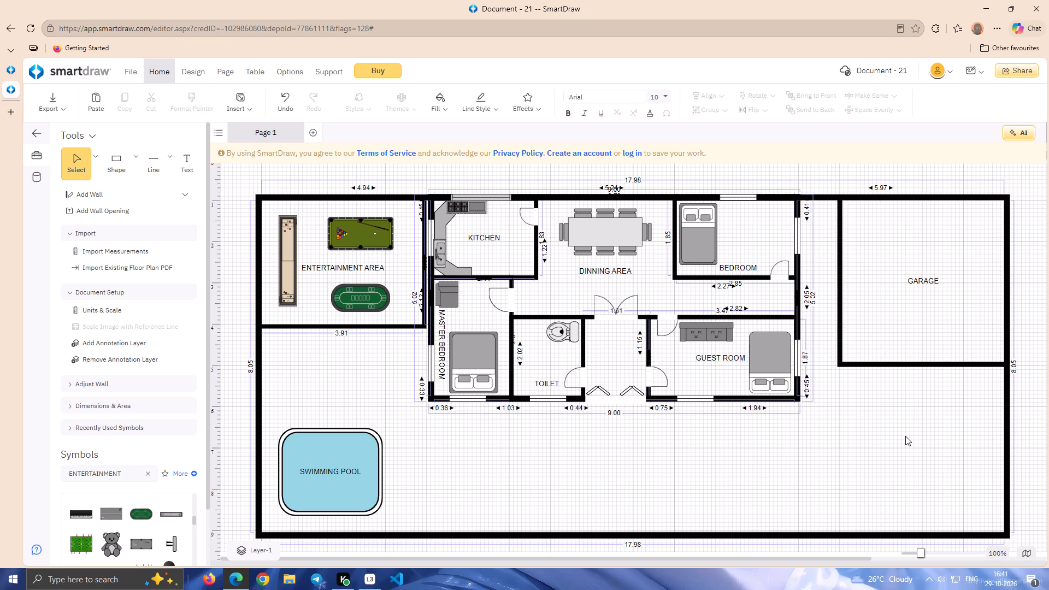
click(929, 282)
click(889, 409)
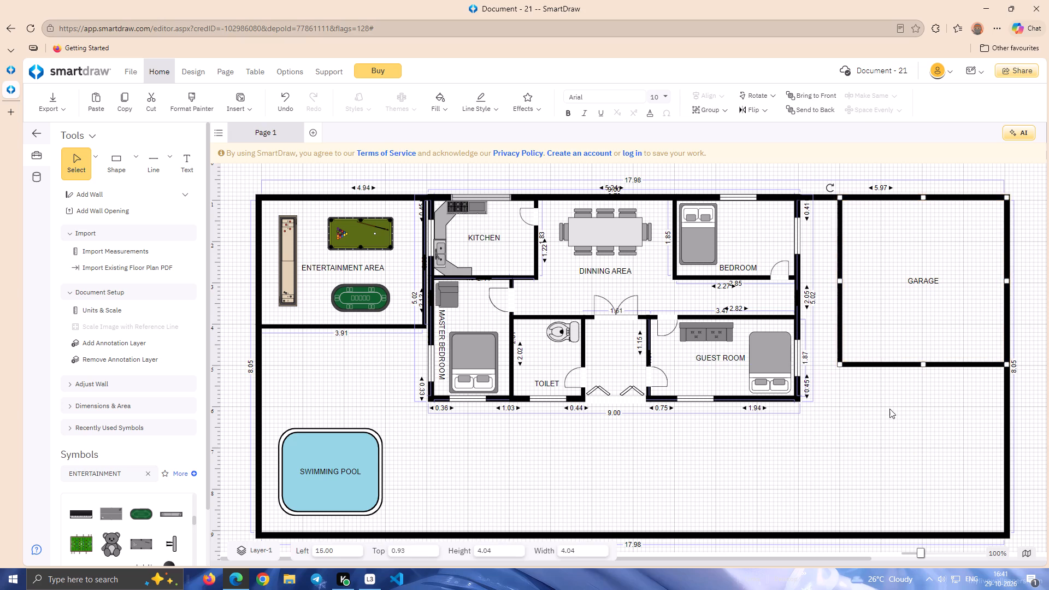
Search the symbols for CAR and add the Truck Front View symbol to the plan.
click(153, 478)
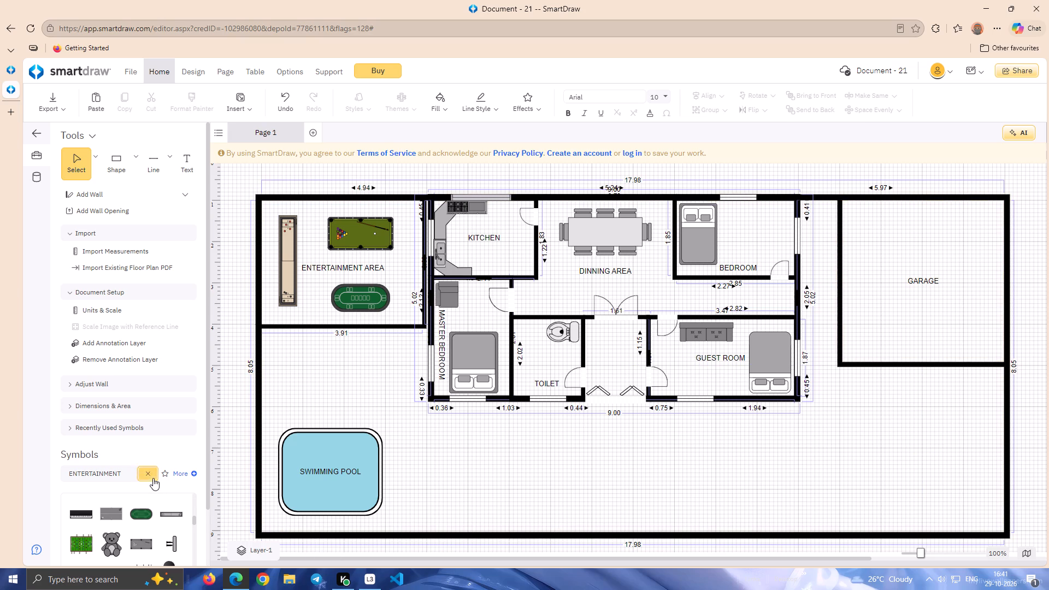
text(CAR)
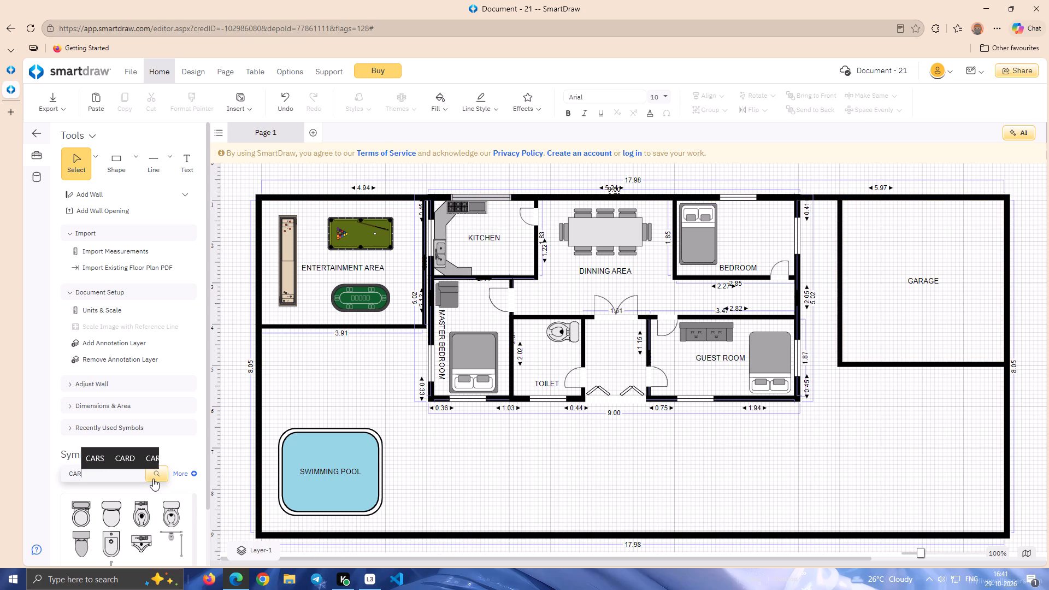
key(Return)
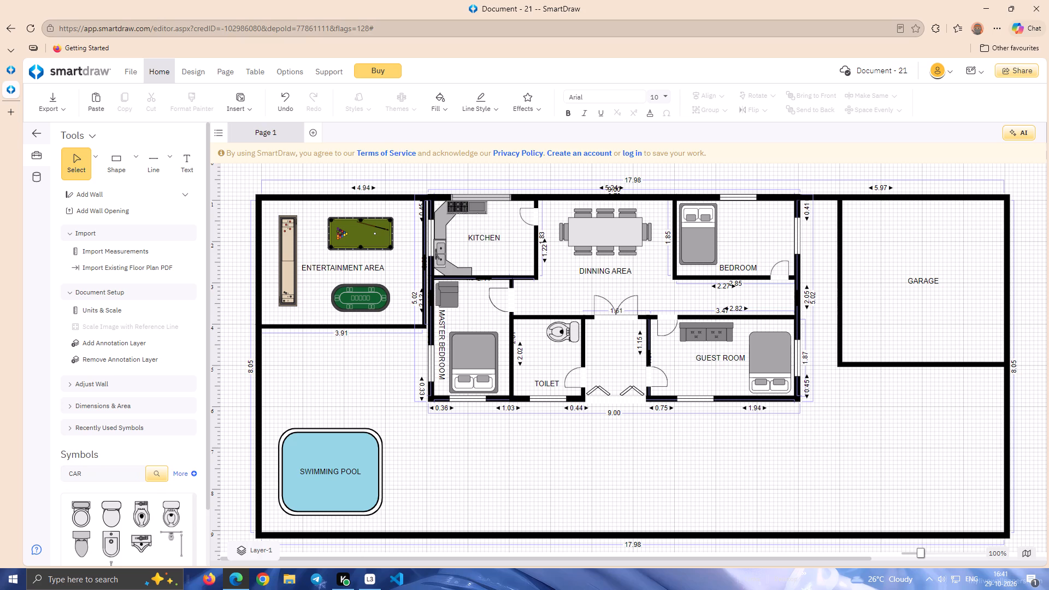
key(Return)
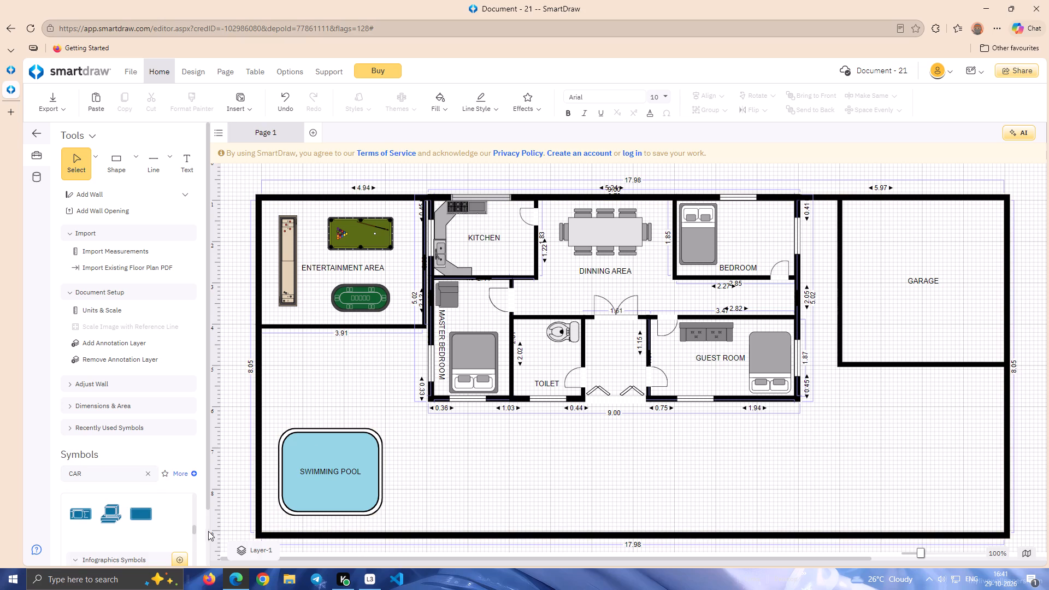
drag(193, 530, 192, 534)
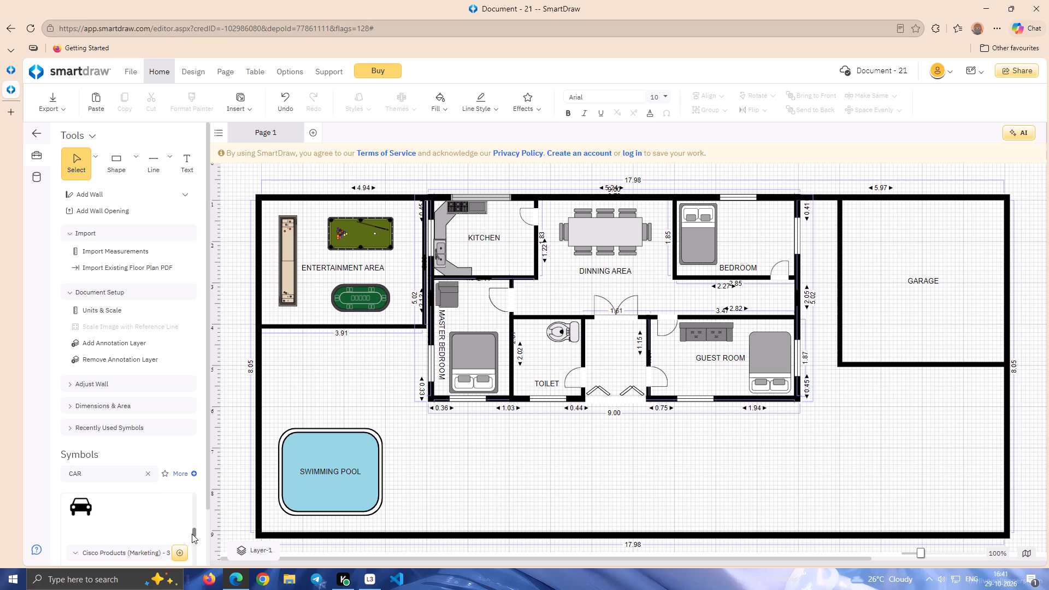
drag(192, 534, 192, 542)
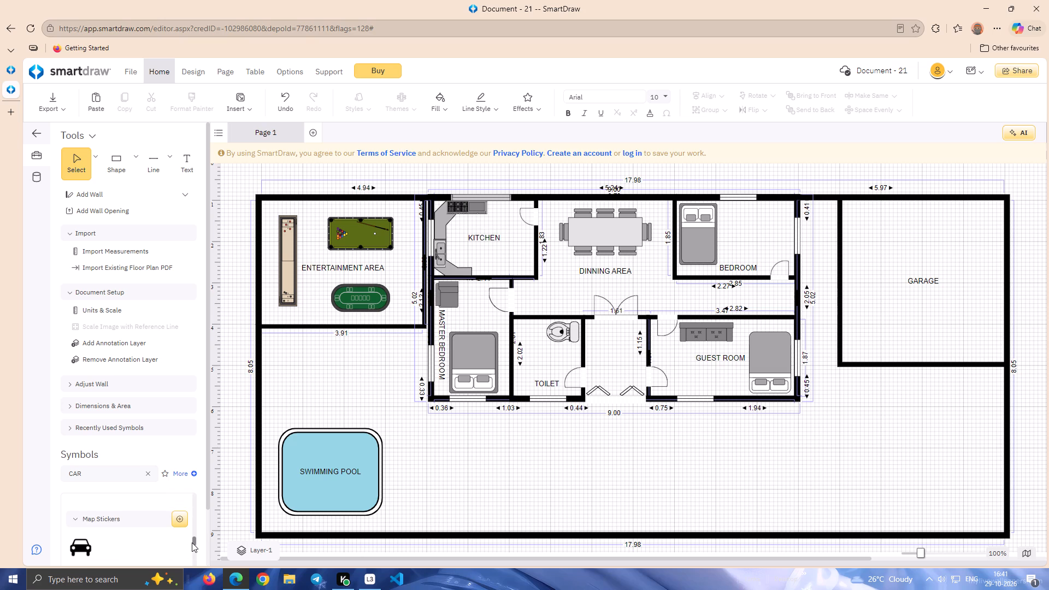
drag(192, 542, 192, 549)
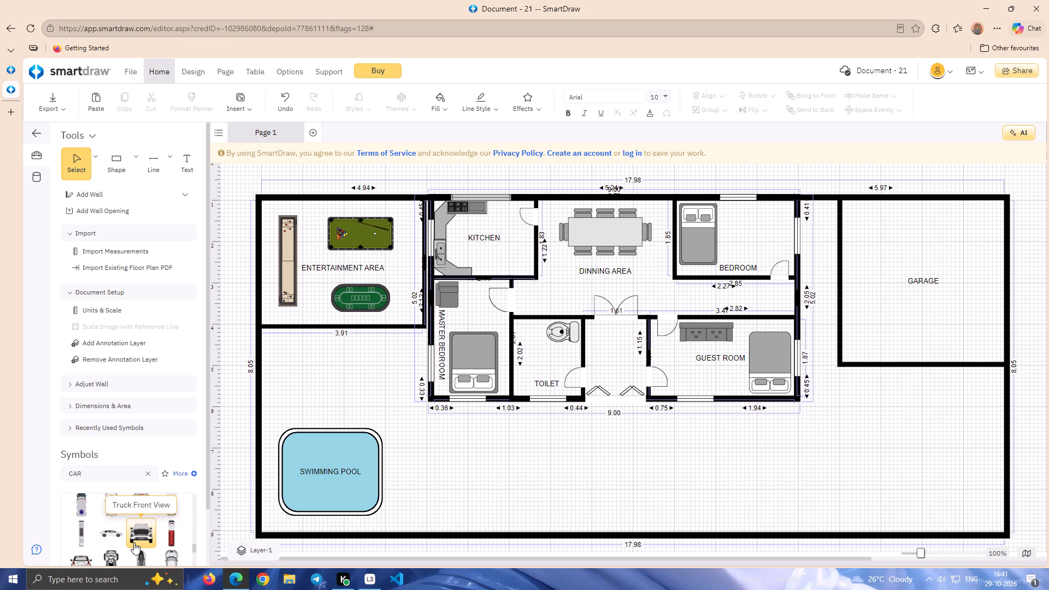
double_click(136, 533)
Add the Coupe, Police Car - UK and Sedan symbols to the plan.
click(196, 546)
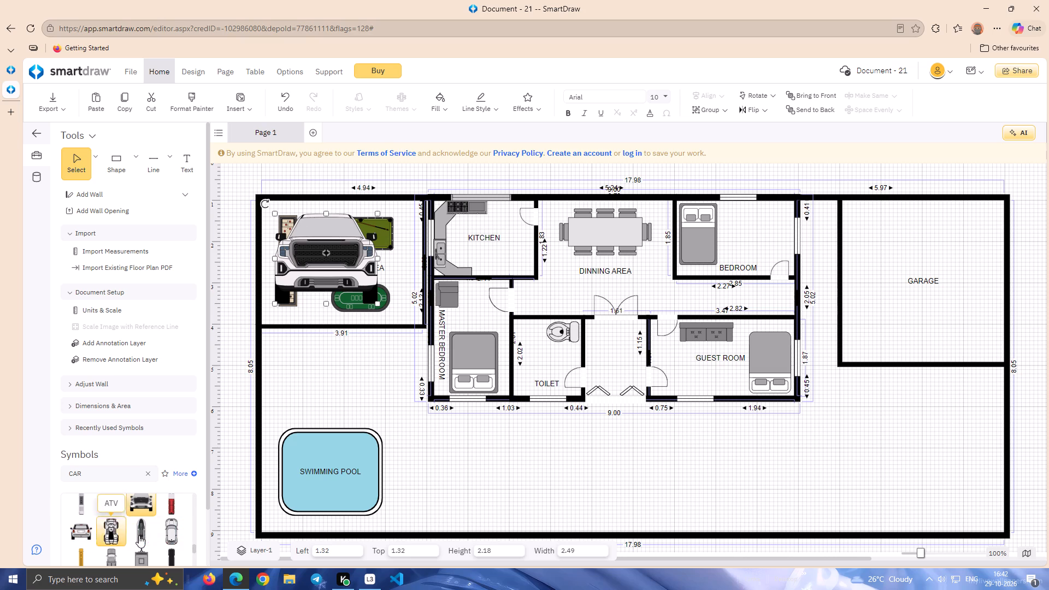
double_click(164, 537)
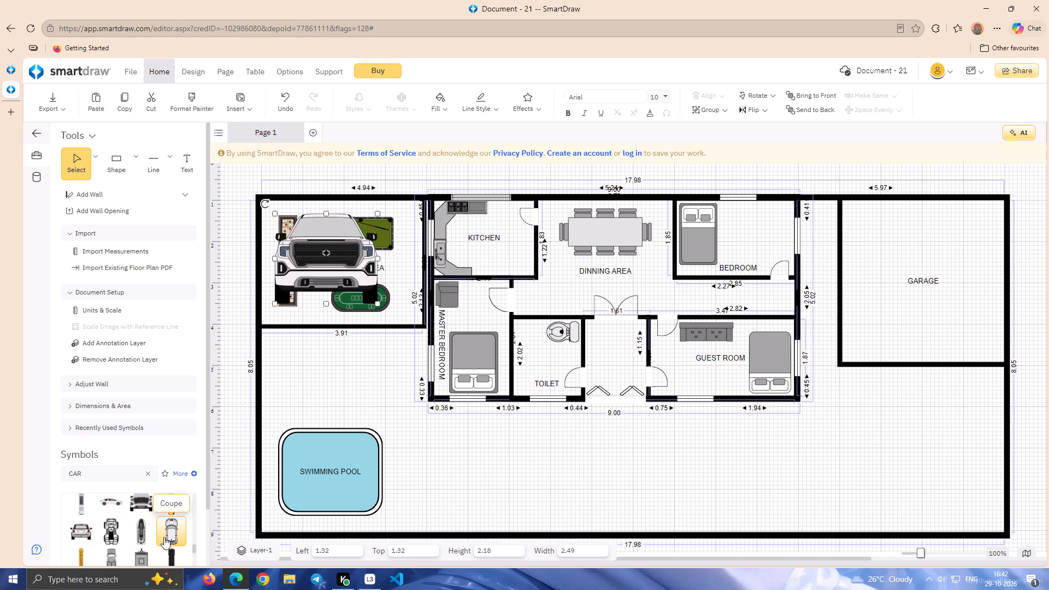
click(193, 548)
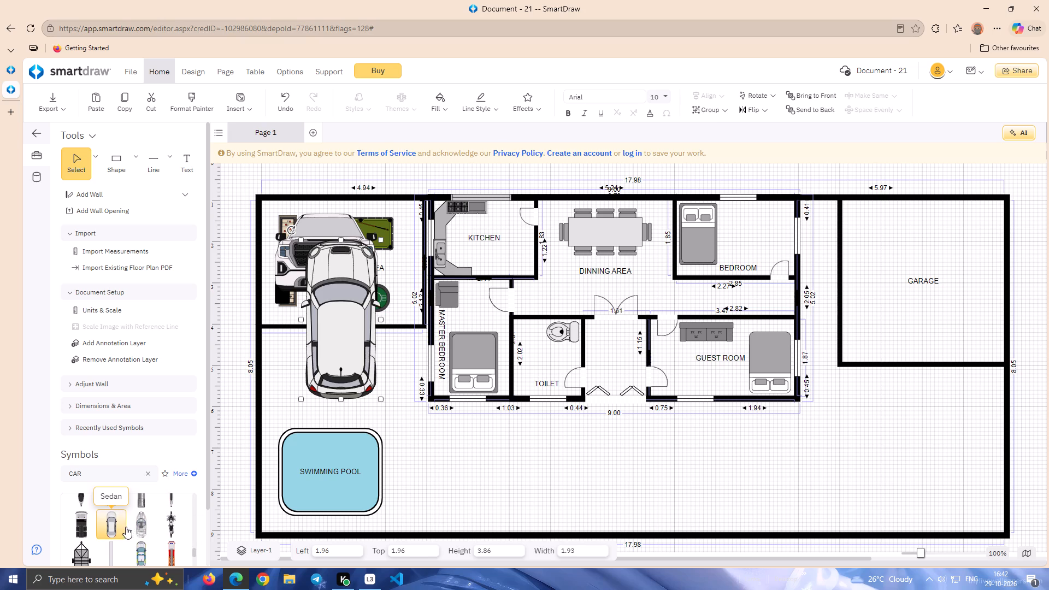
double_click(138, 541)
double_click(110, 522)
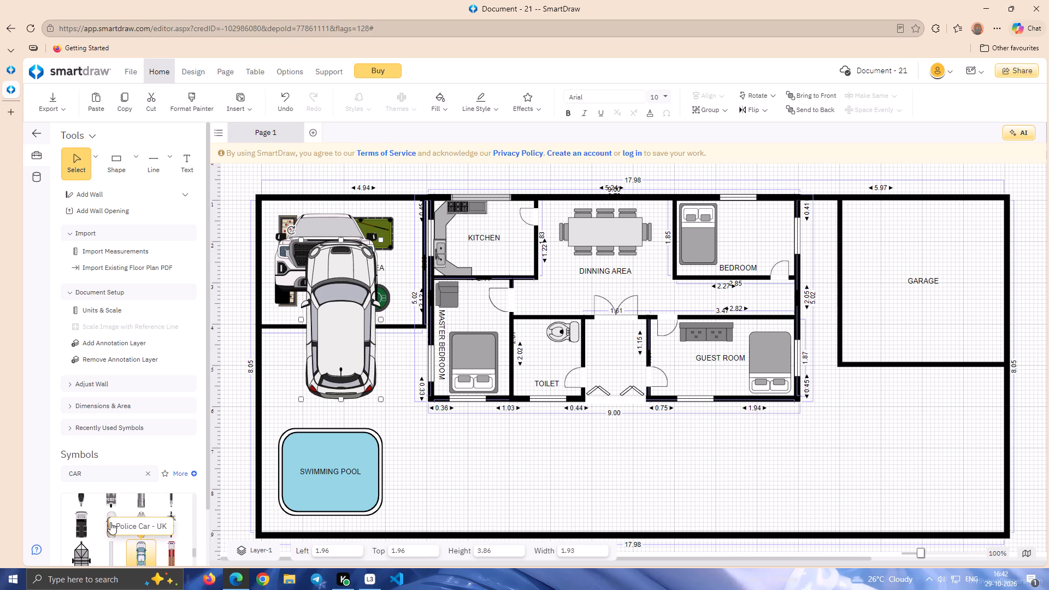
Add the plain white top-view car symbol, about 4.67 by 1.90 m, from the CAR search results to the plan.
click(108, 535)
click(109, 532)
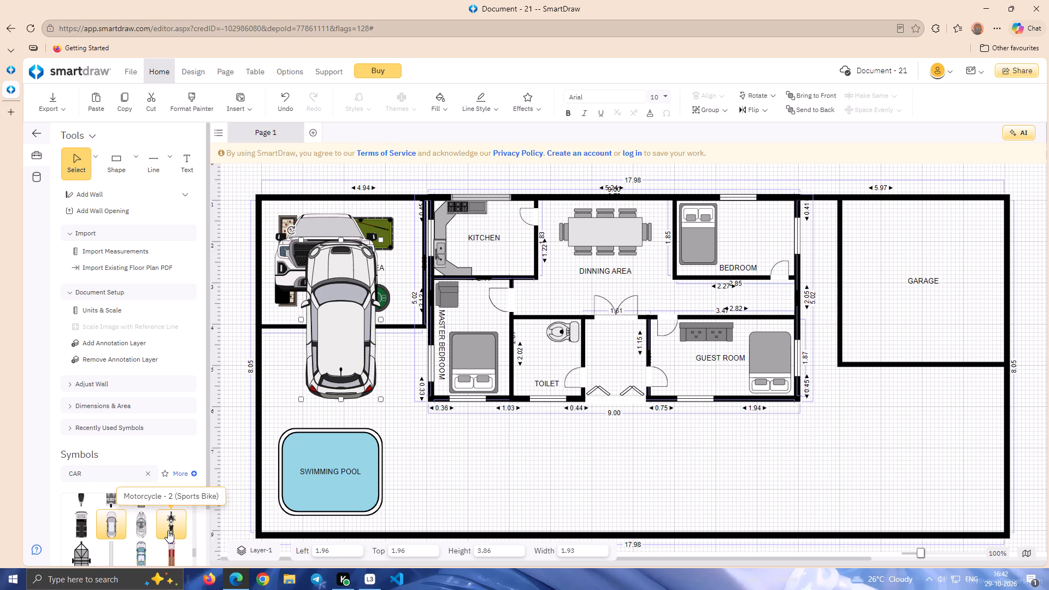
double_click(119, 525)
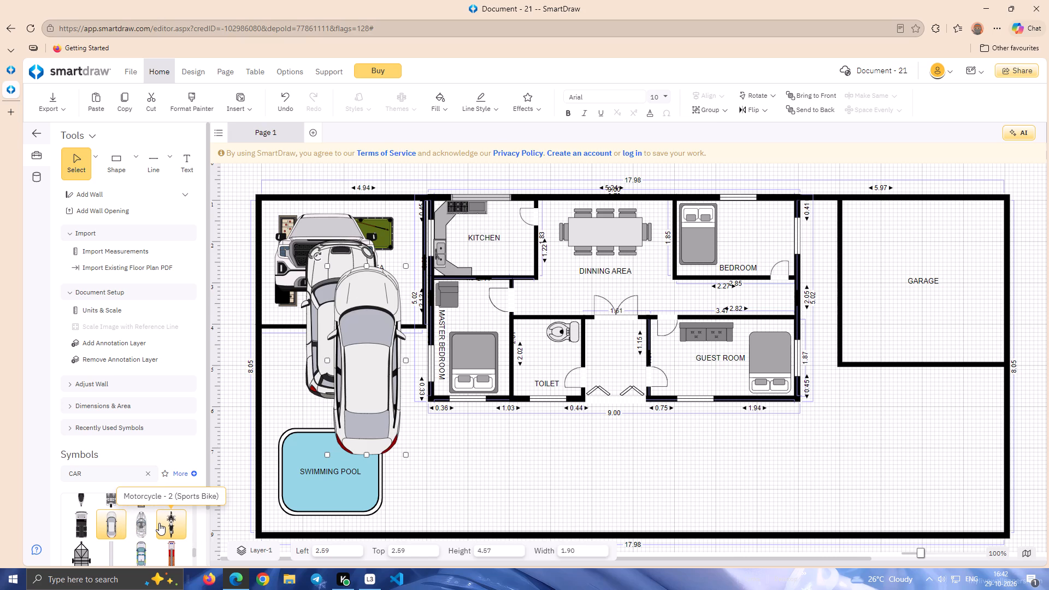
double_click(162, 523)
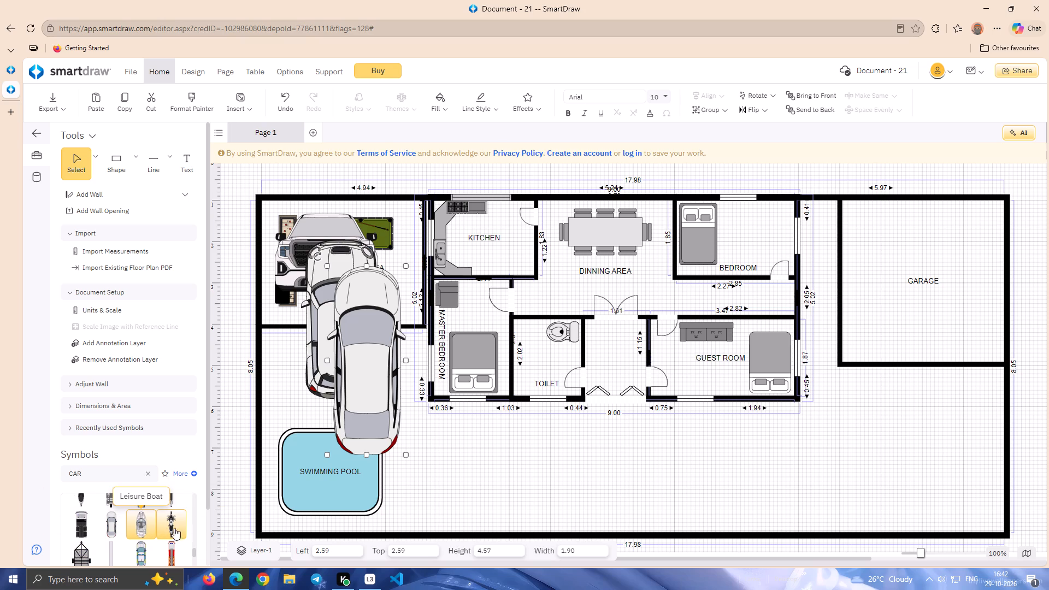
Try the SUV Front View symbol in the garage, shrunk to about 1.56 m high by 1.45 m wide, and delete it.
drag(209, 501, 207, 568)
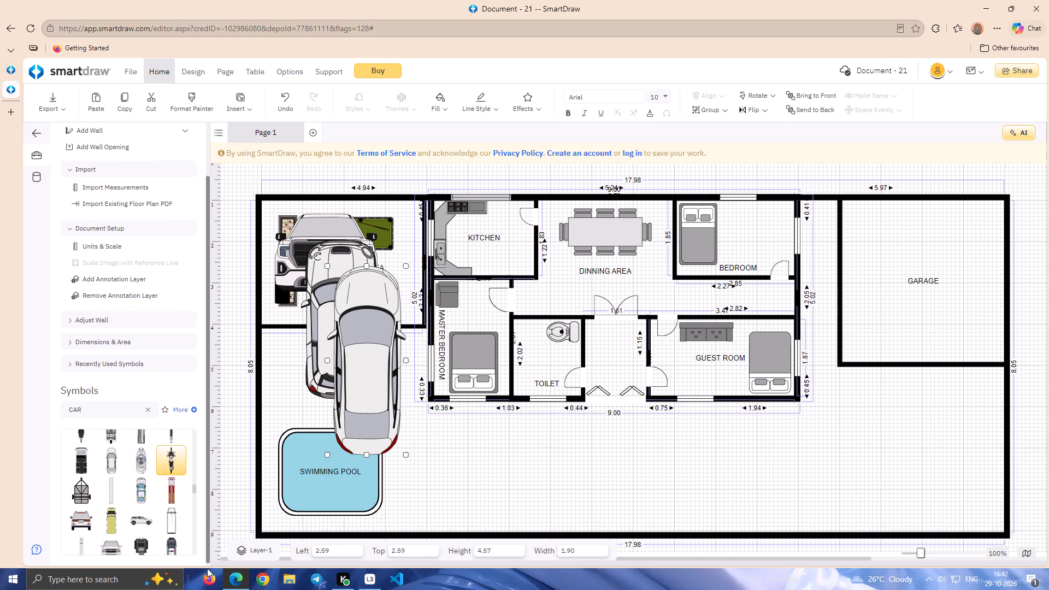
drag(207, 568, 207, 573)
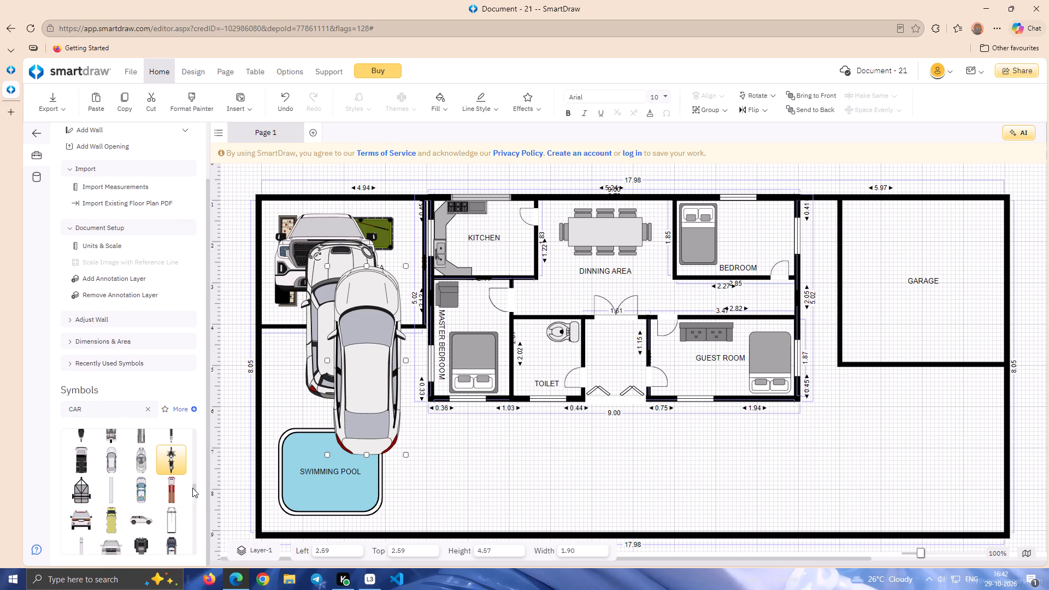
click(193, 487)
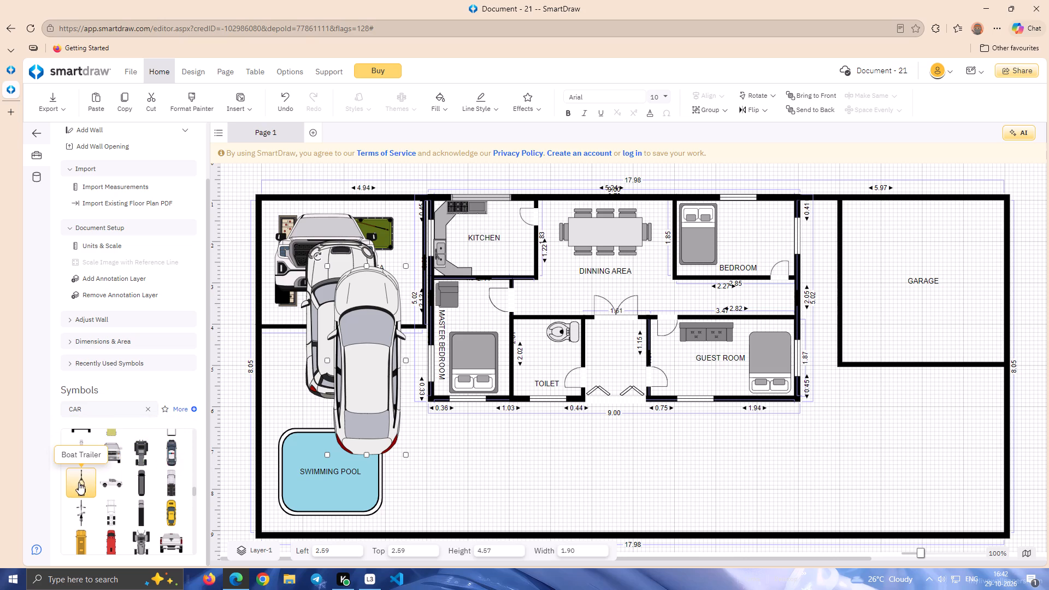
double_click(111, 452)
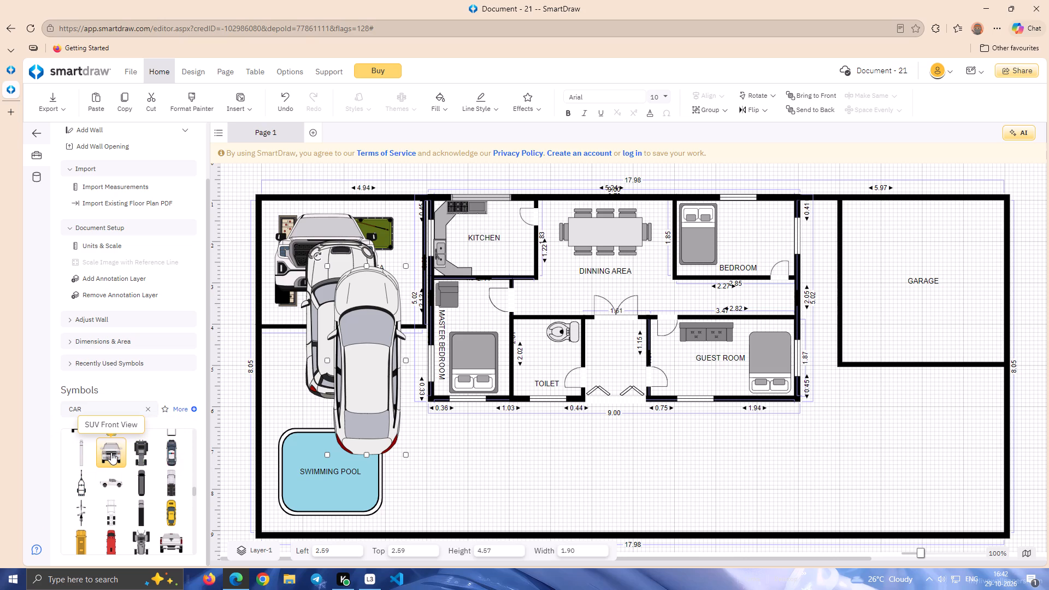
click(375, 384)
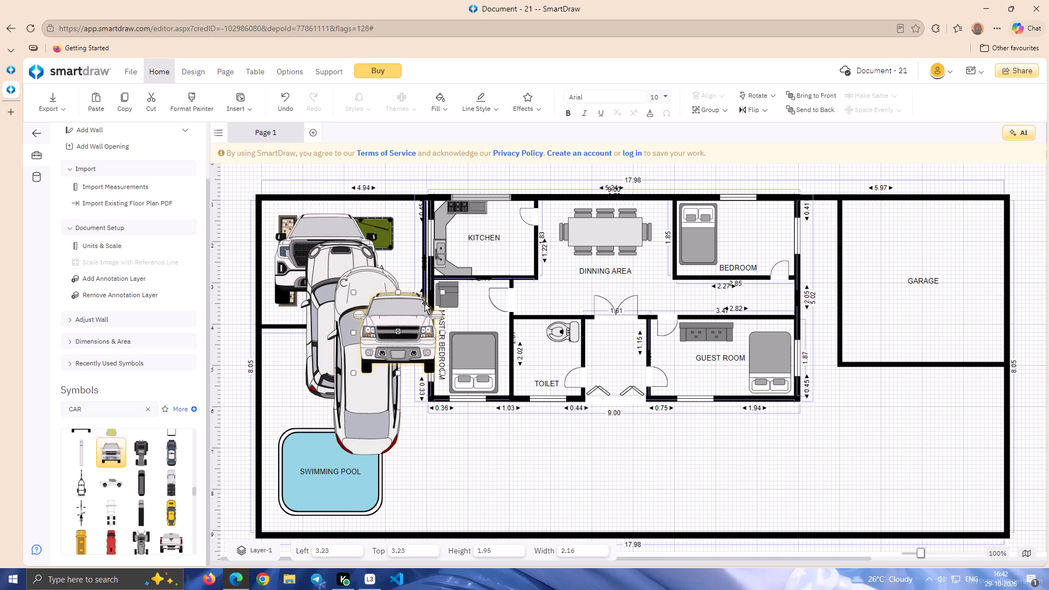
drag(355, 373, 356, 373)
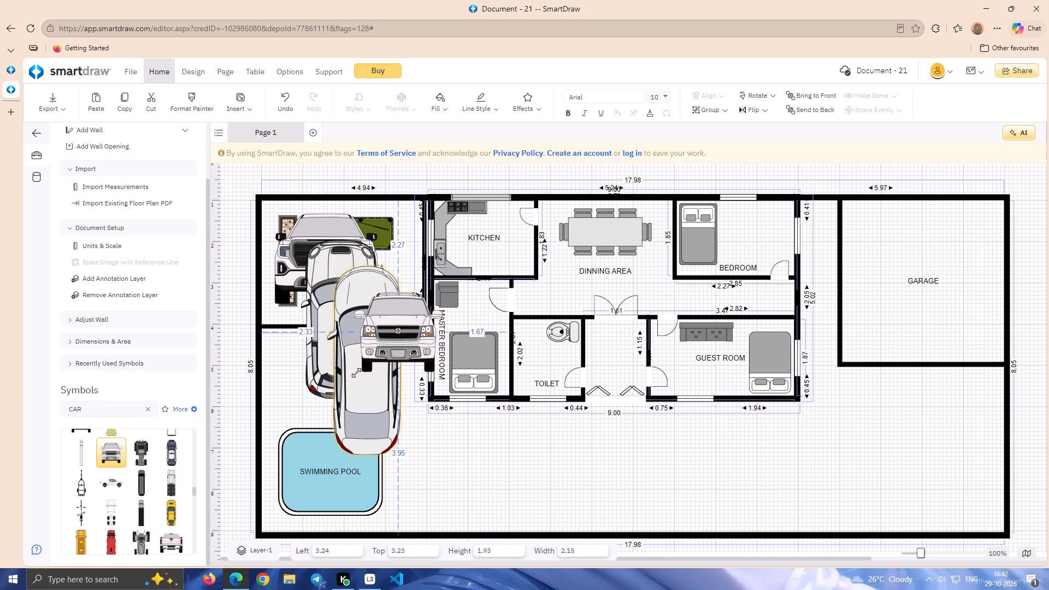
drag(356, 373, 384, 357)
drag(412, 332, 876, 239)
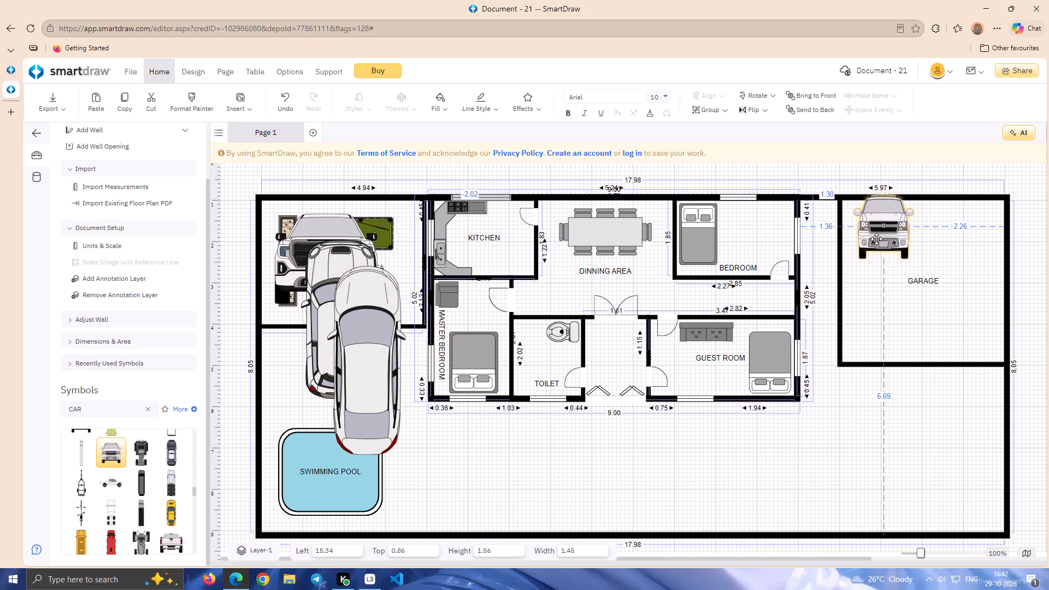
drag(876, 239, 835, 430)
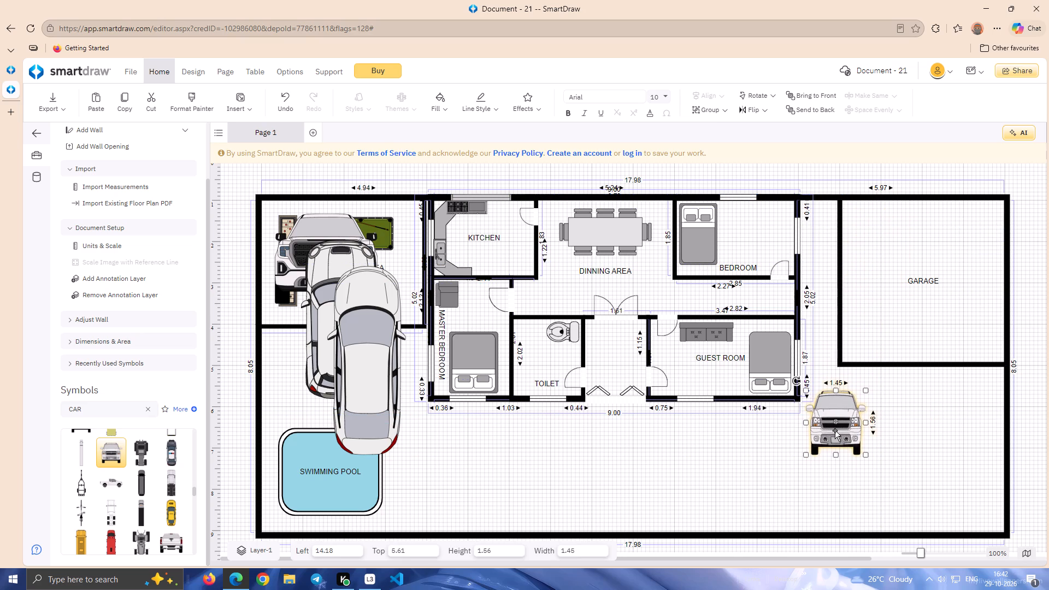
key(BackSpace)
Move the white car overlapping the swimming pool clear of the other car and shrink it to about 1.56 m high by 0.93 m wide.
drag(378, 333, 528, 376)
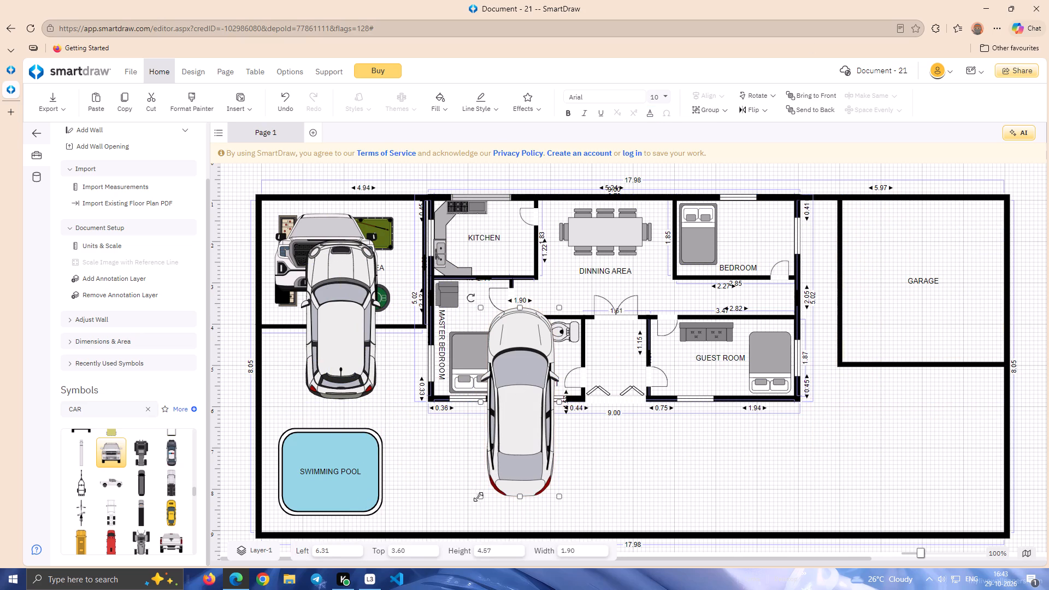
drag(479, 496, 514, 377)
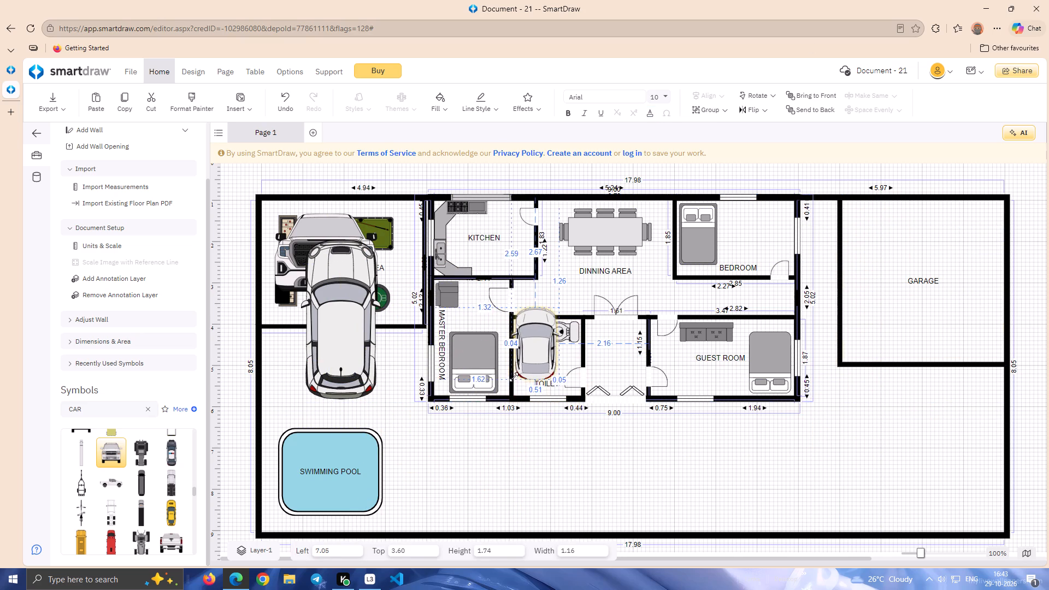
drag(514, 377, 520, 371)
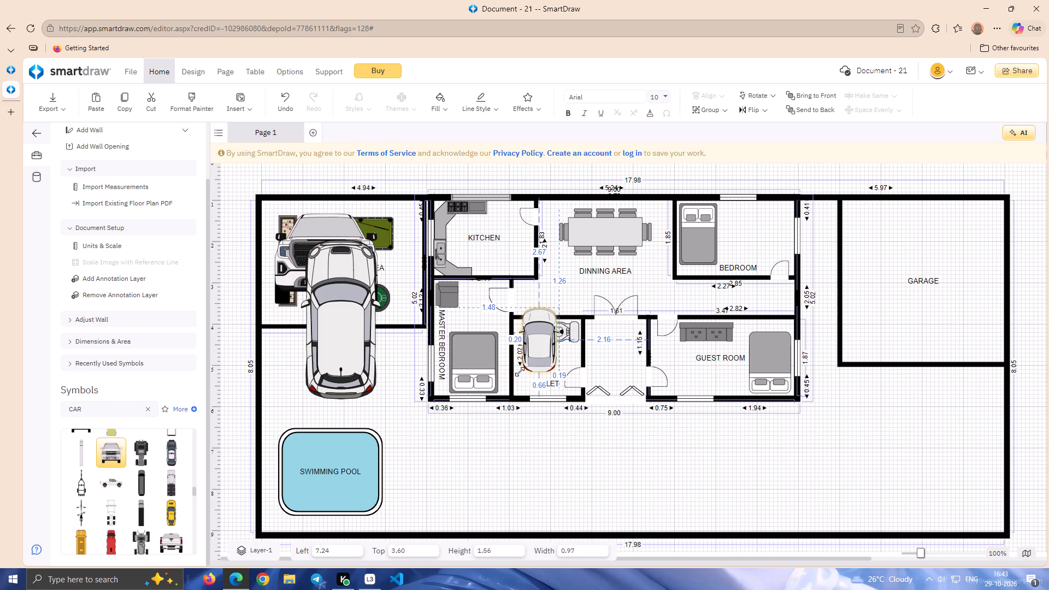
drag(520, 371, 520, 371)
Place the shrunken white car in the garage's upper-left corner, at about left 15.22 and top 1.27, and turn it to face the opposite way.
drag(538, 348, 874, 275)
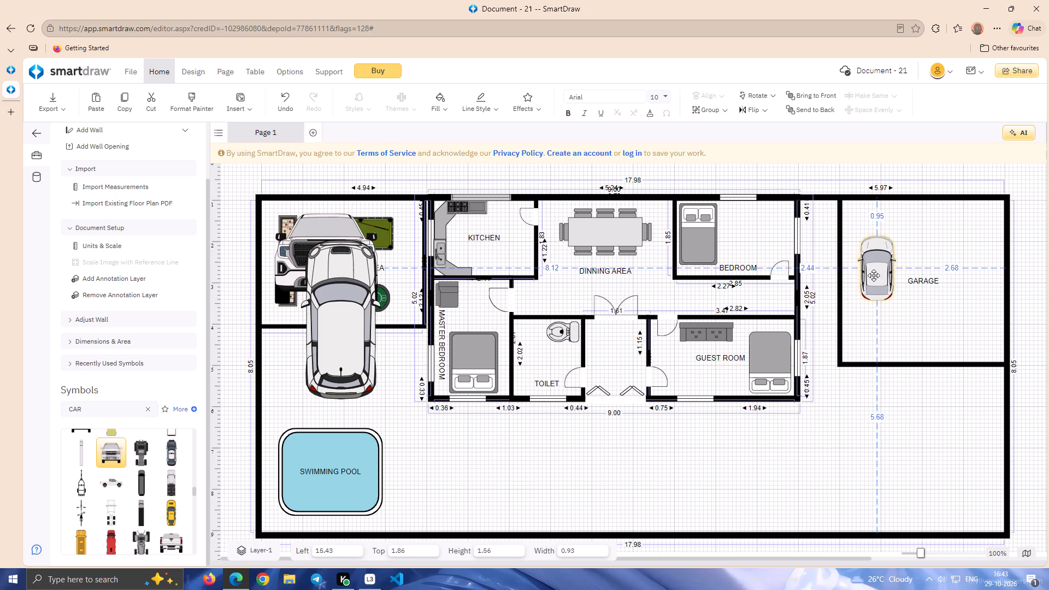
drag(874, 275, 865, 251)
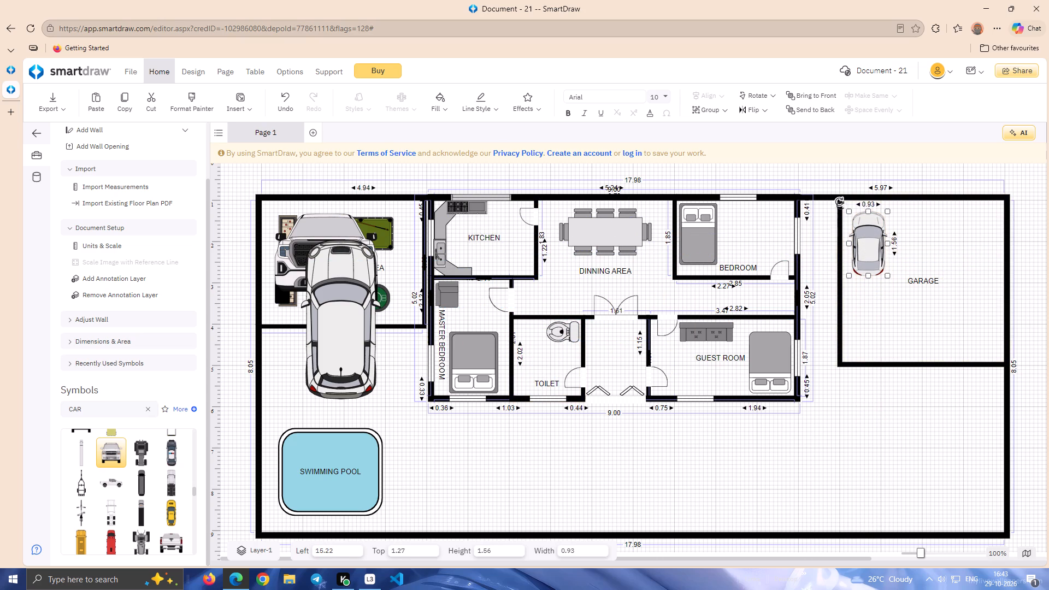
drag(840, 203, 883, 266)
click(833, 402)
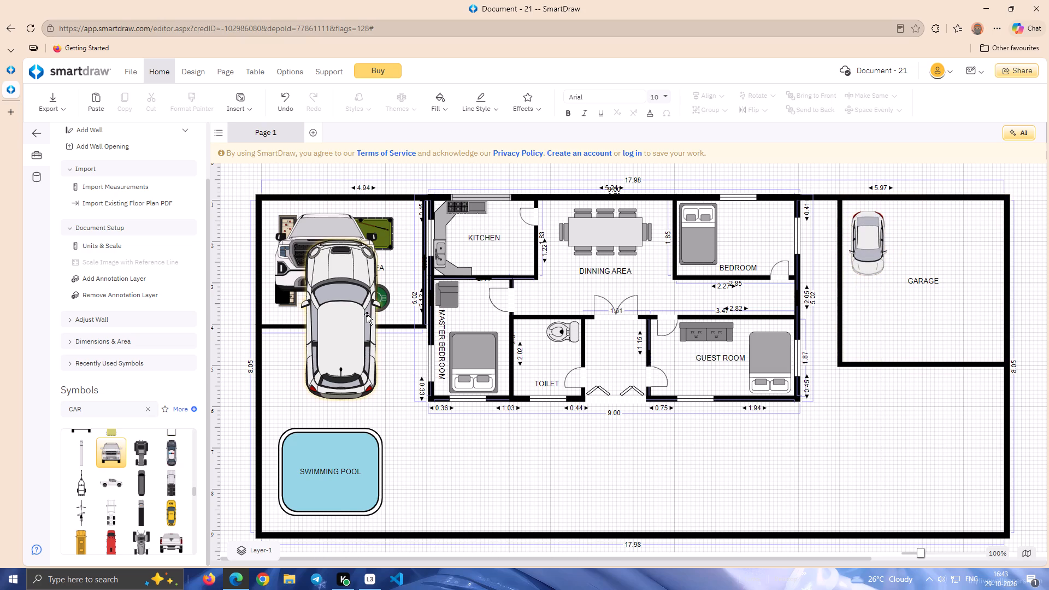
Rotate the white hatchback below the truck half a turn so its front faces the swimming pool.
click(367, 314)
drag(288, 231, 286, 239)
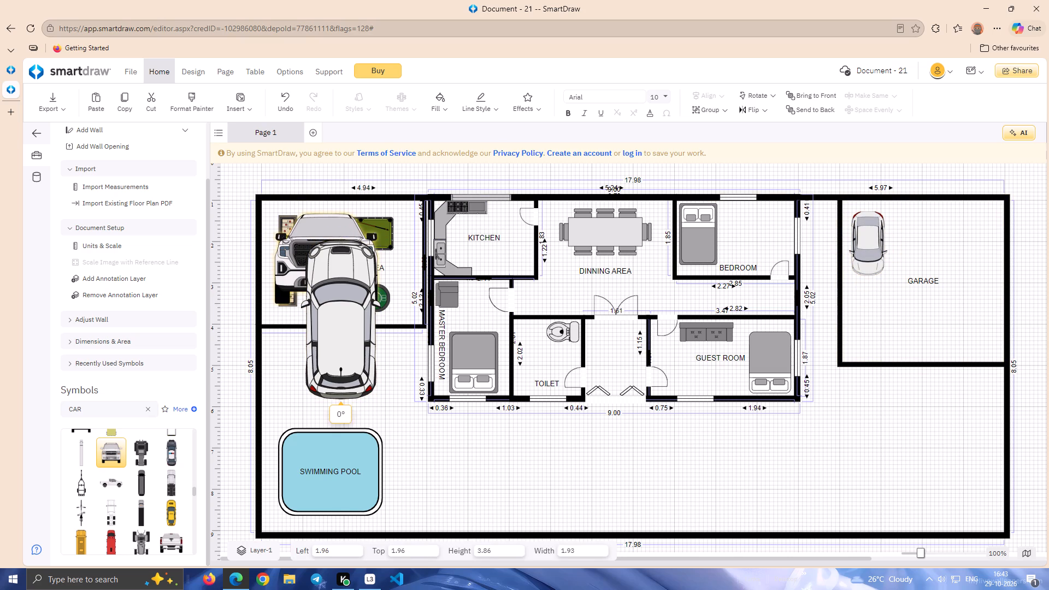
drag(286, 239, 360, 347)
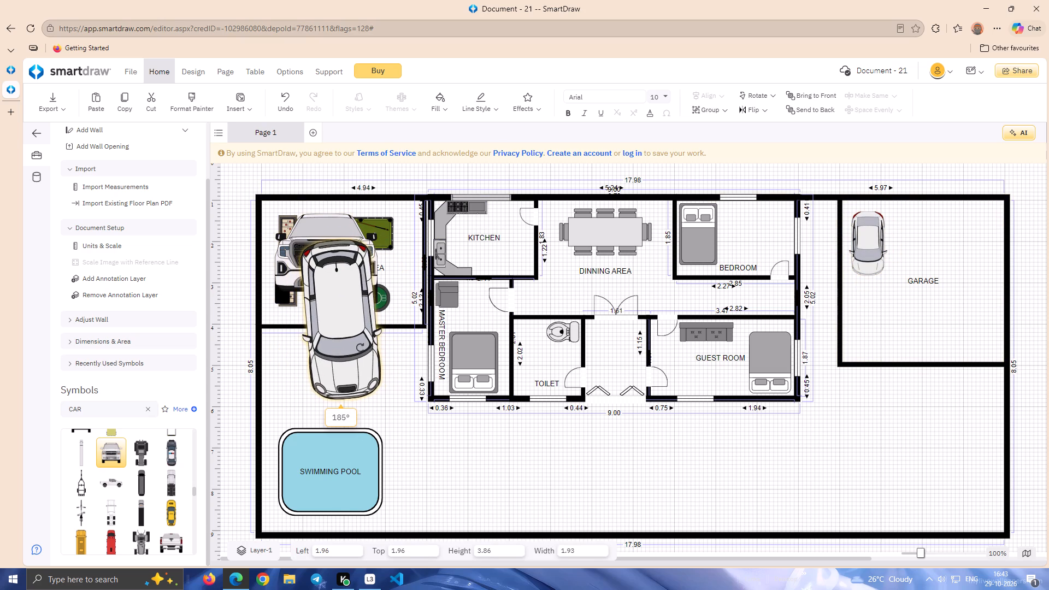
drag(360, 347, 360, 348)
Shrink the rotated hatchback to about 1.97 m high by 1.08 m wide.
drag(380, 398, 379, 396)
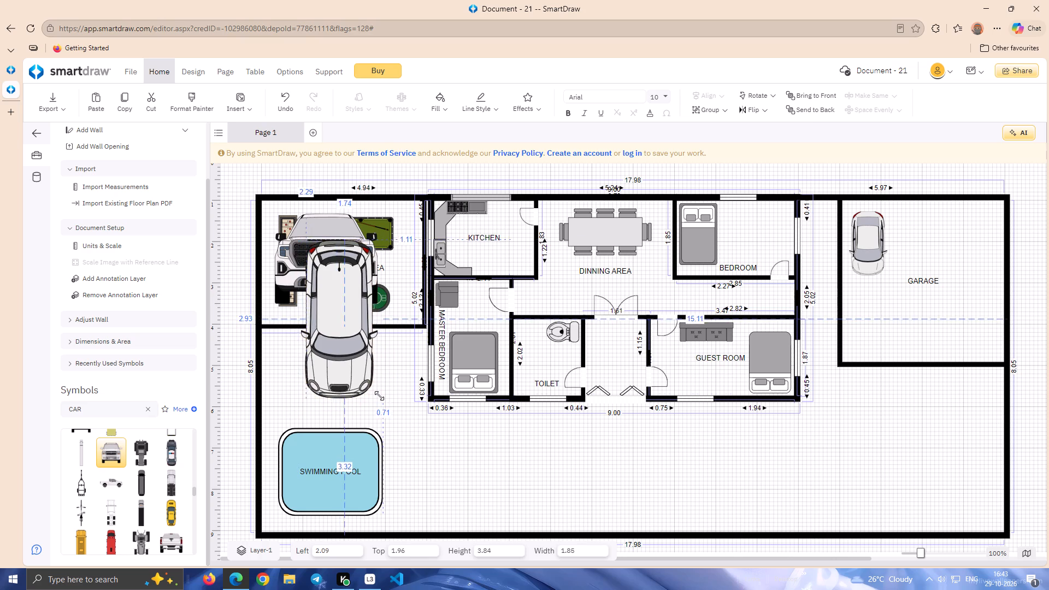
drag(379, 396, 362, 349)
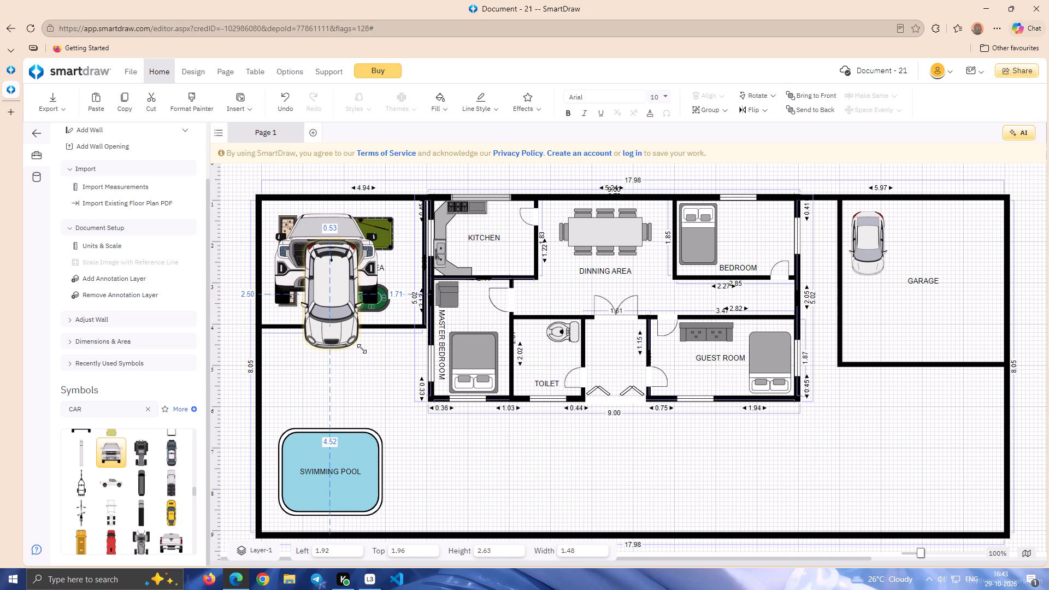
drag(362, 349, 360, 347)
drag(361, 349, 361, 347)
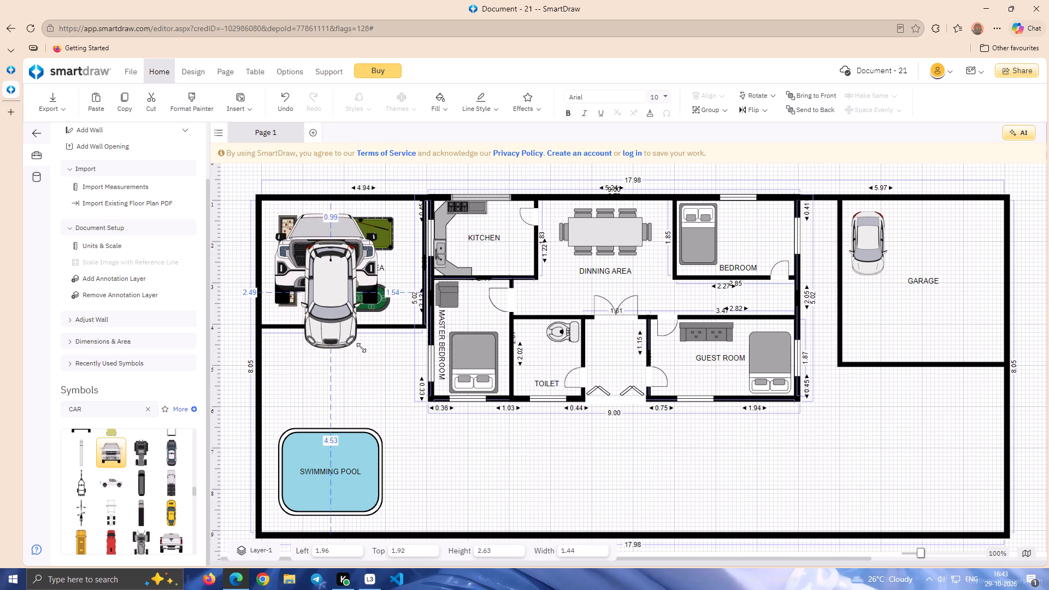
drag(361, 347, 349, 318)
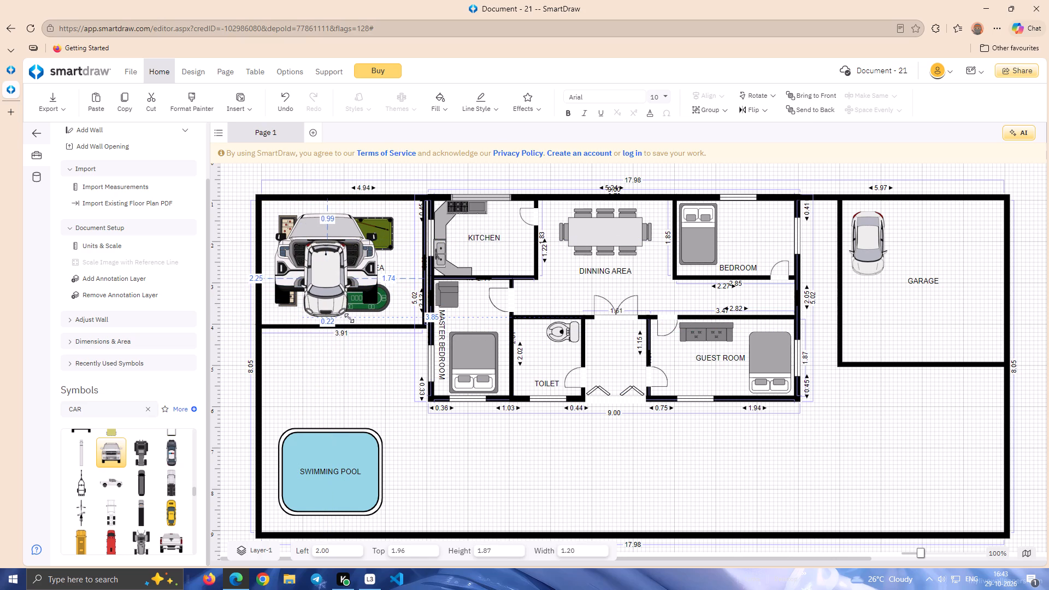
drag(349, 318, 346, 321)
Place the hatchback in the garage beside the first car, above the GARAGE label, and shorten it to nearly match that car's length.
drag(335, 299, 650, 300)
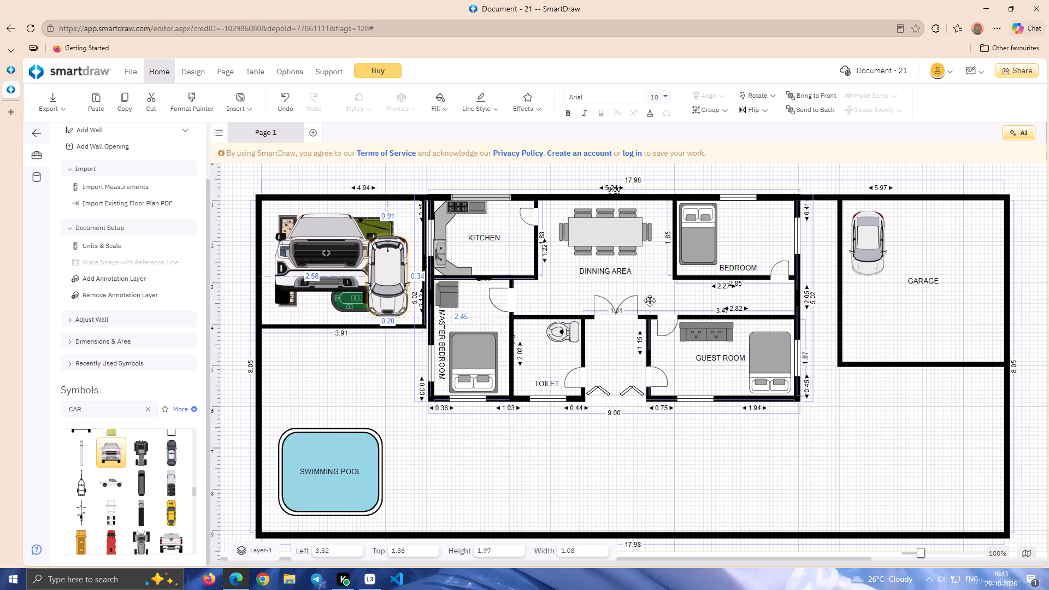
drag(650, 300, 962, 266)
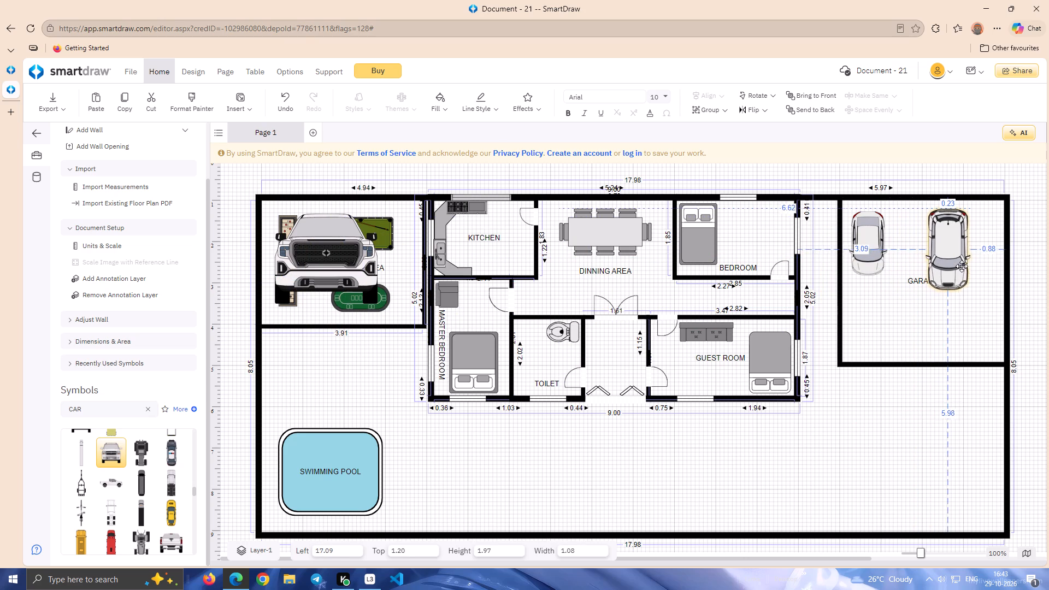
drag(962, 266, 977, 266)
drag(946, 291, 950, 277)
drag(975, 252, 924, 252)
click(900, 308)
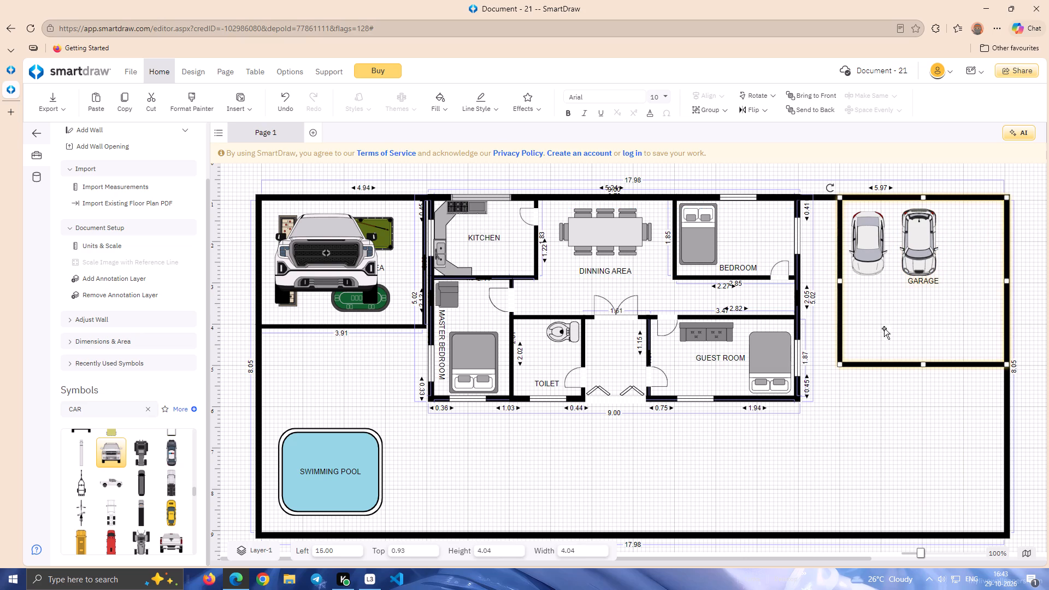
click(771, 444)
Add the electric car symbol with the lightning bolt to the plan and rotate it 180°.
drag(194, 493, 193, 498)
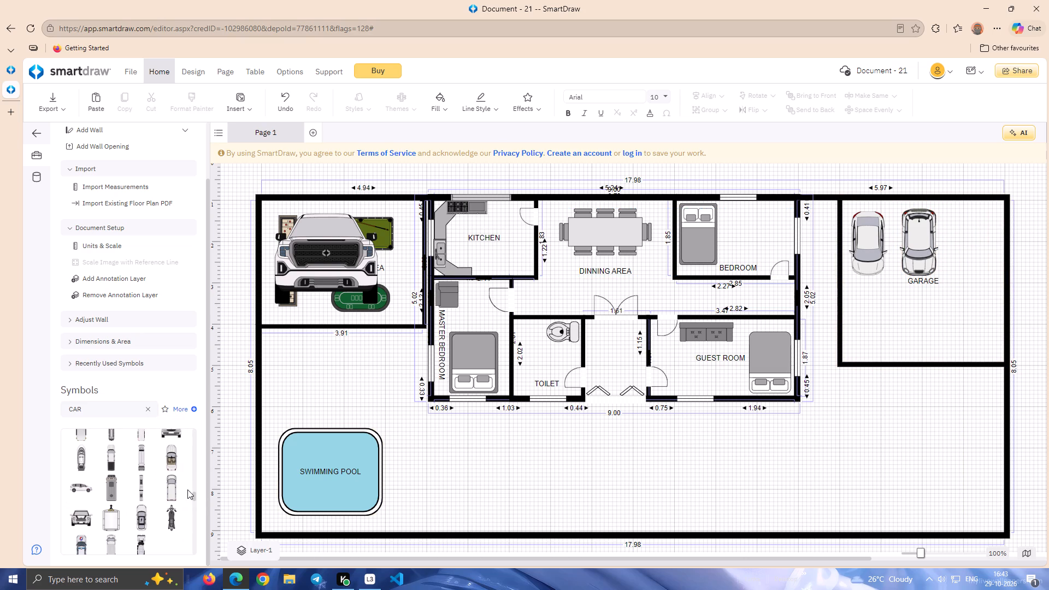
double_click(143, 514)
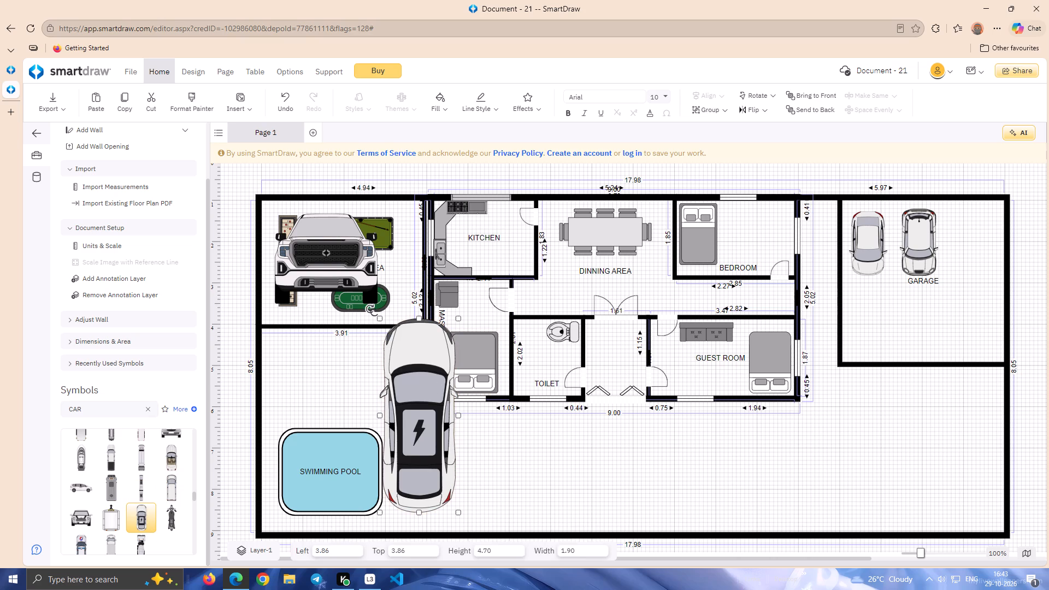
drag(374, 310, 440, 452)
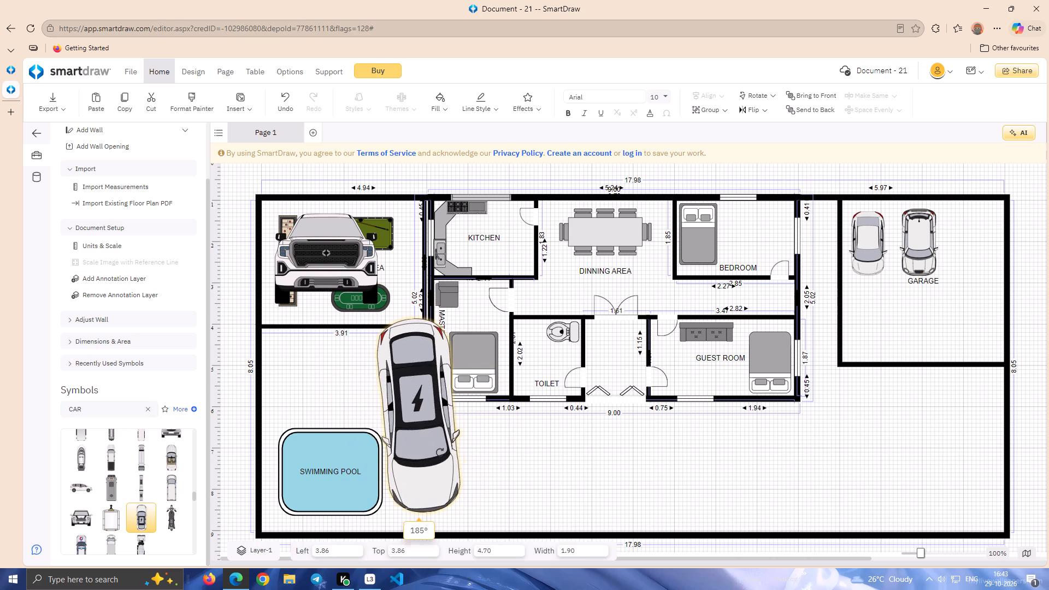
drag(440, 452, 436, 455)
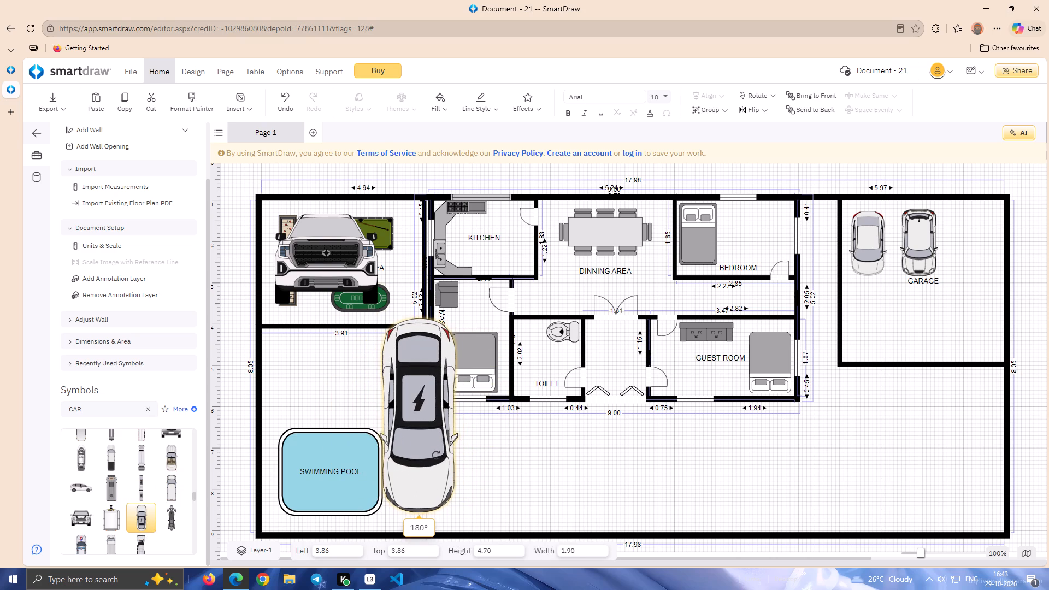
drag(436, 455, 437, 455)
Shrink the electric car to about 1.69 m high by 0.92 m wide.
drag(458, 512, 451, 458)
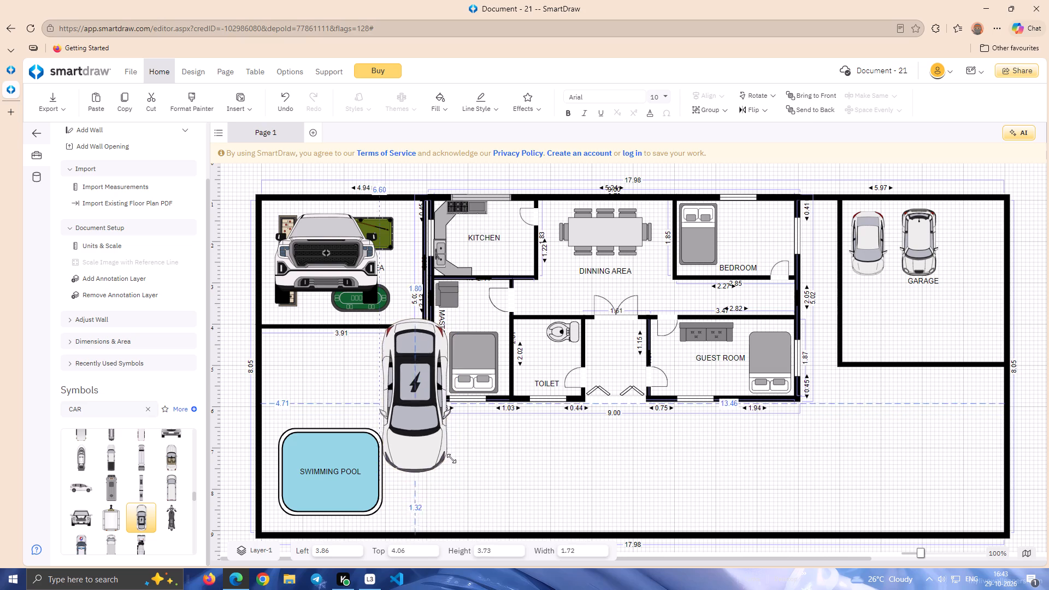
drag(451, 458, 419, 392)
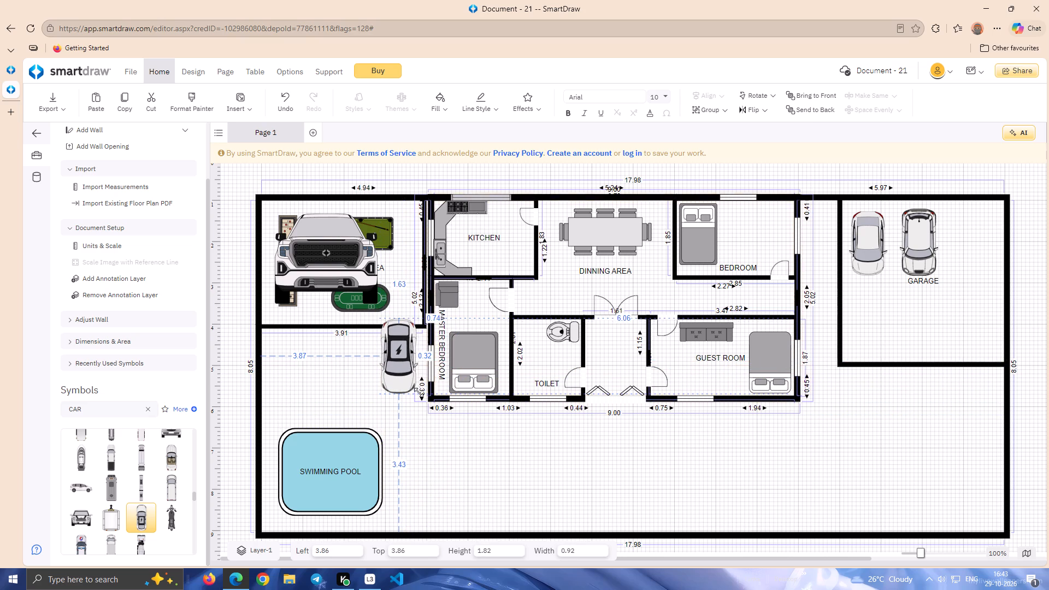
drag(419, 392, 419, 391)
Place the electric car in the garage's upper-right corner beside the hatchback, at about left 17.74 and top 1.20.
drag(404, 367, 818, 315)
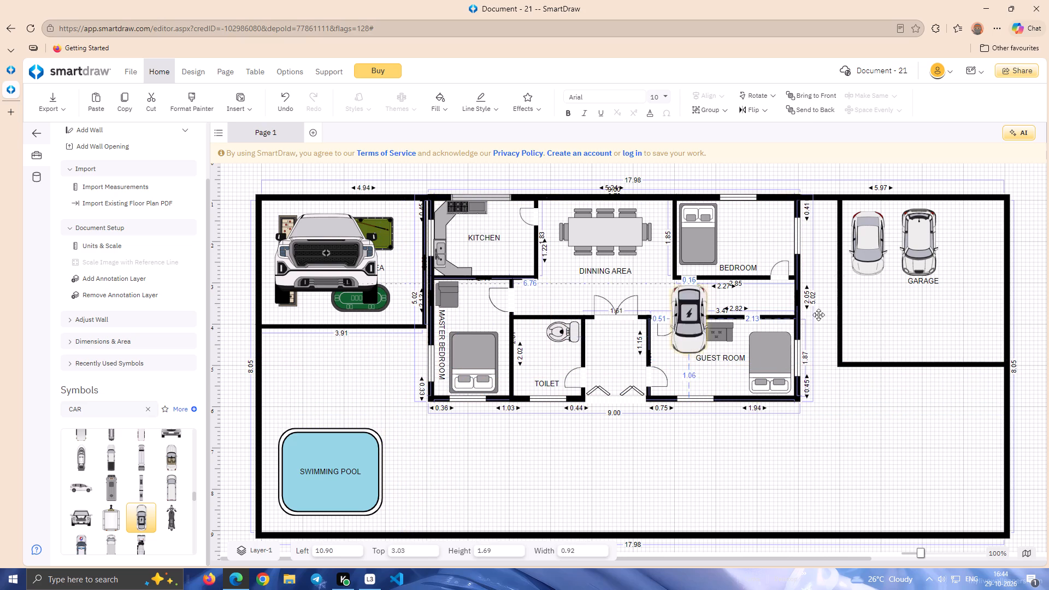
drag(818, 315, 977, 259)
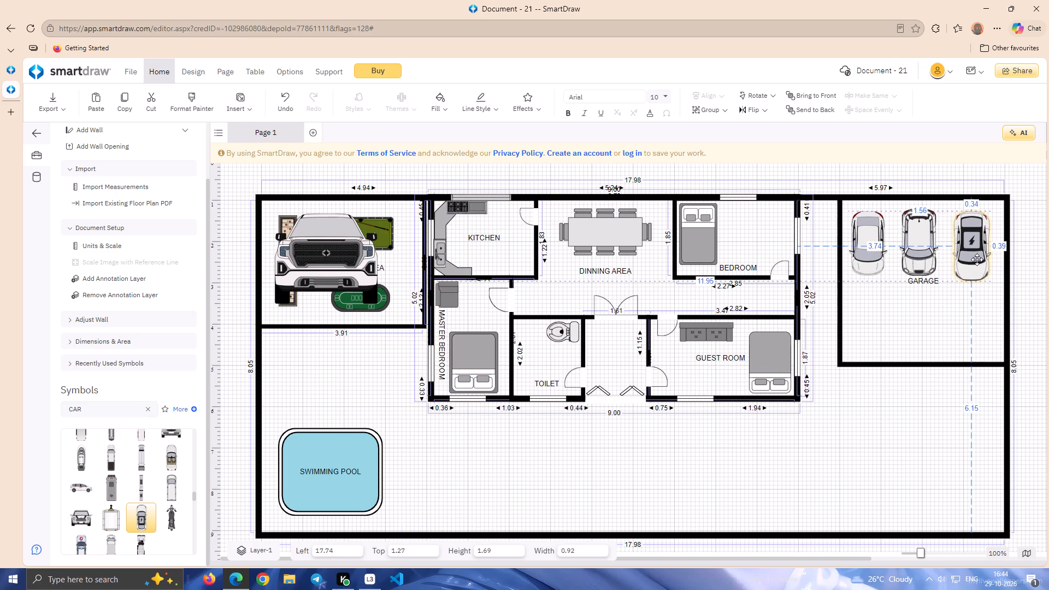
drag(977, 259, 977, 257)
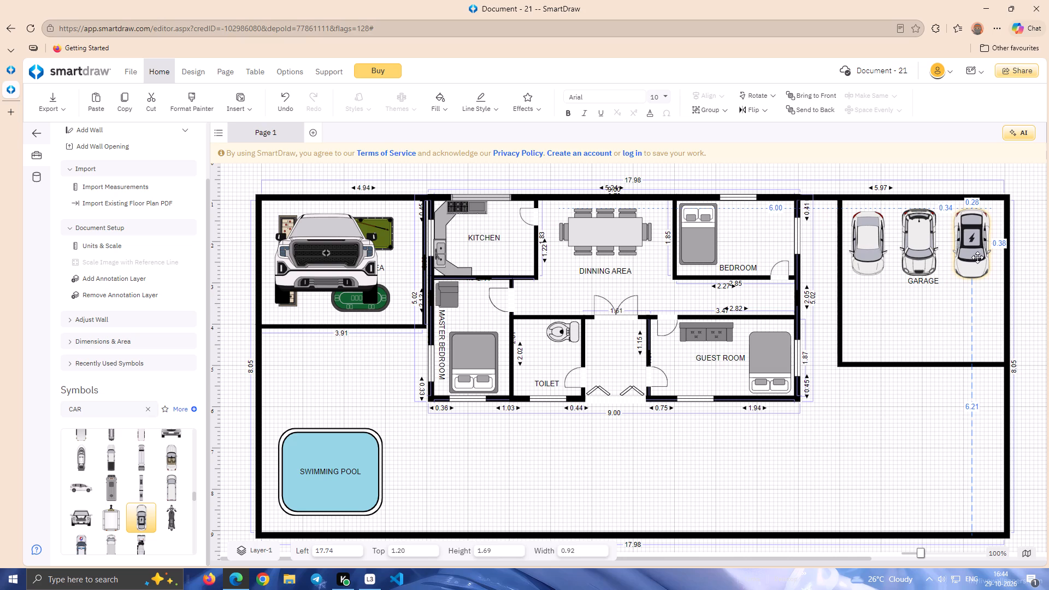
Nudge the hatchback in the garage's upper row slightly to the right, to about left 16.48.
click(918, 263)
key(Right)
key(Right)
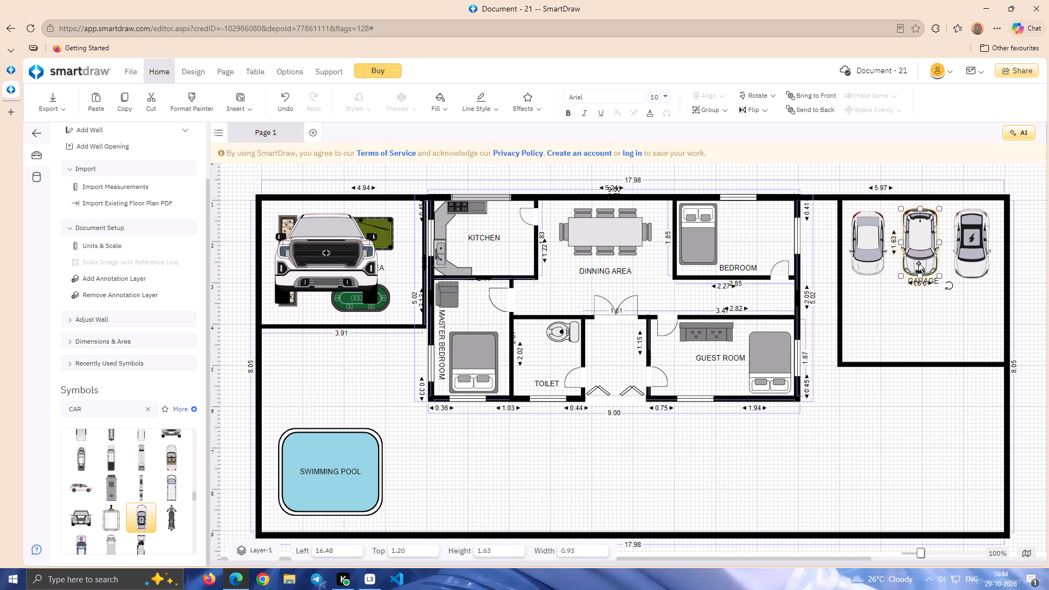
click(942, 350)
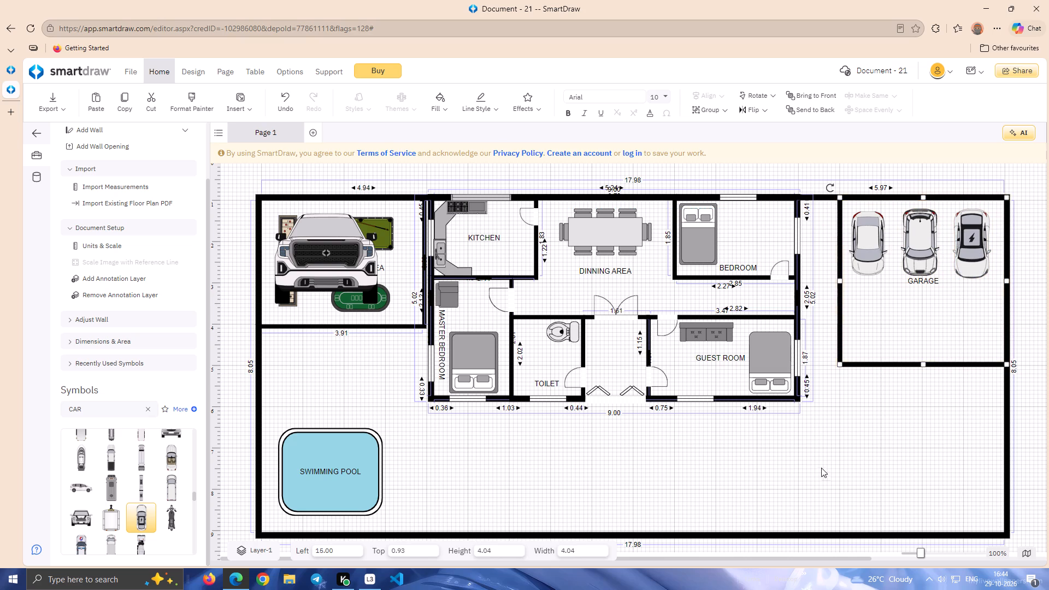
click(821, 469)
click(851, 423)
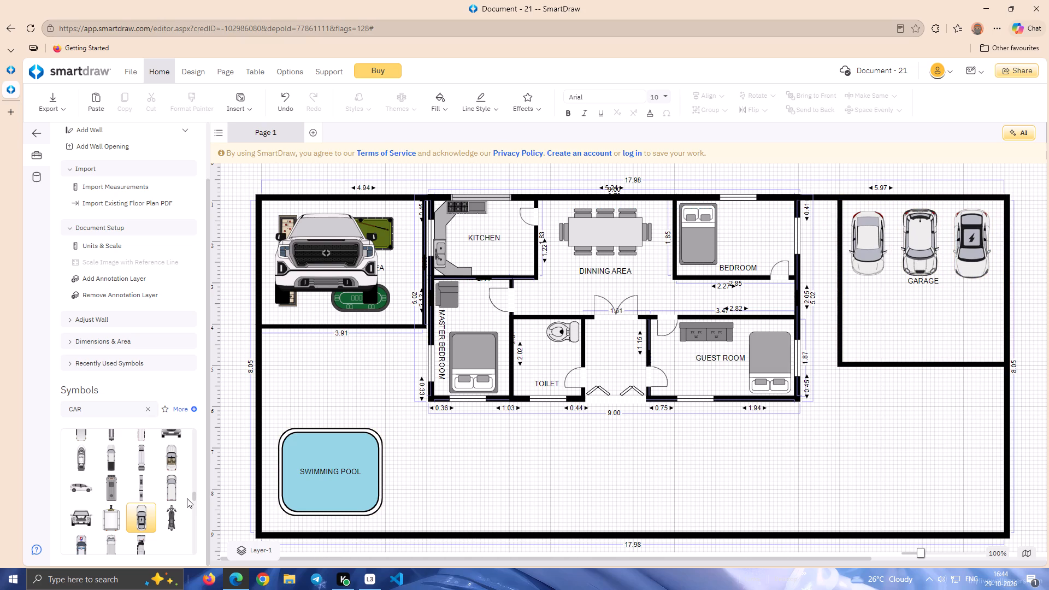
Add the open-top convertible car symbol to the plan and rotate it 180°.
double_click(179, 455)
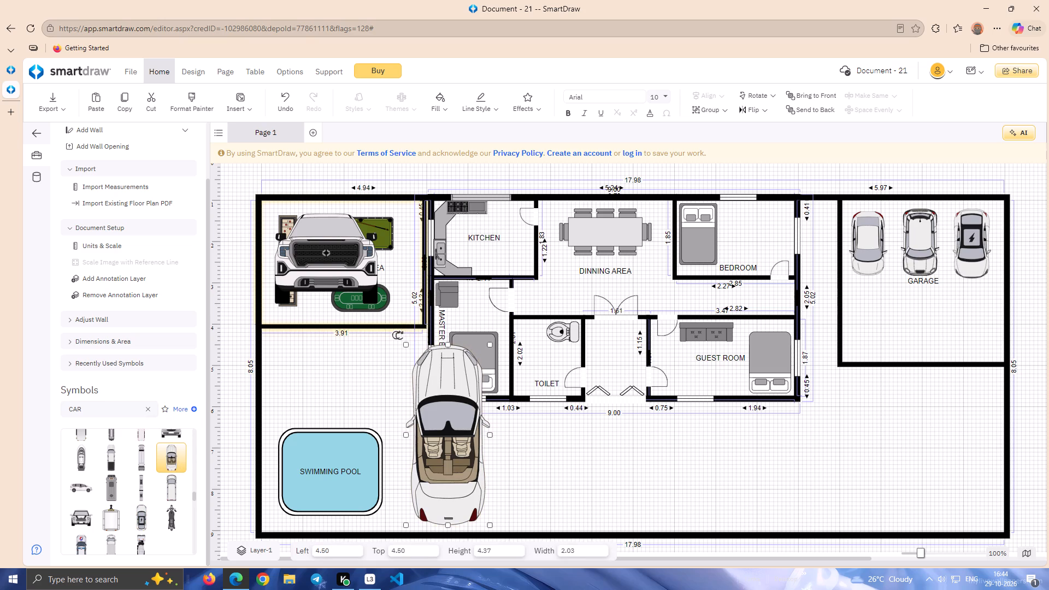
drag(399, 335, 478, 497)
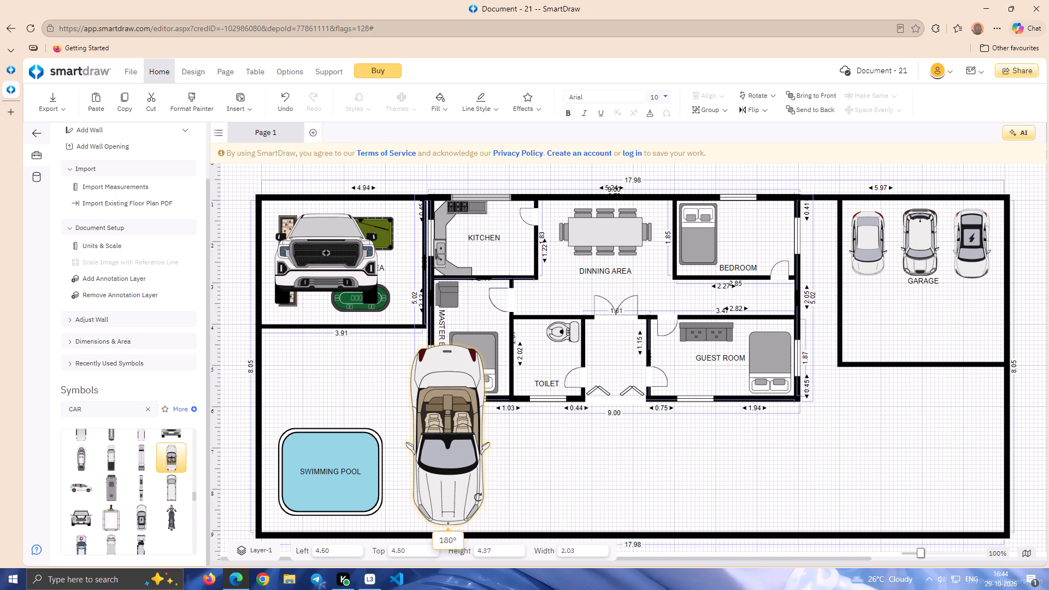
drag(478, 497, 478, 497)
Shrink the convertible to about 1.83 high by 1.08 wide and place it in the garage's lower-left corner, at about left 15.15 and top 2.97.
drag(492, 344, 456, 450)
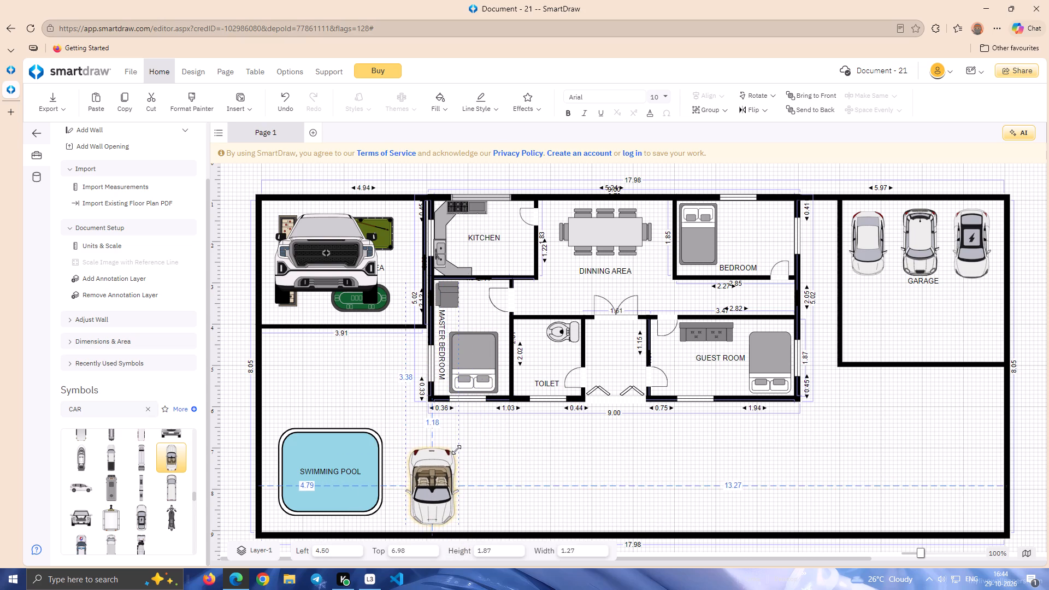
drag(456, 450, 453, 449)
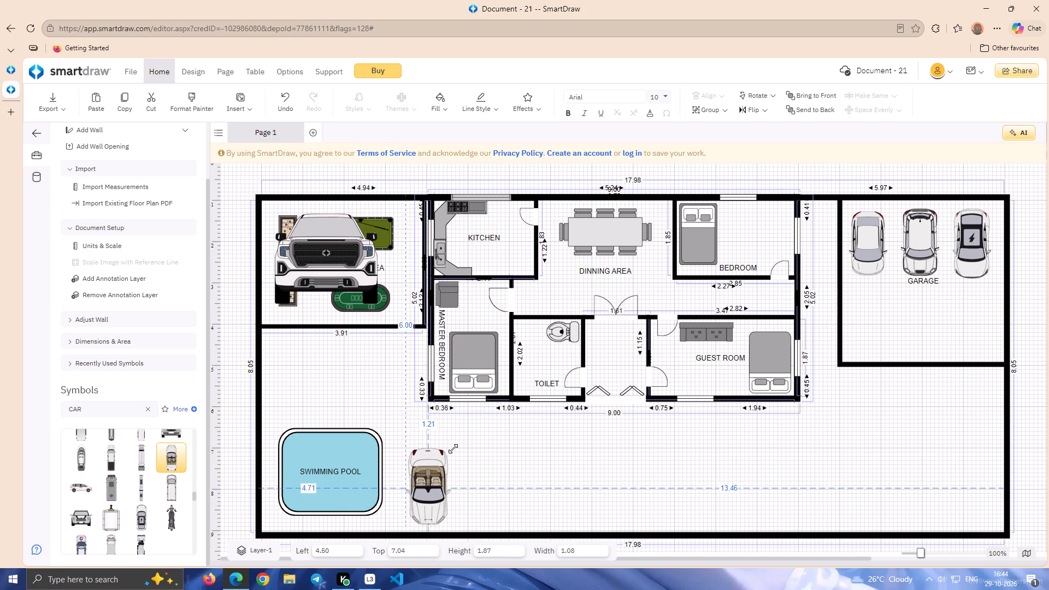
drag(453, 449, 452, 450)
drag(428, 477, 877, 305)
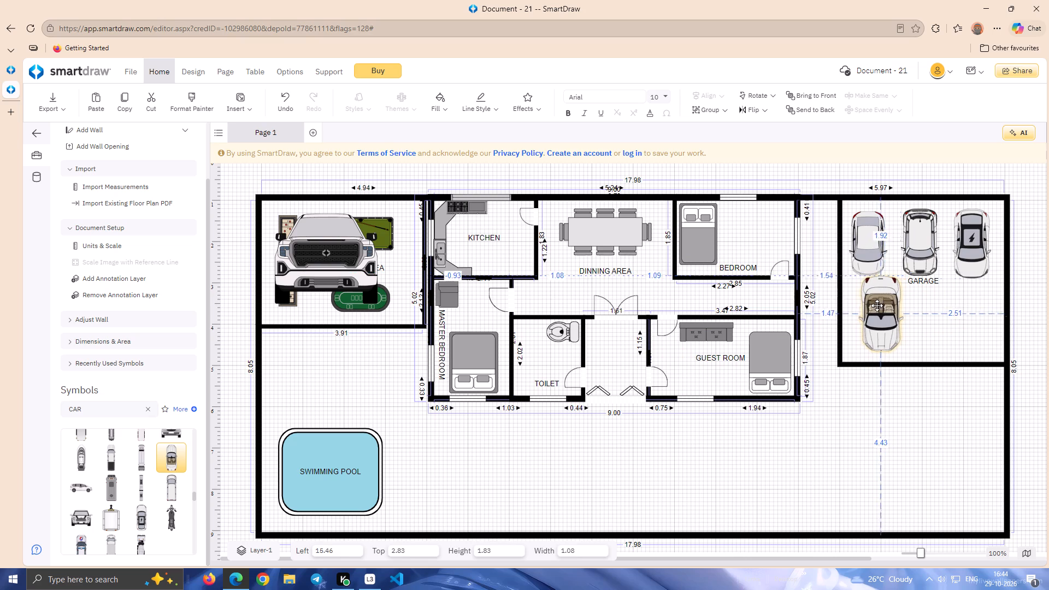
drag(877, 305, 870, 308)
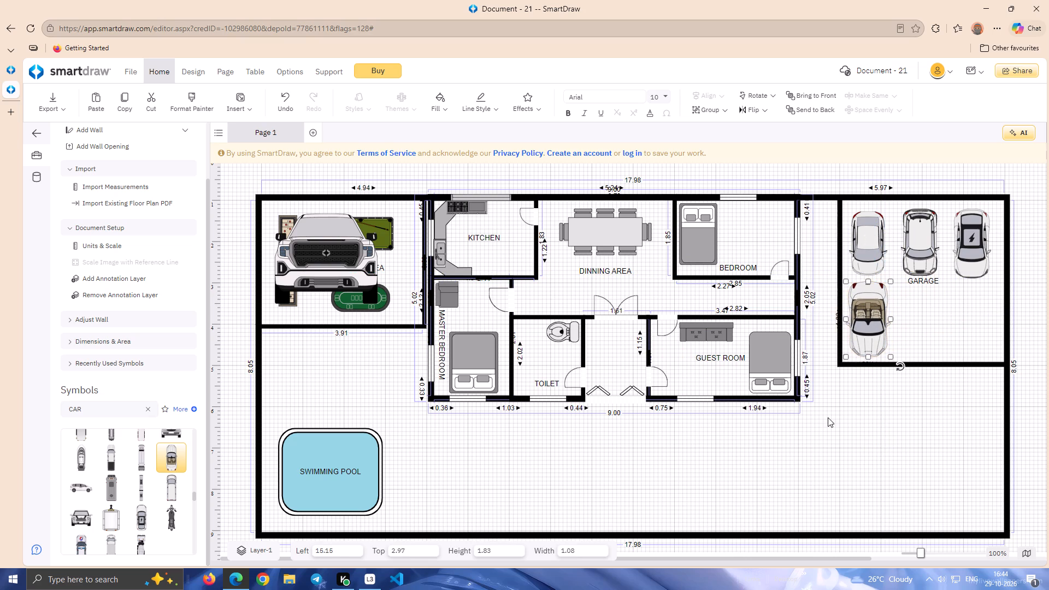
click(828, 417)
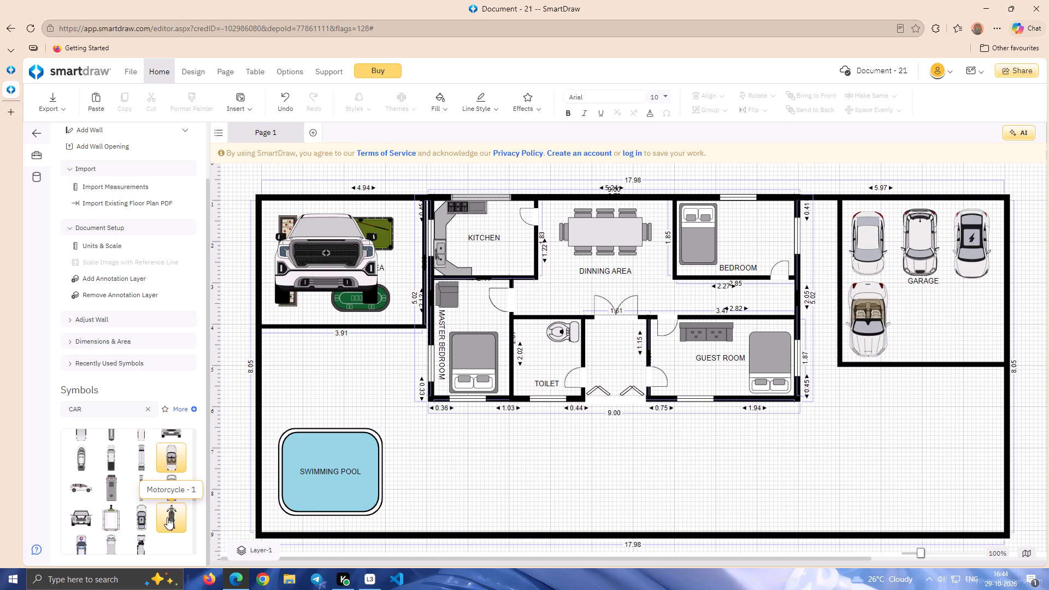
Delete the large front-view pickup truck covering the entertainment area.
drag(324, 282, 349, 380)
key(BackSpace)
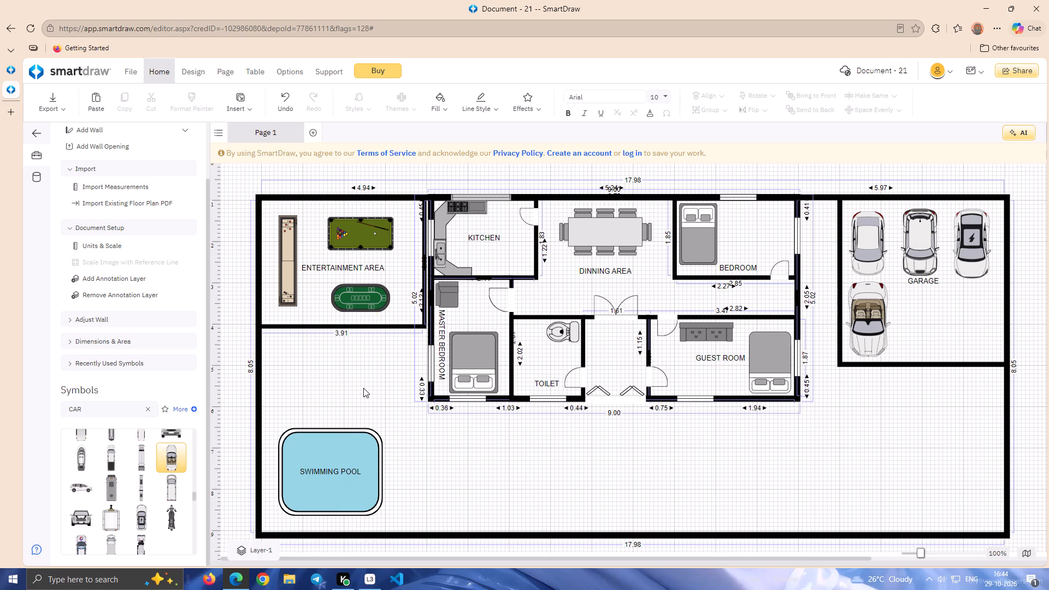
Add the Motorcycle - 1 symbol below the entertainment area and shrink it to about 1.49 high by 0.71 wide.
double_click(174, 517)
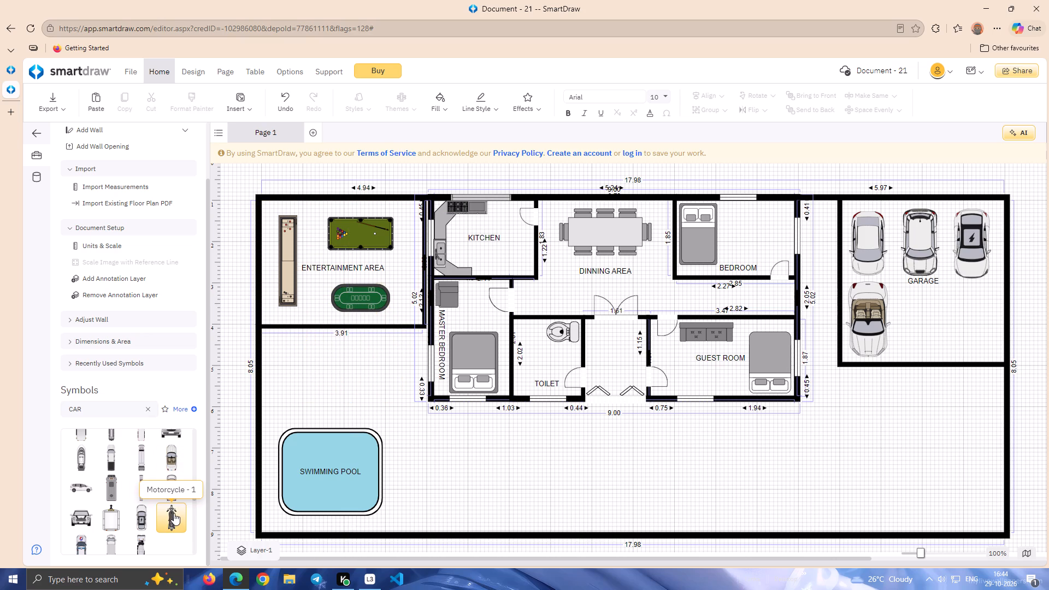
click(174, 513)
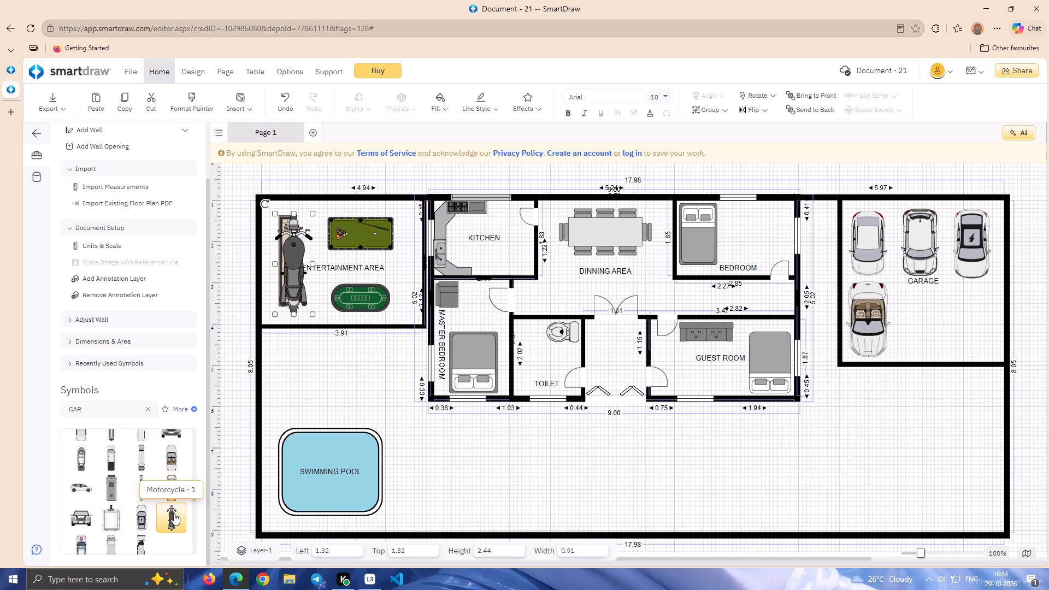
drag(294, 272, 317, 344)
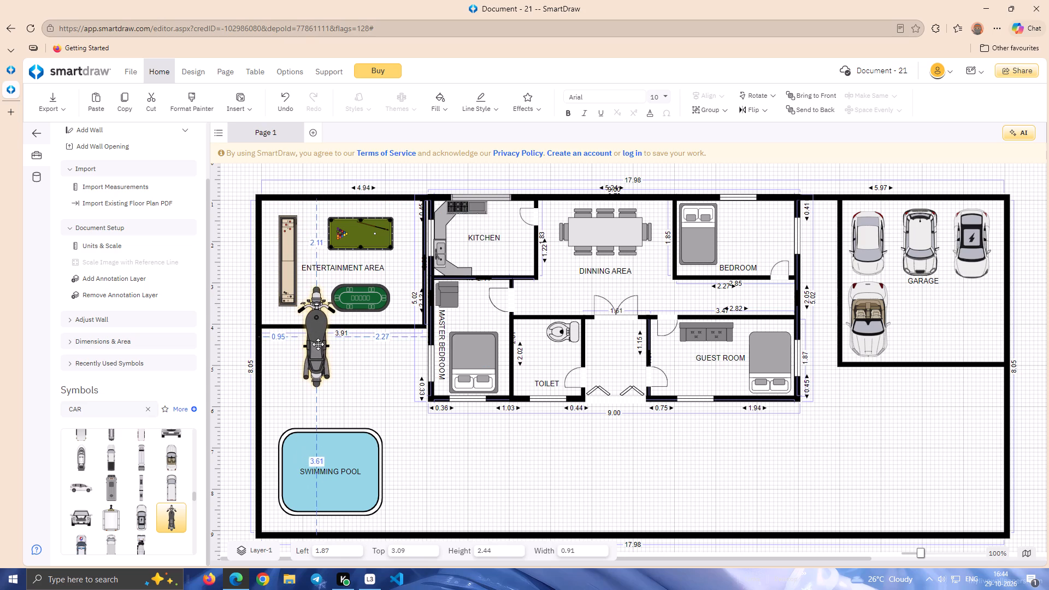
drag(299, 287, 302, 319)
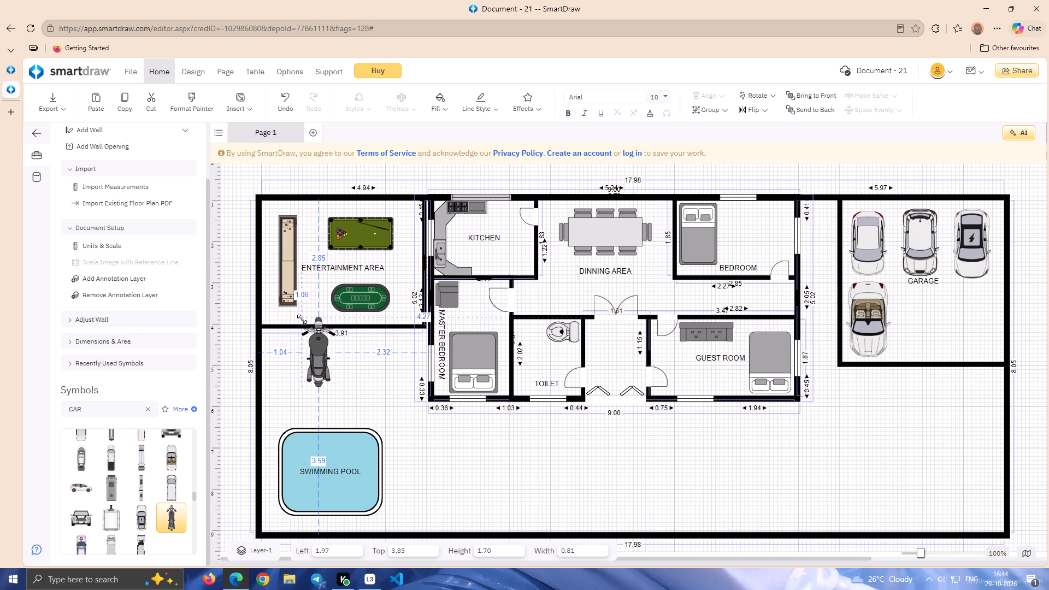
drag(302, 319, 308, 322)
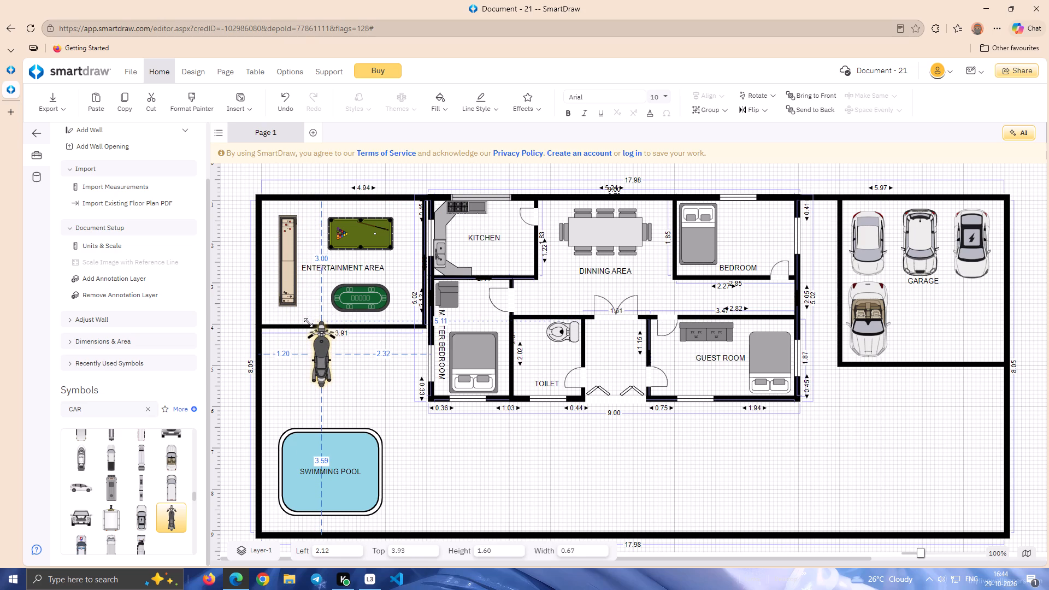
drag(308, 322, 307, 325)
Rotate the motorcycle 180° and place it in the garage's lower-right corner, below the electric car.
drag(296, 317, 323, 382)
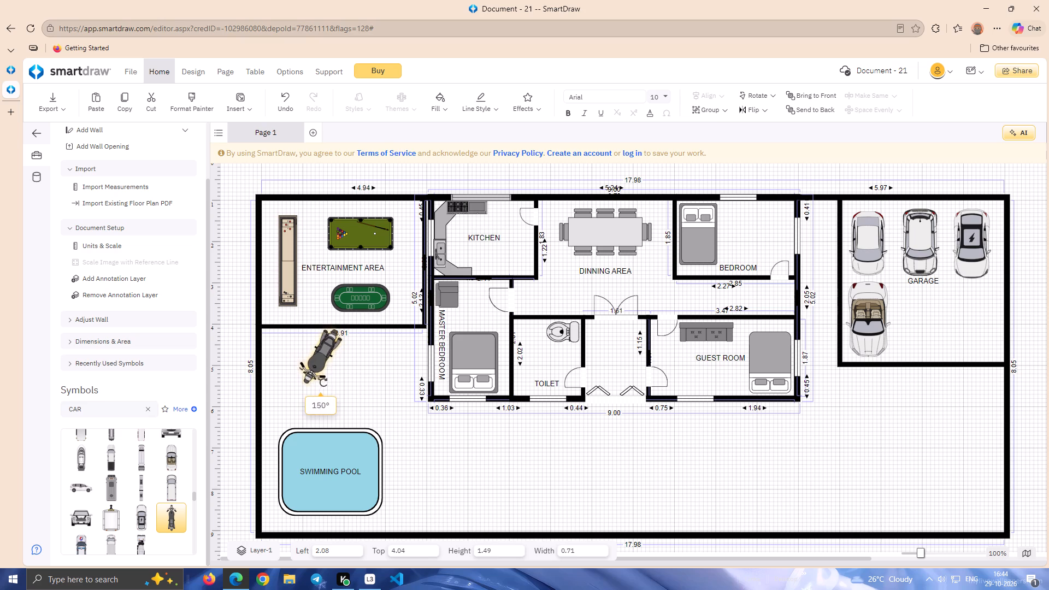
drag(323, 382, 335, 380)
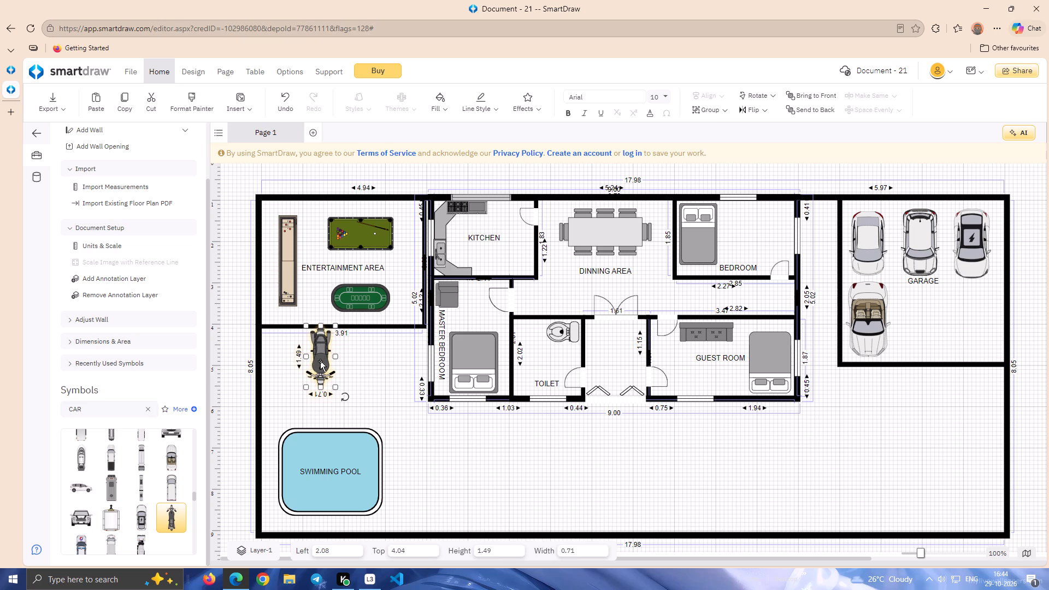
drag(320, 361, 974, 327)
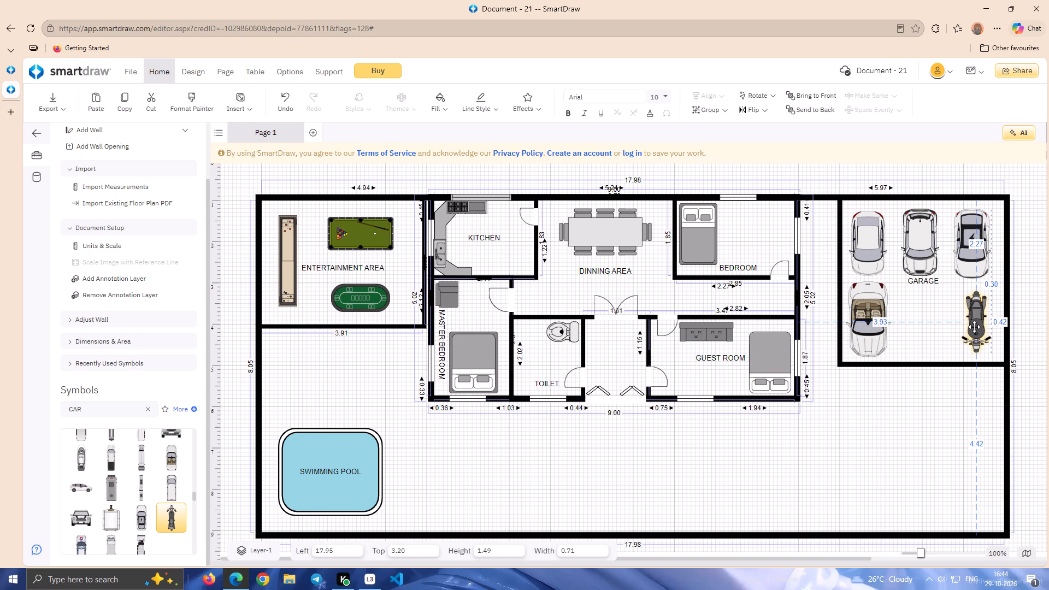
drag(974, 327, 979, 327)
click(932, 439)
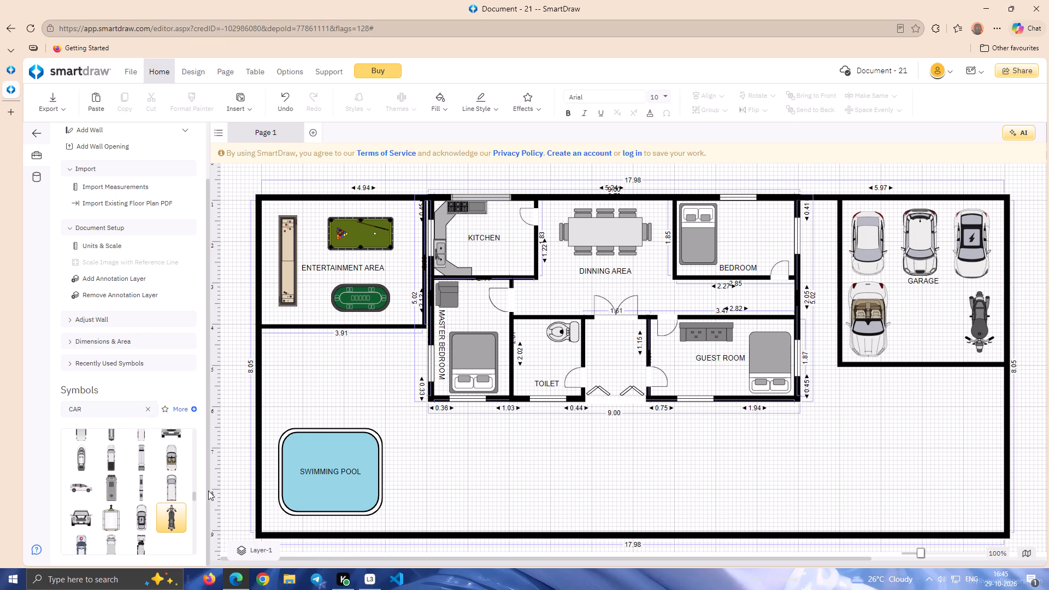
Find the Limo among the CAR symbol results and add it to the plan.
drag(195, 493, 196, 499)
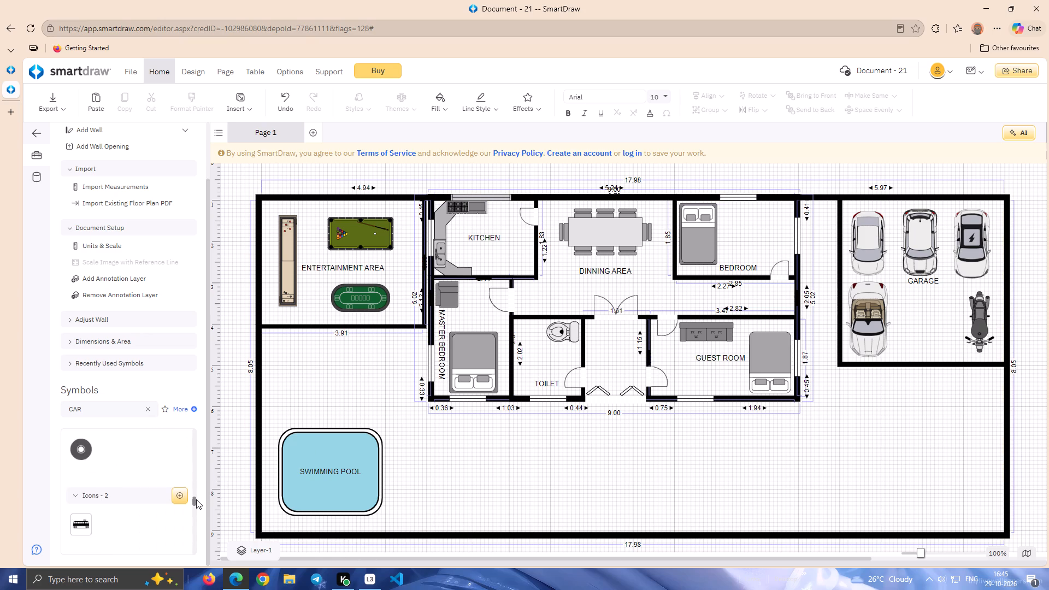
drag(196, 499, 196, 505)
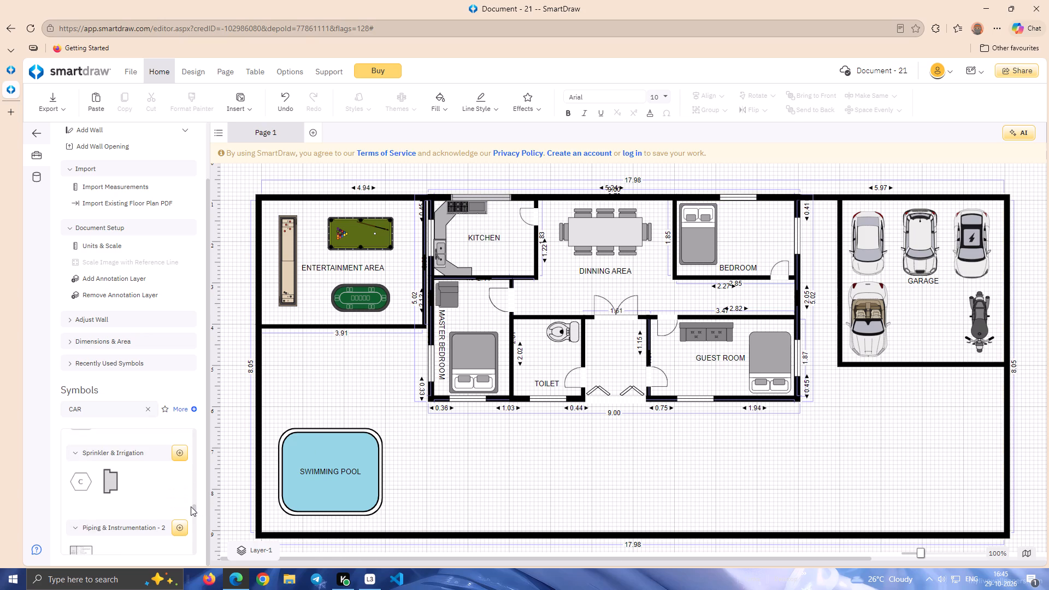
drag(195, 506, 196, 525)
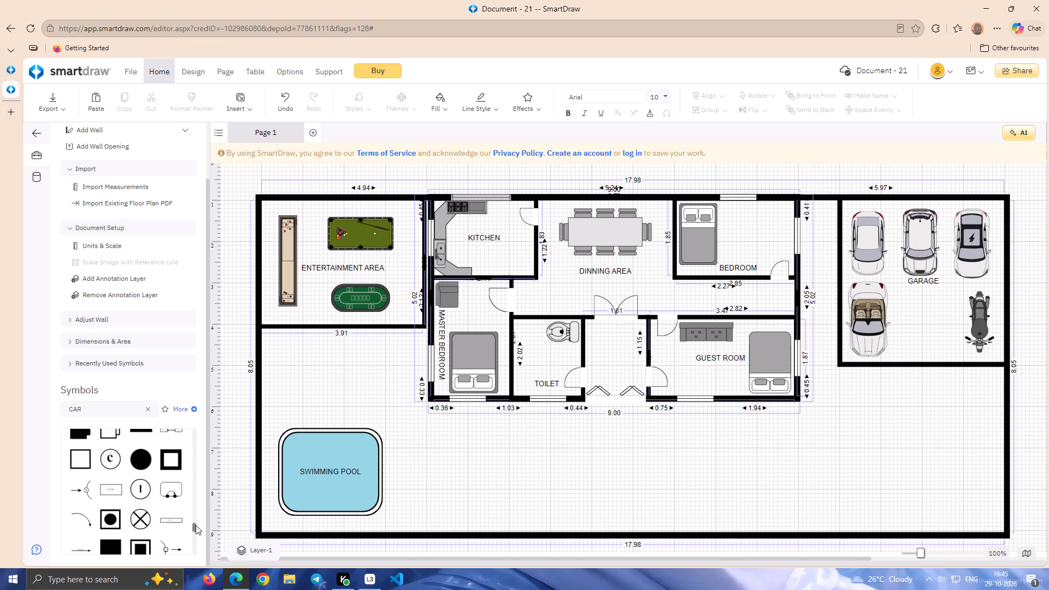
drag(196, 525, 192, 534)
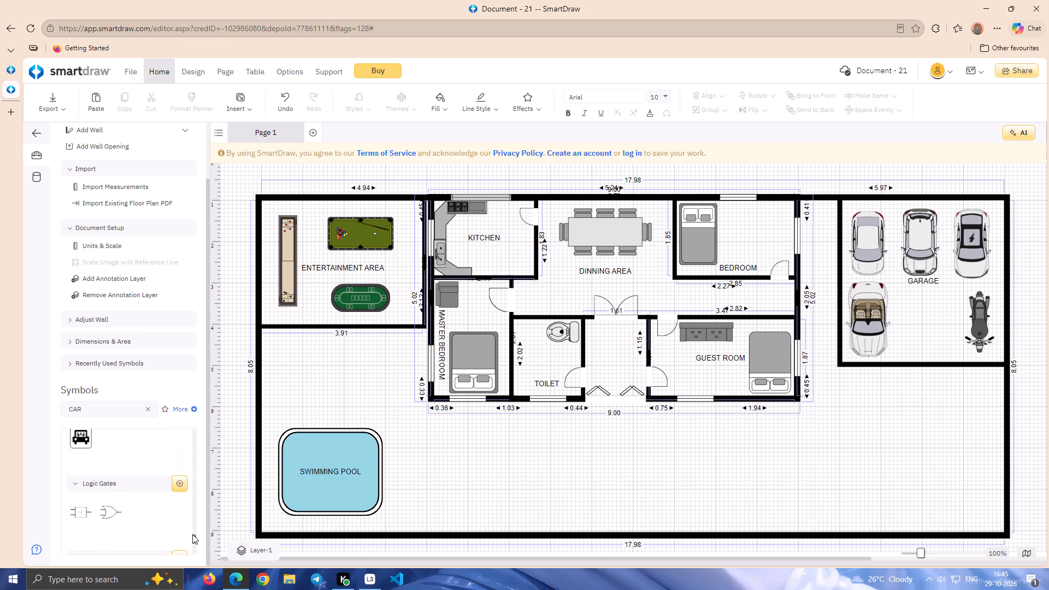
drag(192, 534, 190, 504)
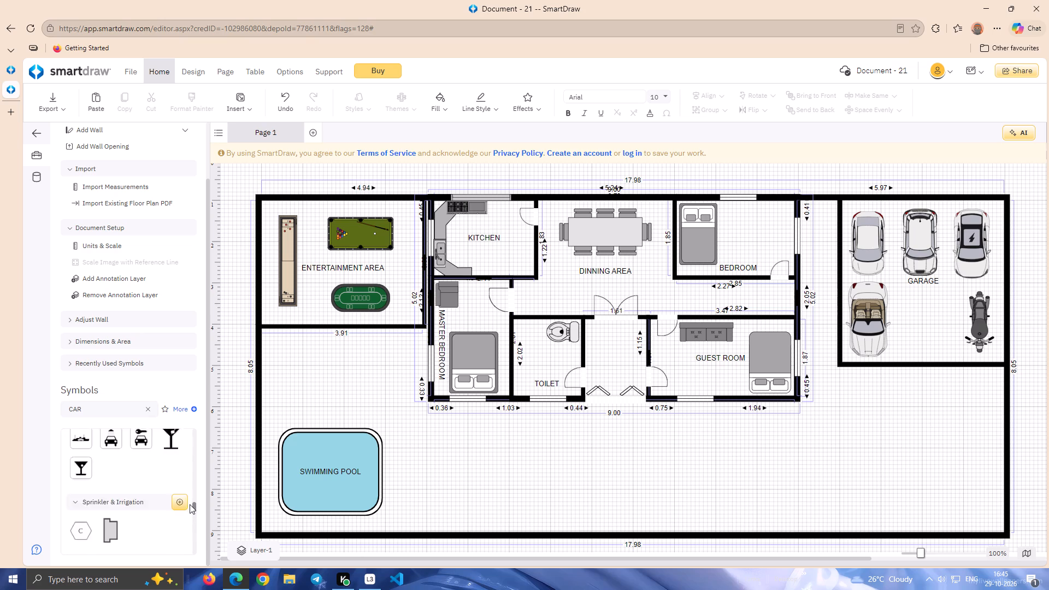
drag(190, 504, 185, 490)
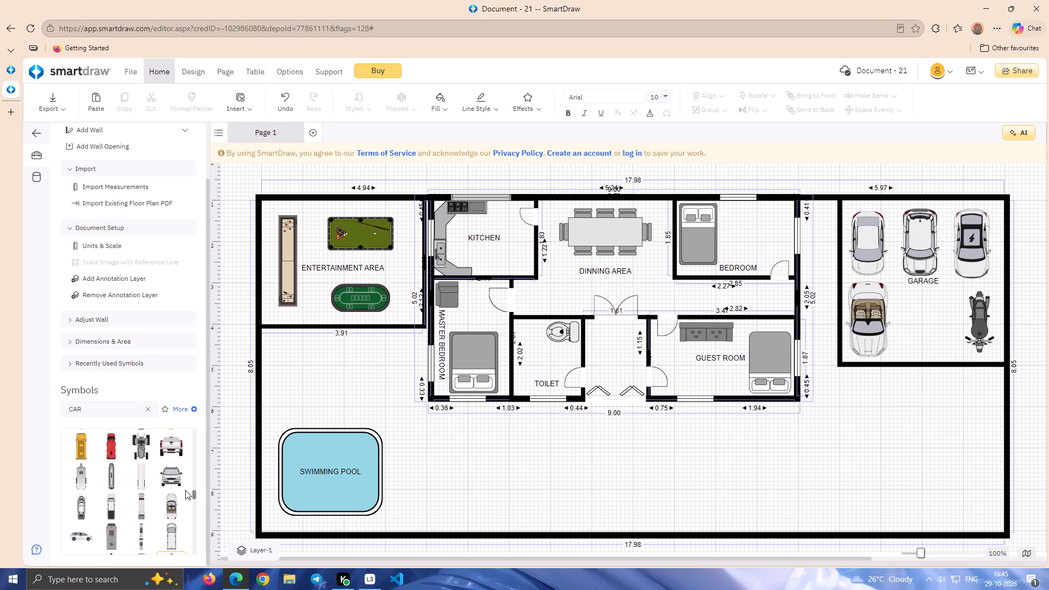
drag(185, 490, 185, 488)
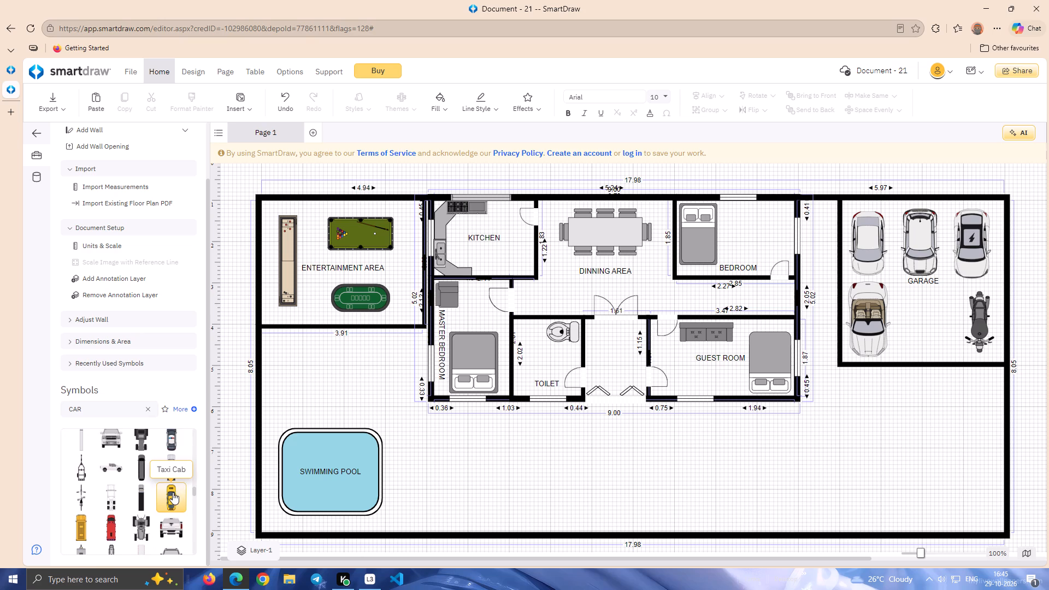
click(193, 489)
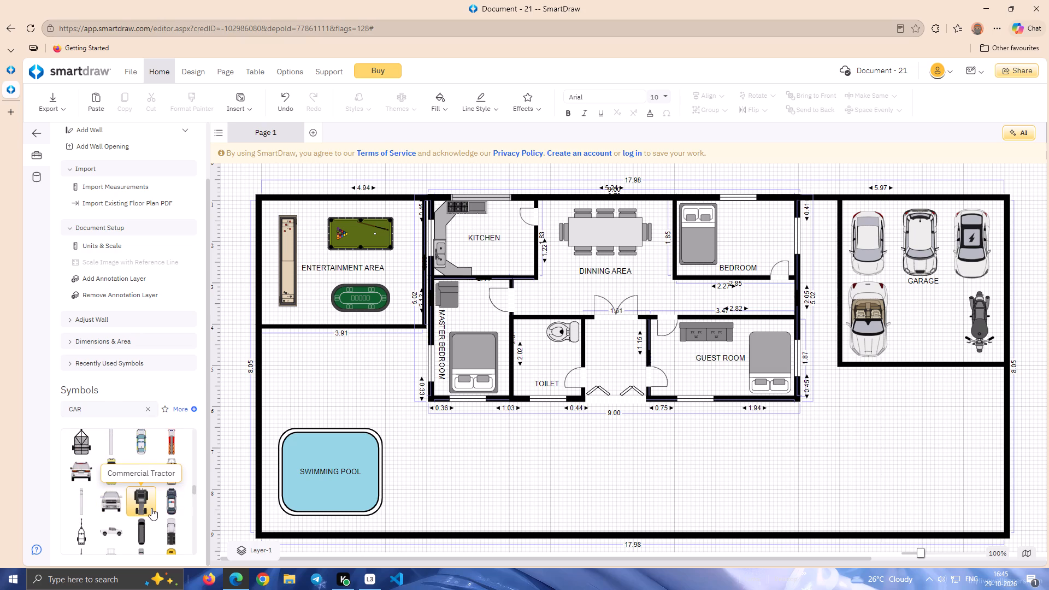
click(194, 488)
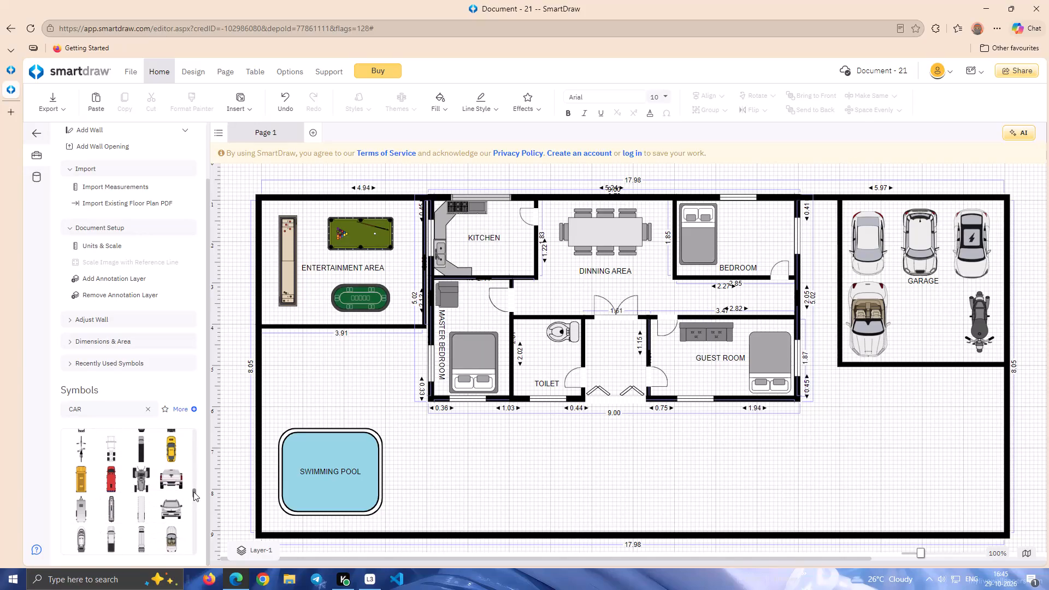
double_click(141, 430)
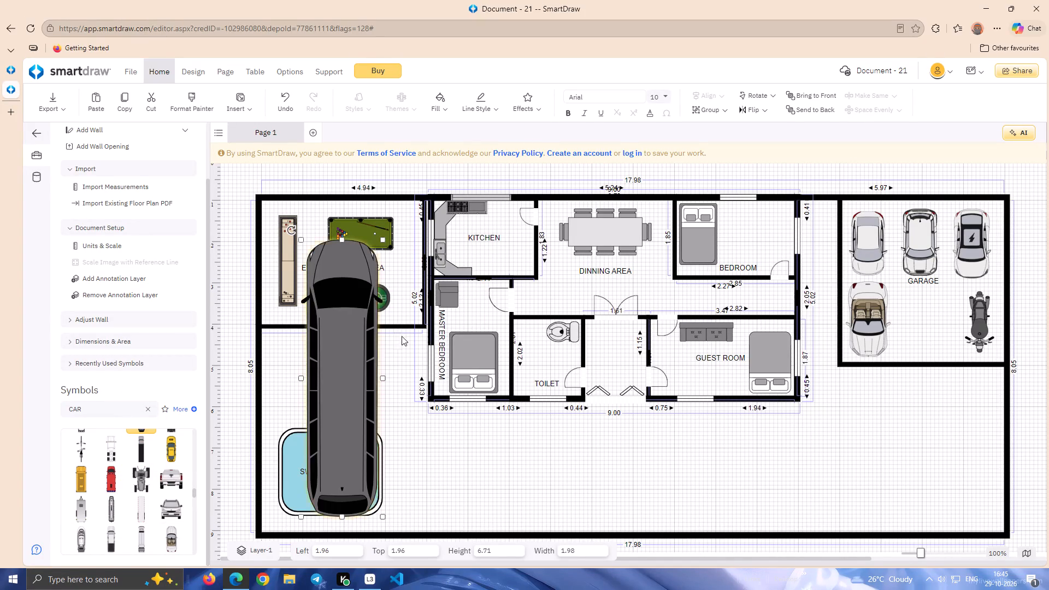
Shrink the limo to about 3.97 high by 1.44 wide and position it below the entertainment area, at about left 2.08 and top 4.45.
drag(385, 239, 359, 296)
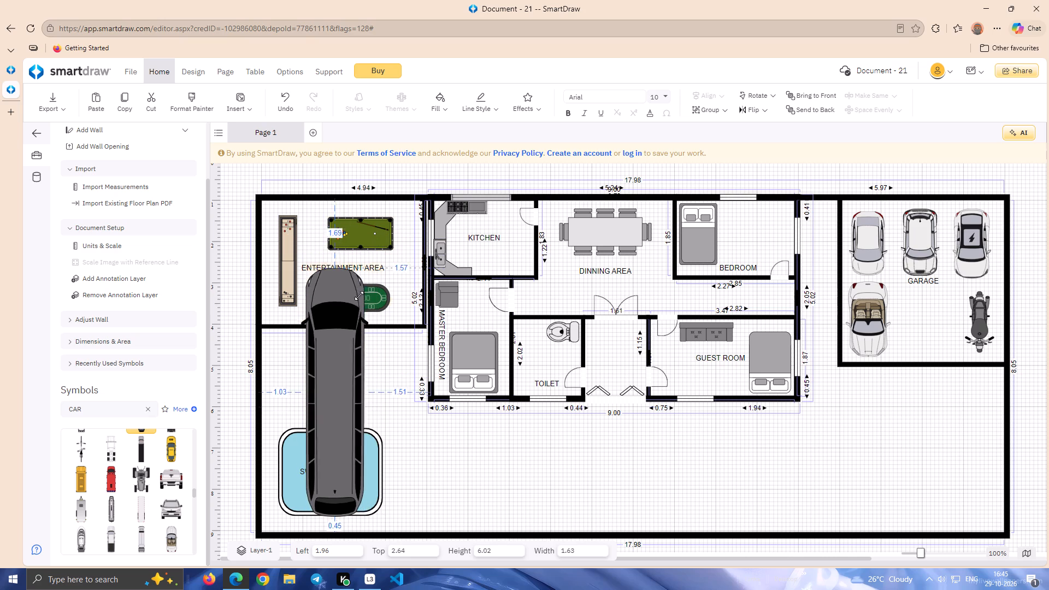
drag(359, 296, 356, 348)
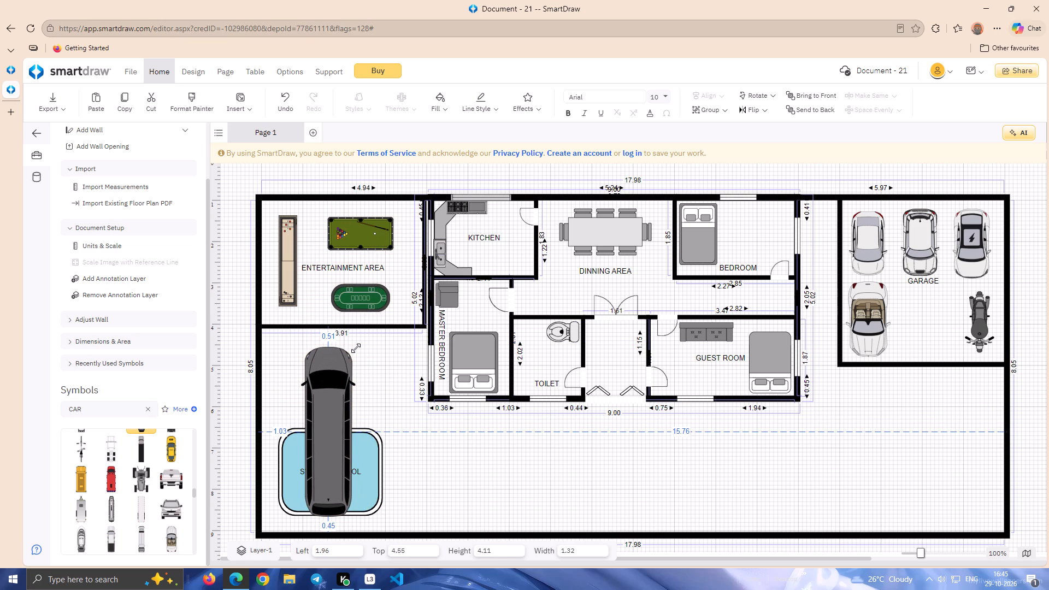
drag(356, 348, 357, 352)
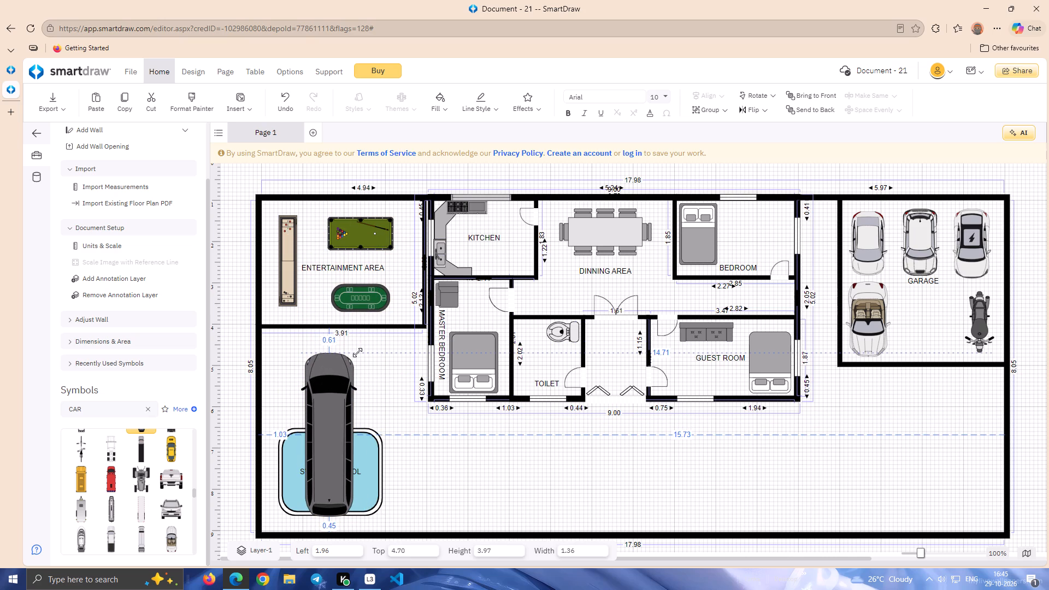
drag(357, 352, 361, 354)
drag(338, 385, 343, 373)
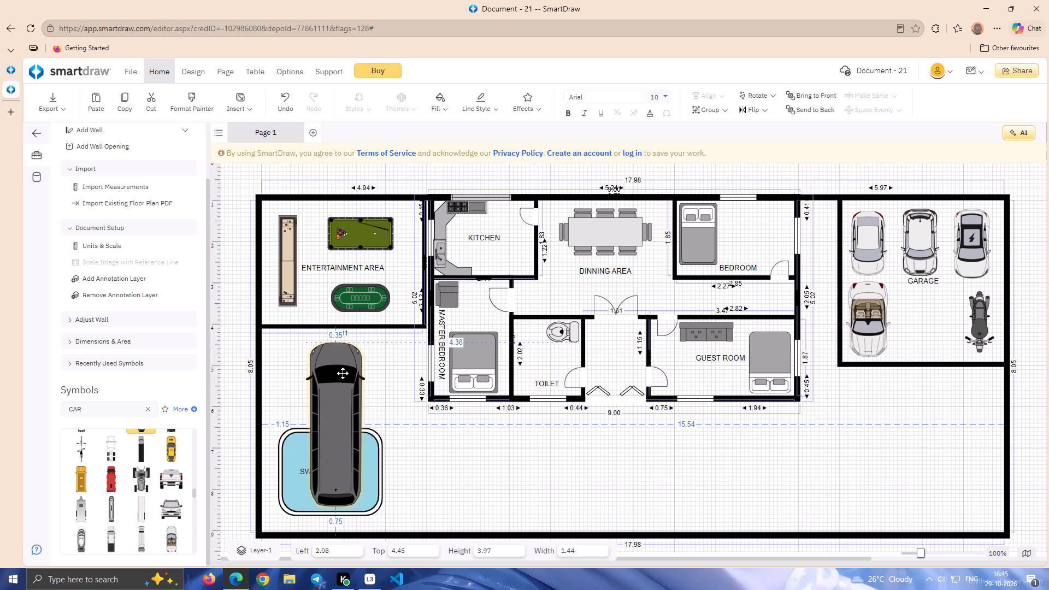
drag(343, 373, 343, 373)
click(392, 418)
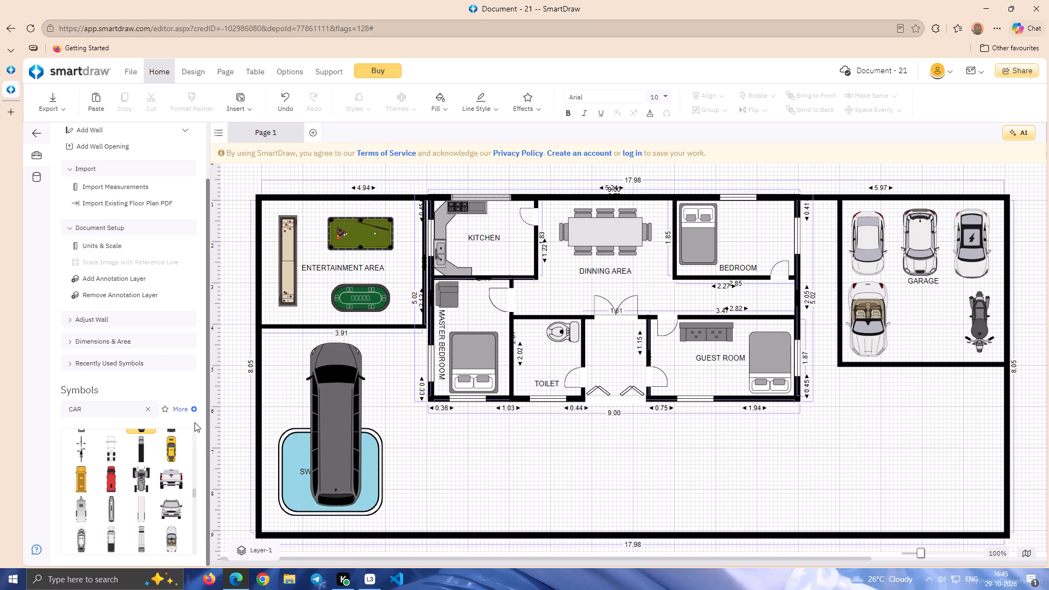
Add the boat from the CAR symbol results and shrink it to about 4.26 high by 1.84 wide.
click(194, 493)
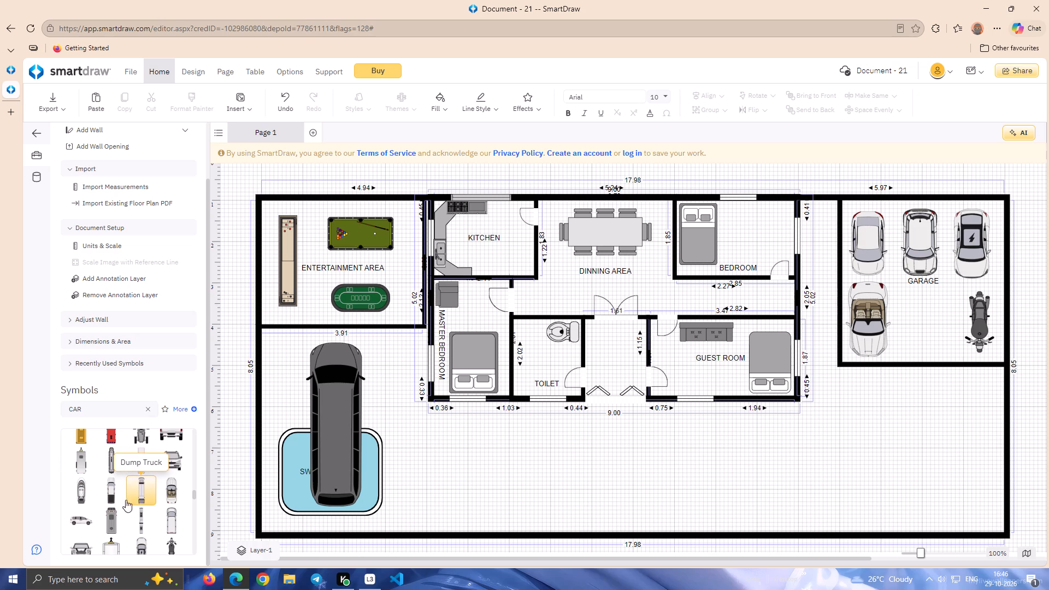
double_click(78, 495)
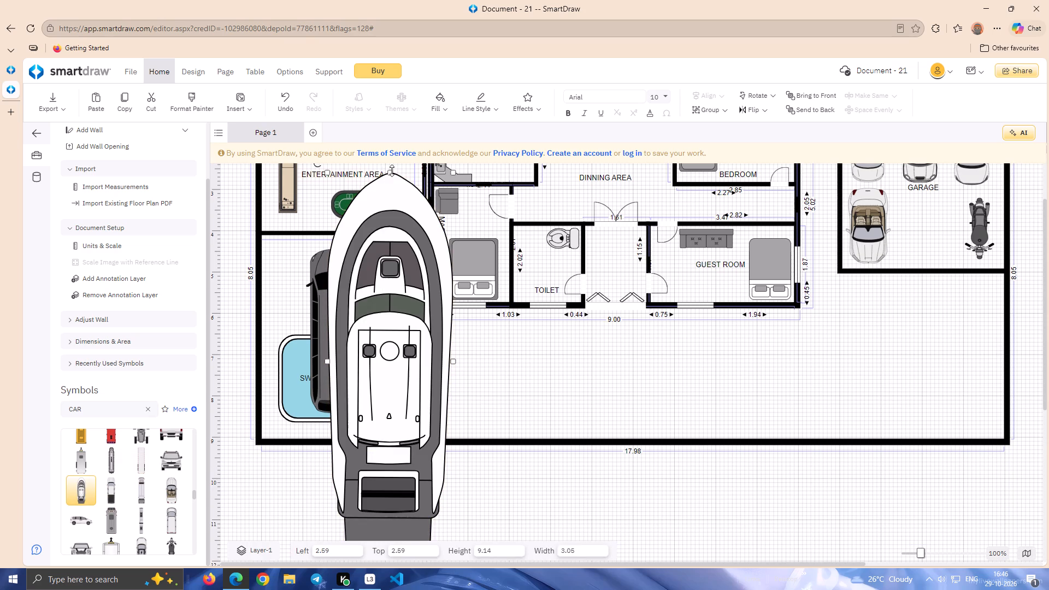
drag(391, 170, 385, 374)
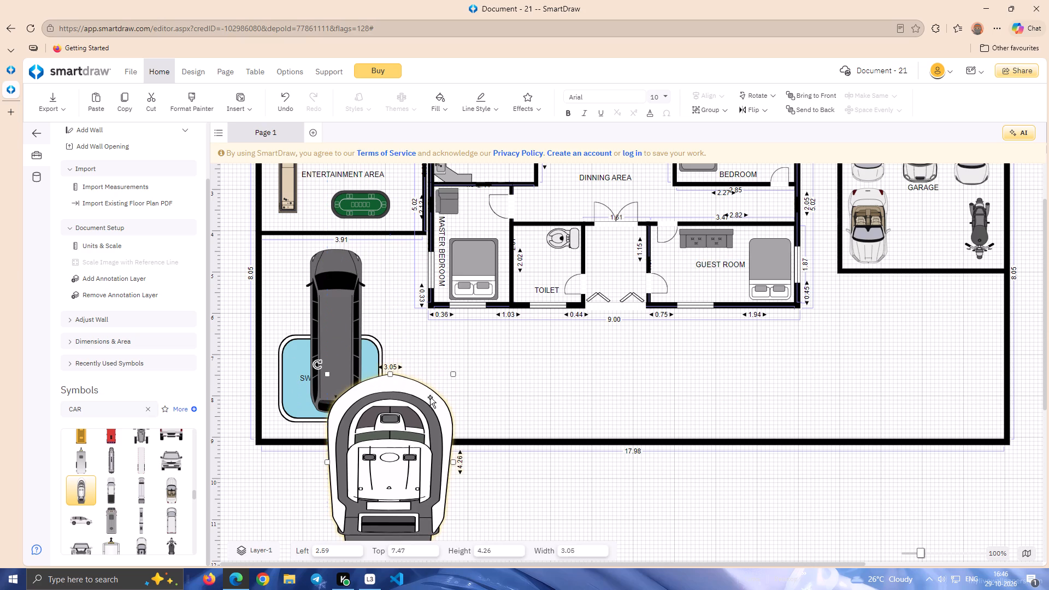
drag(456, 464, 405, 462)
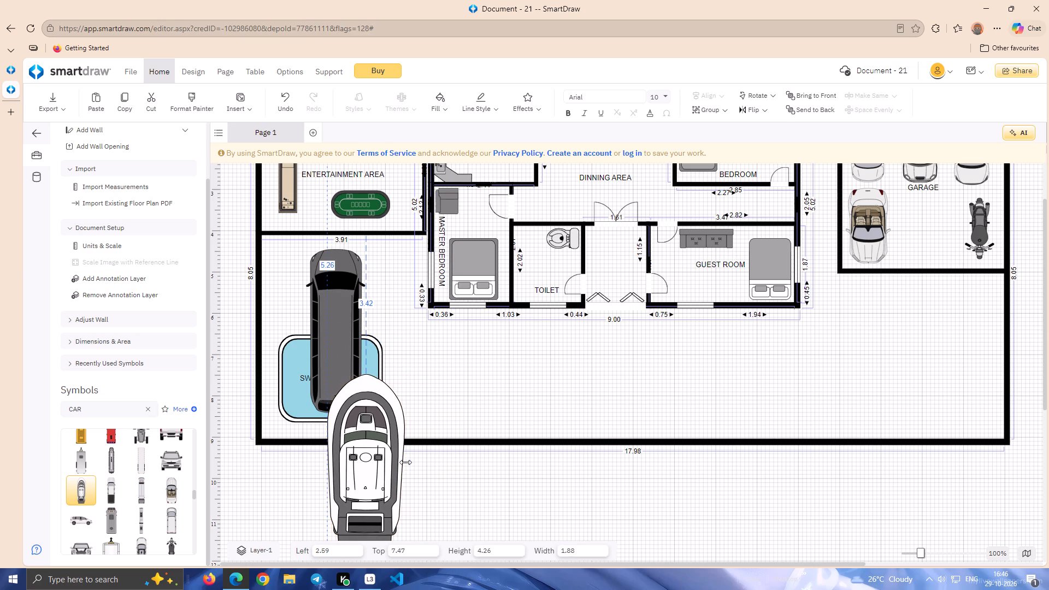
drag(405, 462, 404, 462)
click(369, 404)
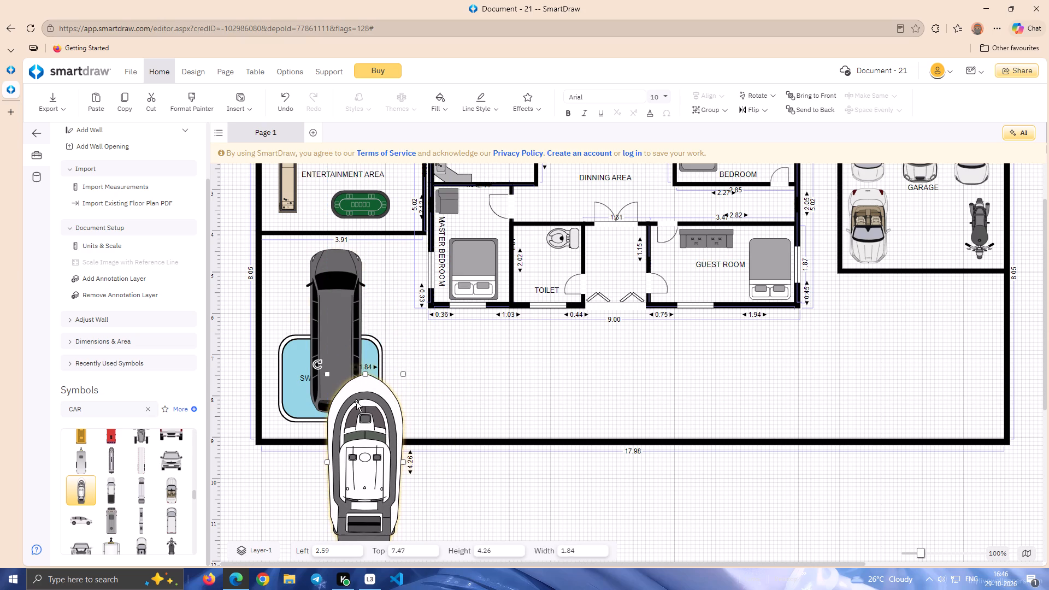
Look through the remaining CAR symbol results, clear the search, and return to the Room Outlines symbols.
click(196, 495)
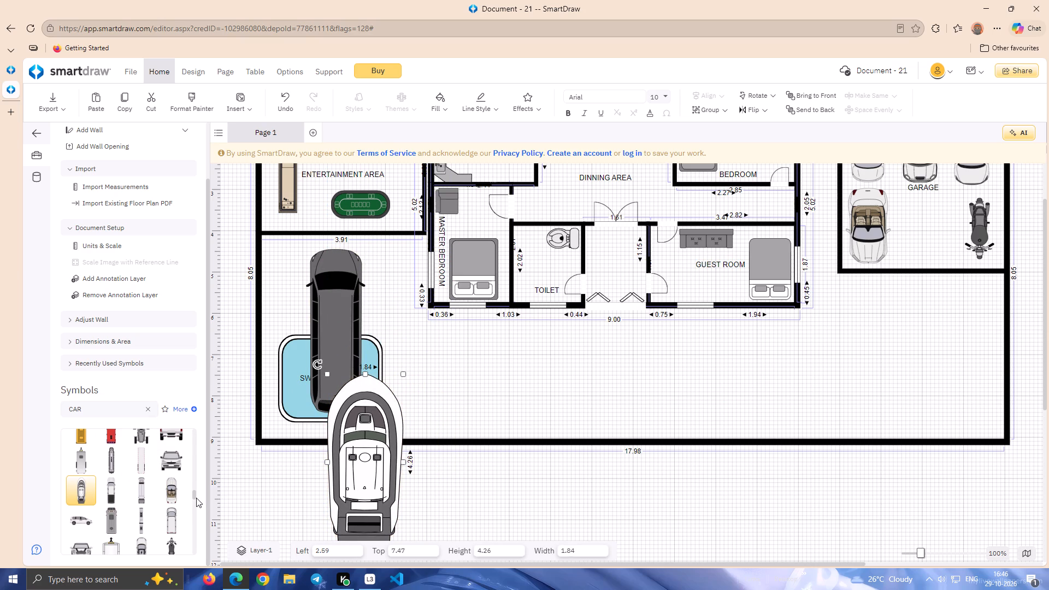
click(195, 491)
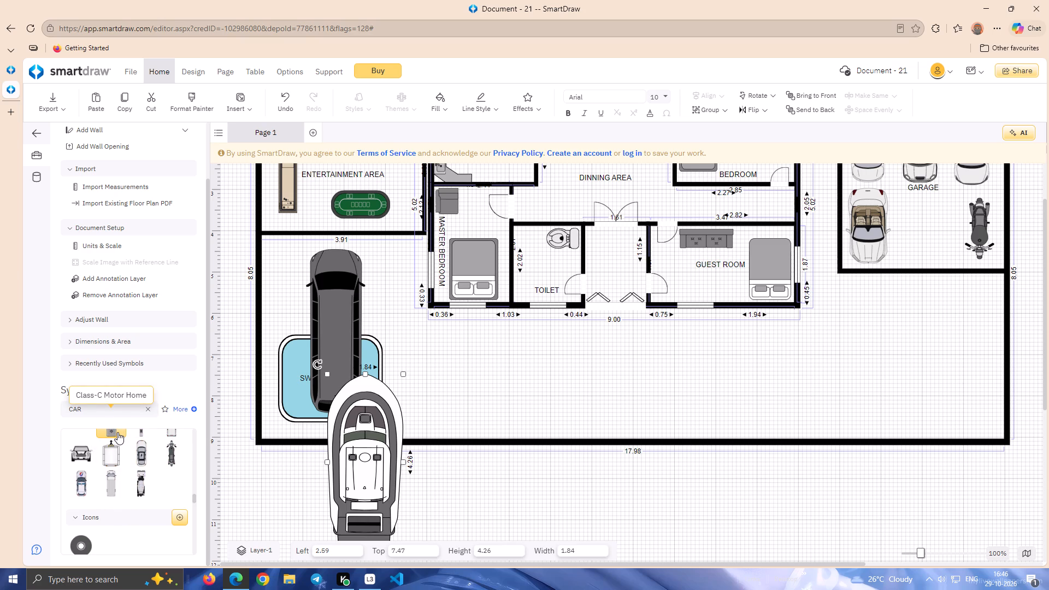
click(192, 501)
drag(193, 497, 194, 492)
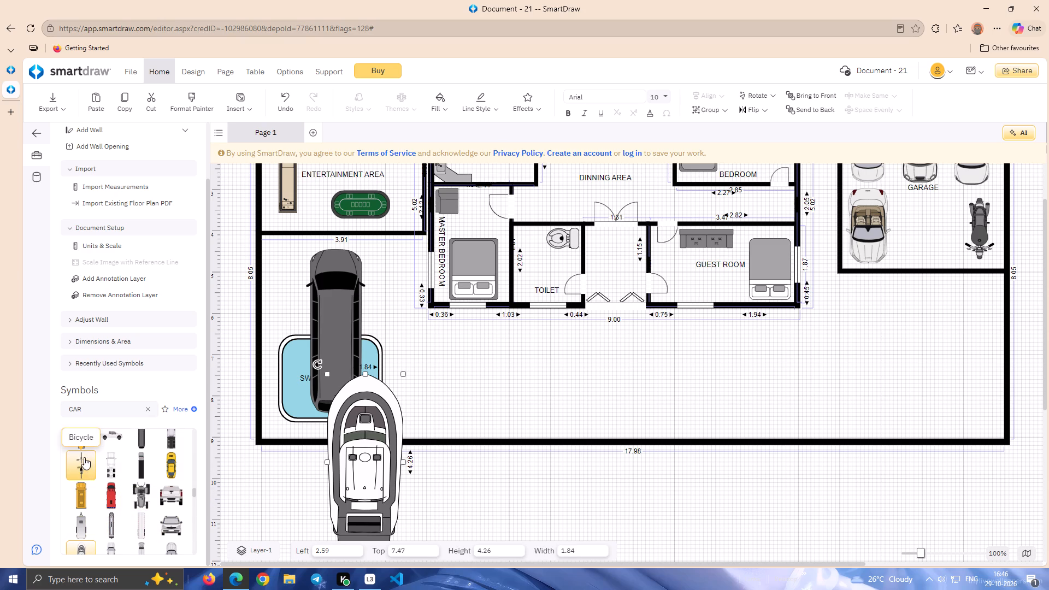
click(149, 407)
drag(192, 544, 194, 420)
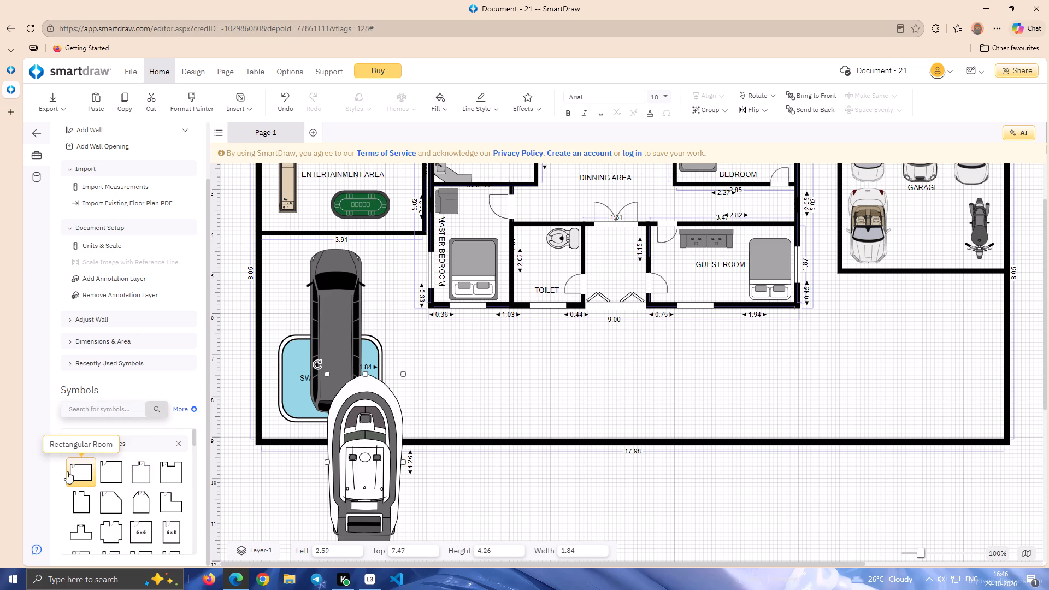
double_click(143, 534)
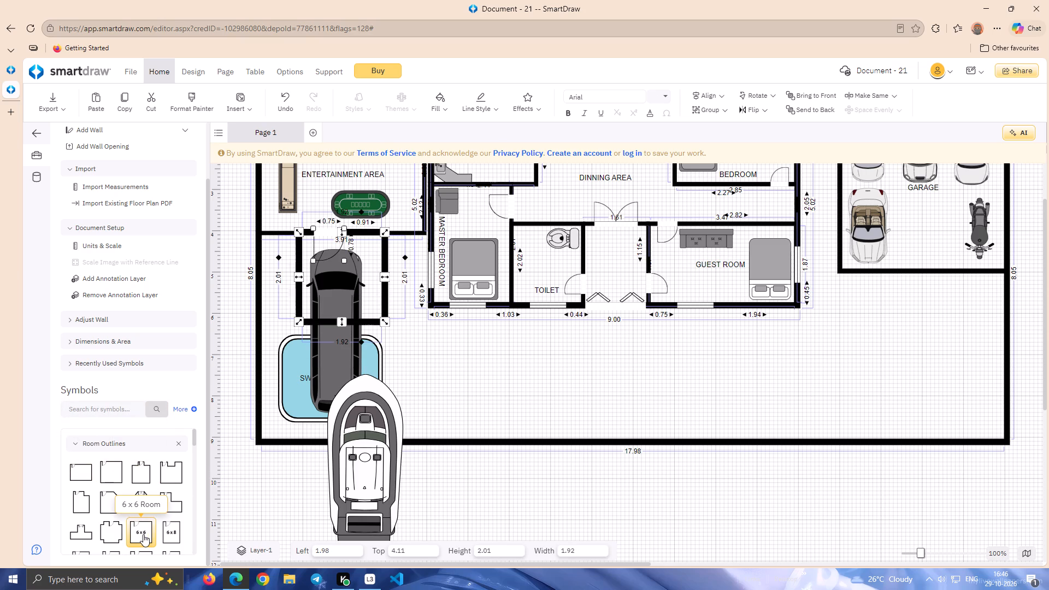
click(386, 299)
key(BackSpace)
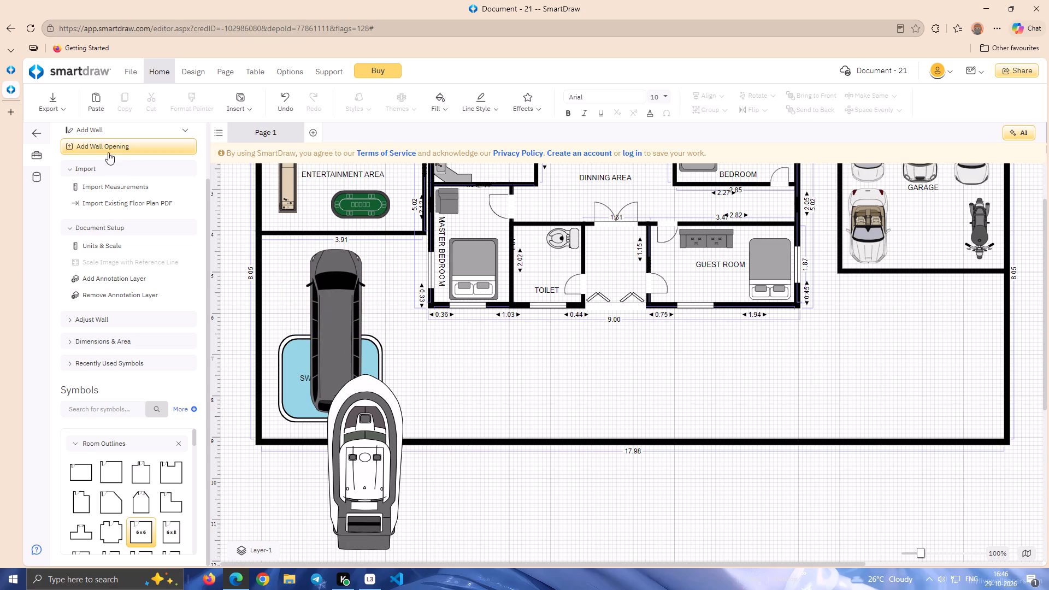
Draw a rectangle in the open space below the house, about 0.95 high, and widen it to about 6.04.
drag(208, 289, 208, 243)
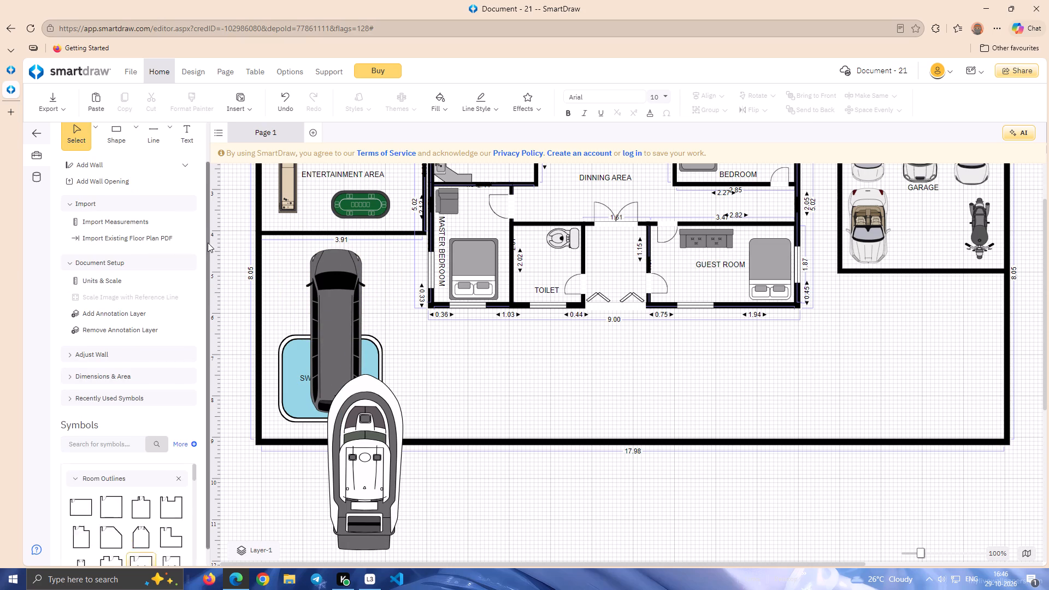
drag(208, 243, 206, 174)
click(113, 170)
click(137, 158)
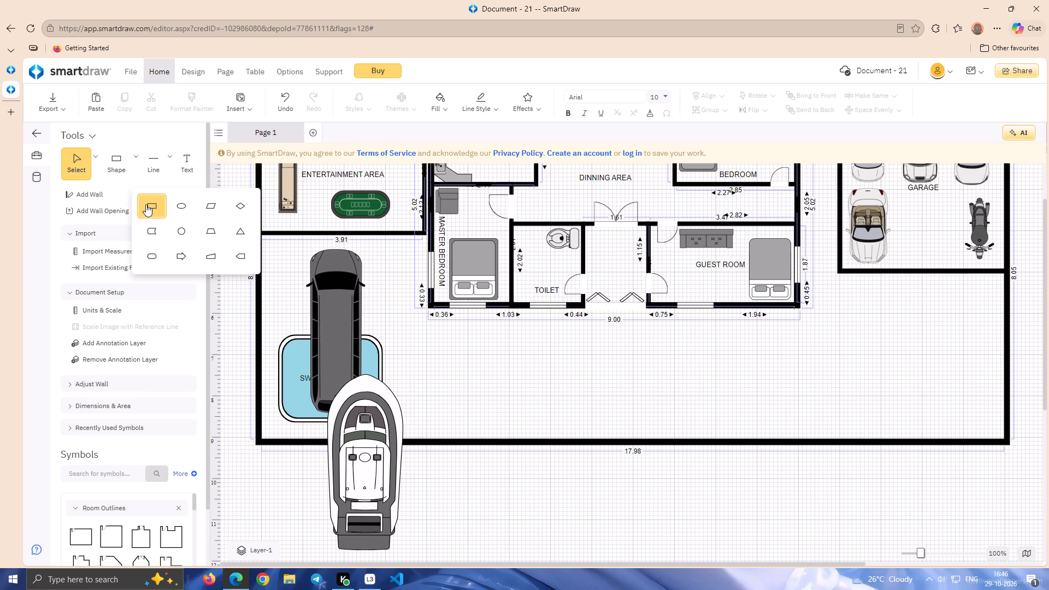
drag(146, 204, 555, 382)
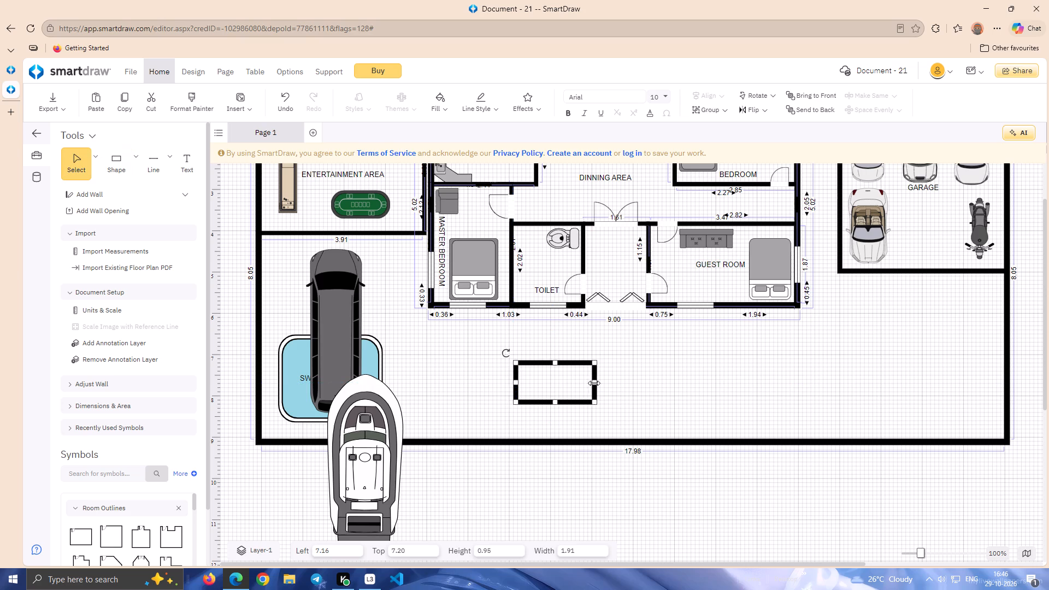
drag(593, 383, 751, 382)
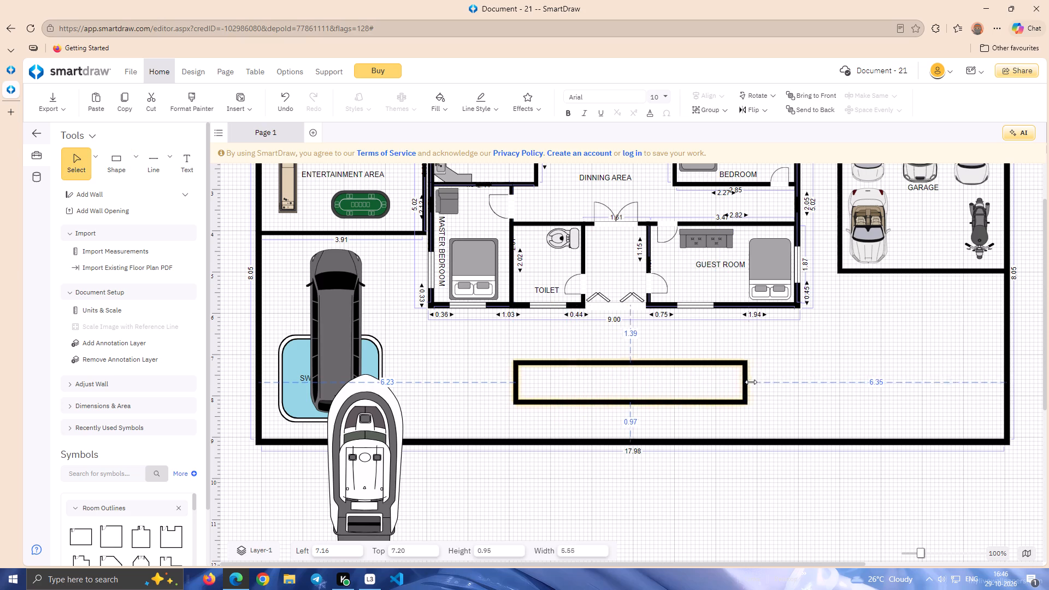
drag(751, 382, 752, 382)
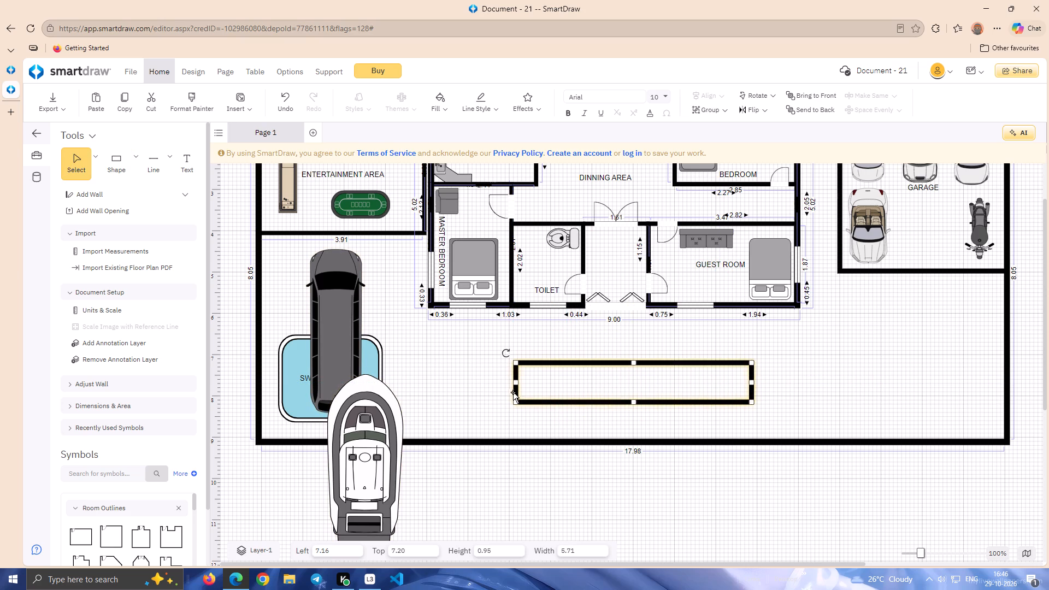
drag(752, 382, 764, 382)
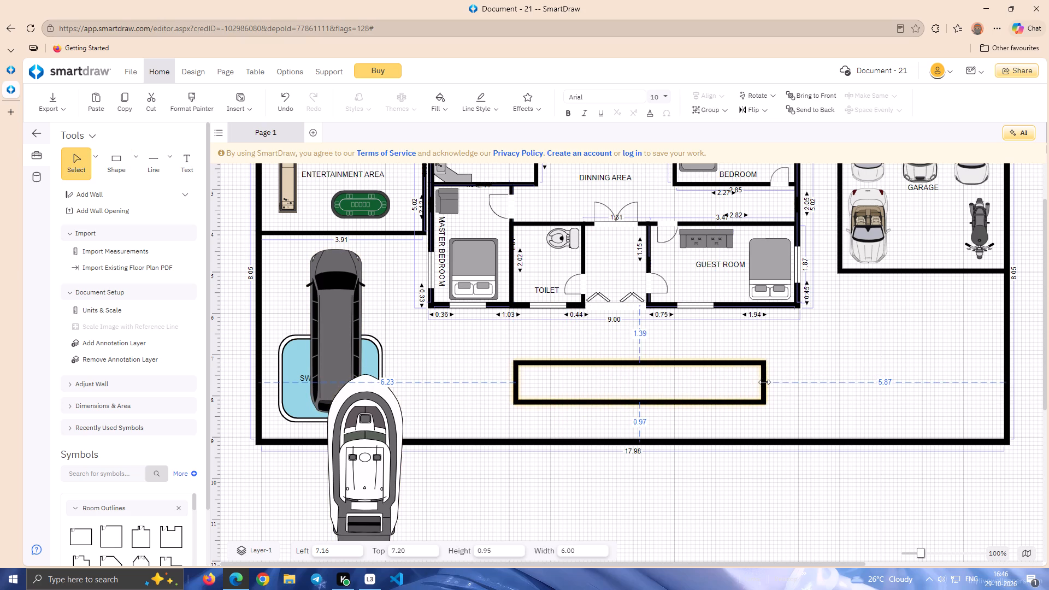
drag(764, 382, 765, 382)
Try the long rectangle in the plot's lower-right corner, and move it back to the open space below the toilet and entrance.
drag(741, 402, 964, 417)
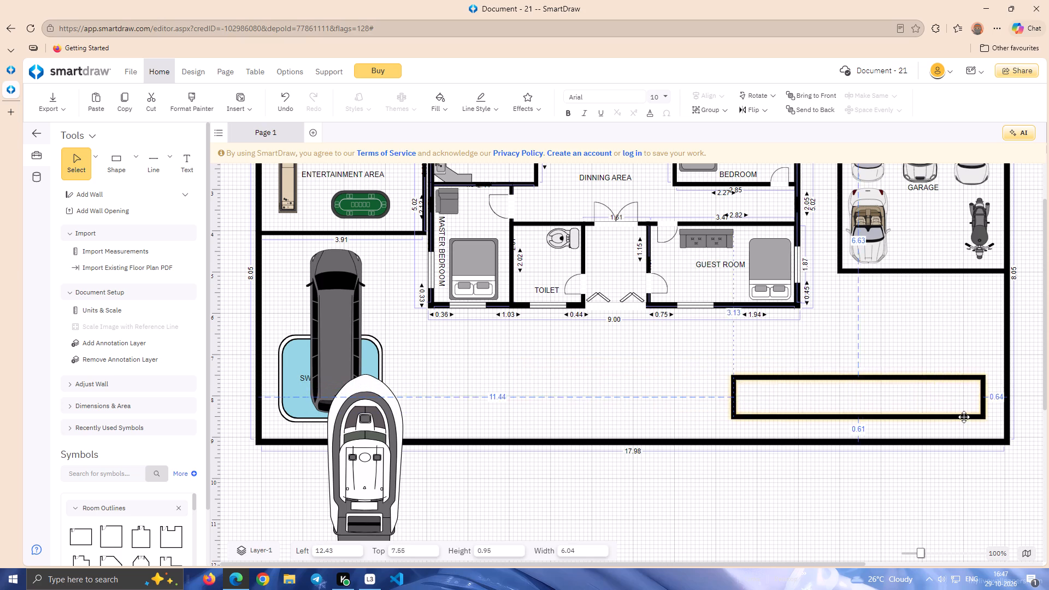
drag(964, 417, 982, 421)
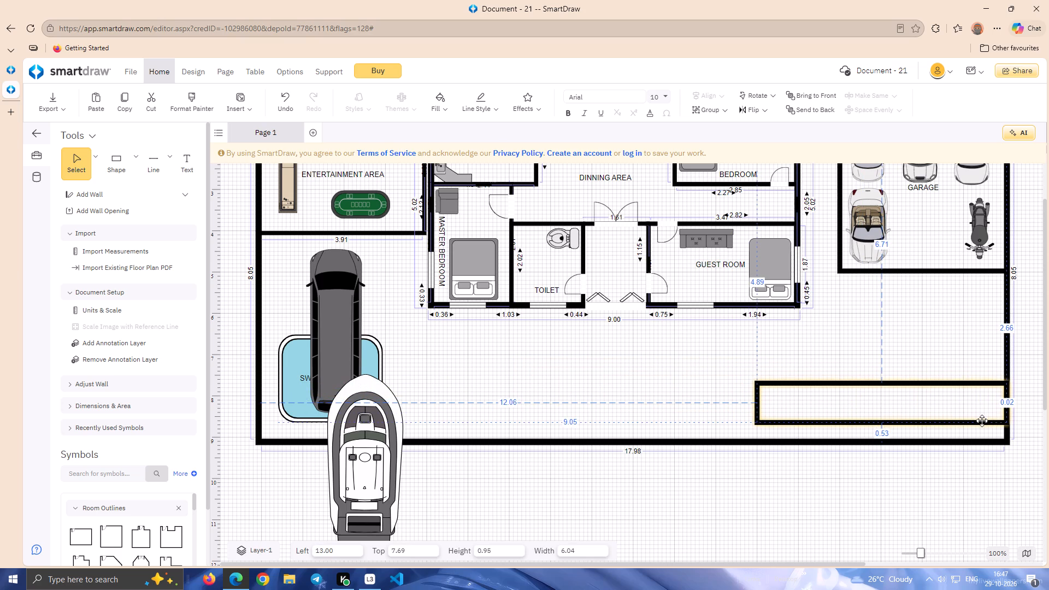
drag(982, 421, 983, 445)
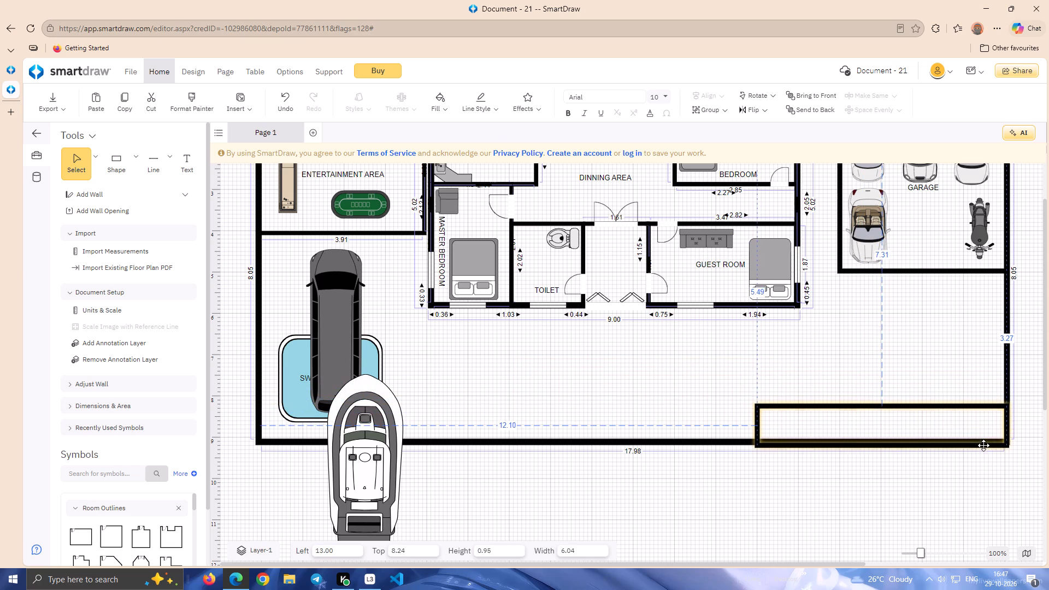
drag(983, 445, 983, 442)
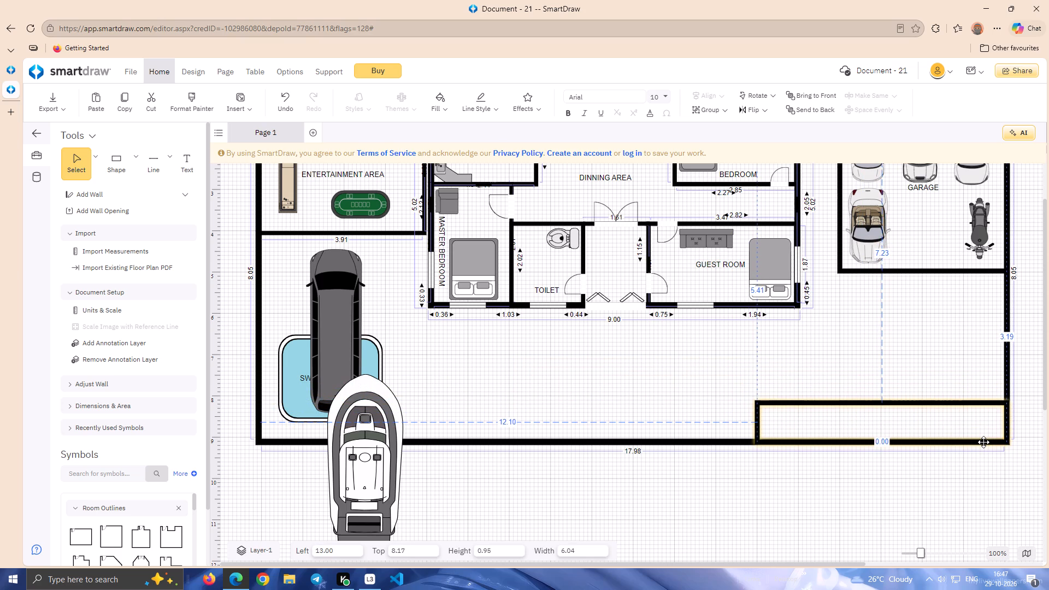
drag(983, 442, 682, 387)
Move the labelled garage outline straight down into the plot's lower-right corner, flush with the outer walls.
click(927, 272)
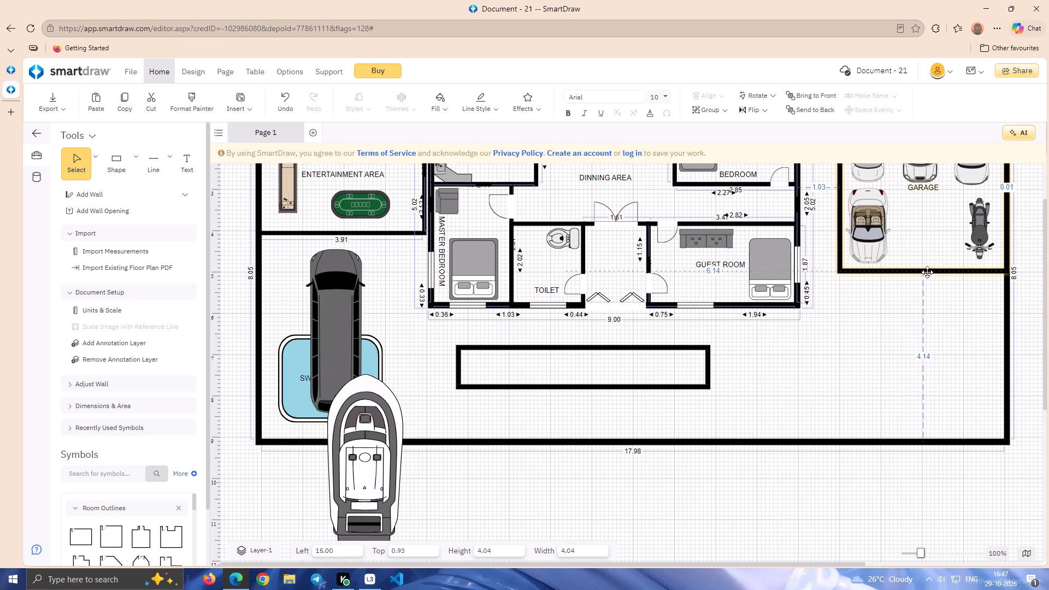
click(910, 339)
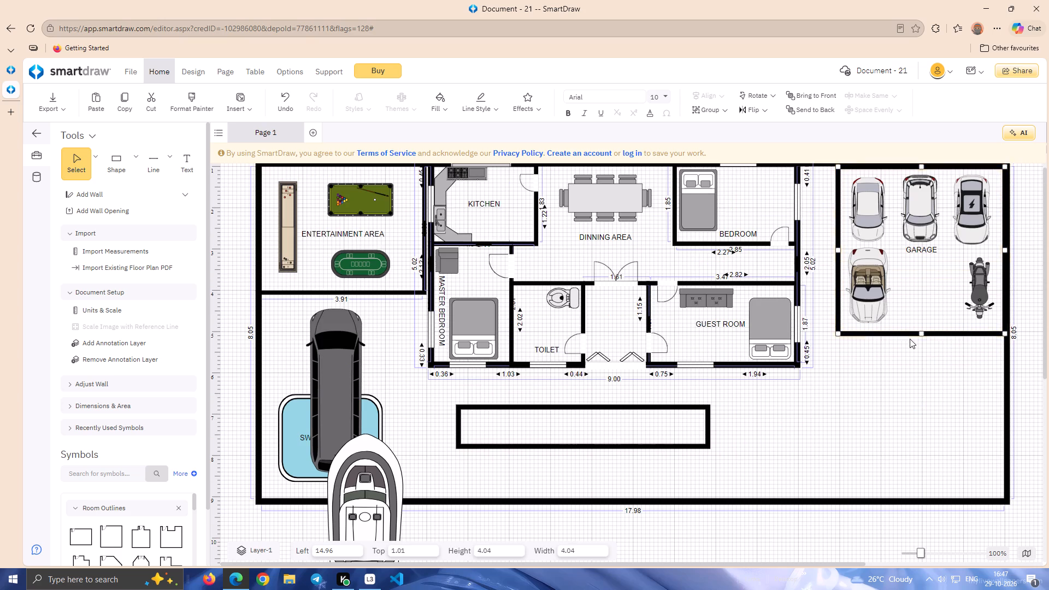
click(981, 287)
click(857, 299)
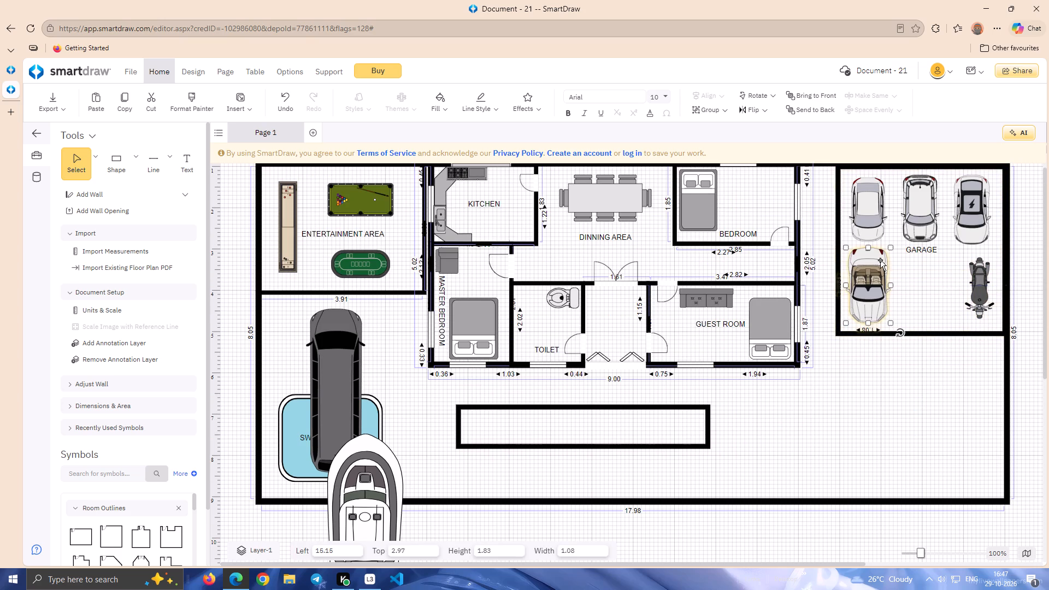
click(881, 236)
click(911, 334)
drag(911, 332, 911, 338)
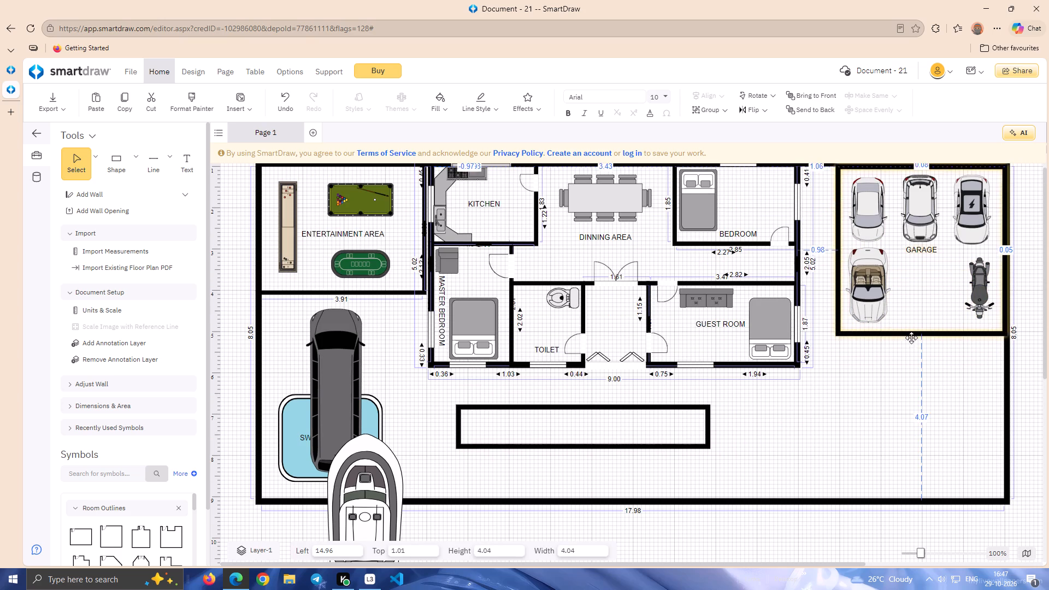
drag(911, 338, 916, 498)
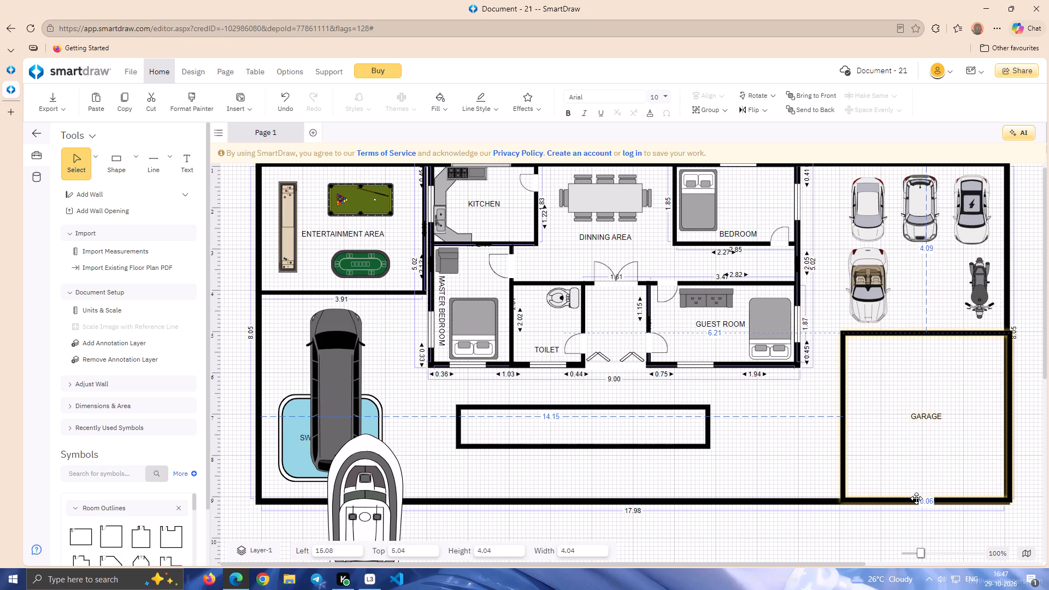
drag(916, 498, 914, 500)
Move the convertible into the relocated garage's upper-left corner and place the left-hand white car directly below it.
drag(877, 303, 875, 411)
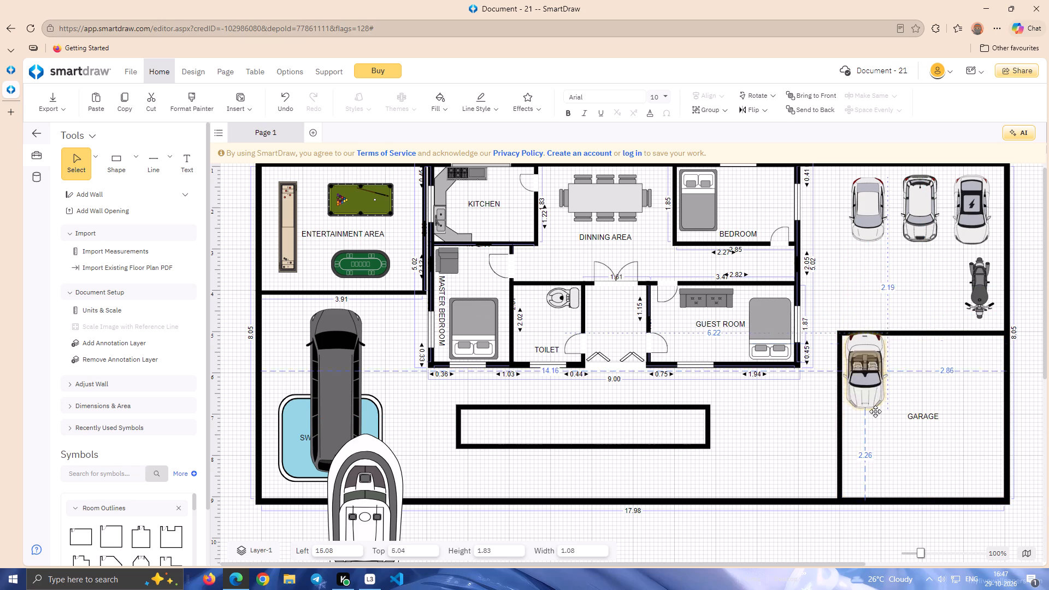
drag(875, 411, 875, 397)
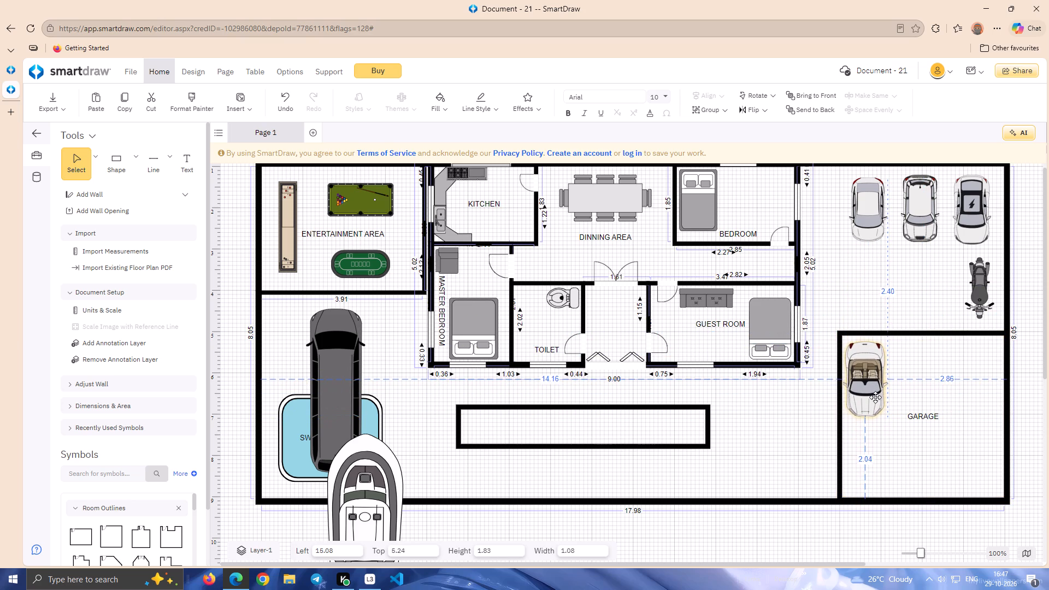
drag(875, 397, 874, 398)
drag(869, 203, 871, 445)
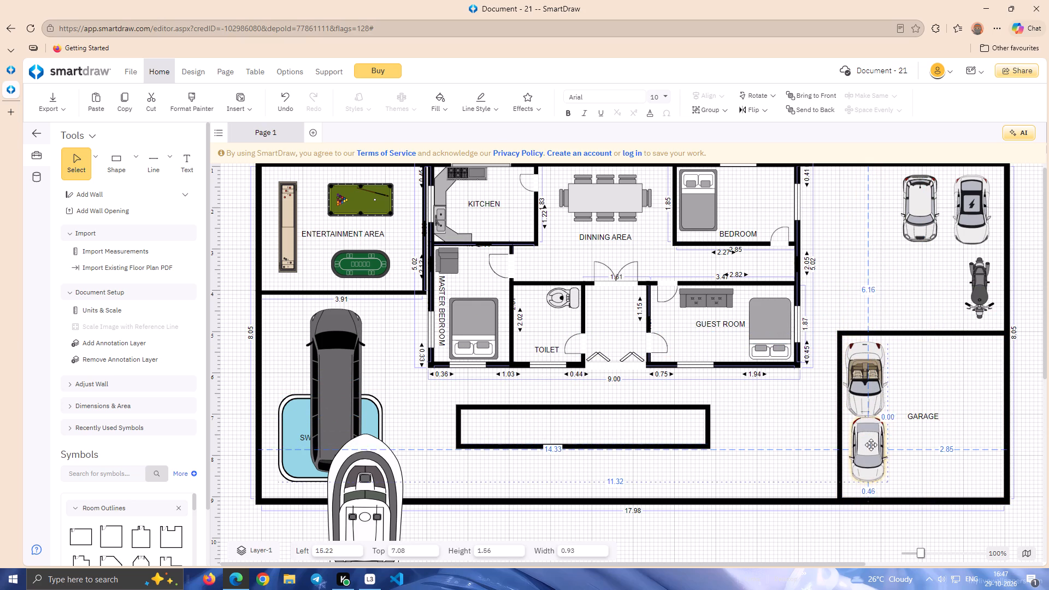
drag(871, 445, 865, 453)
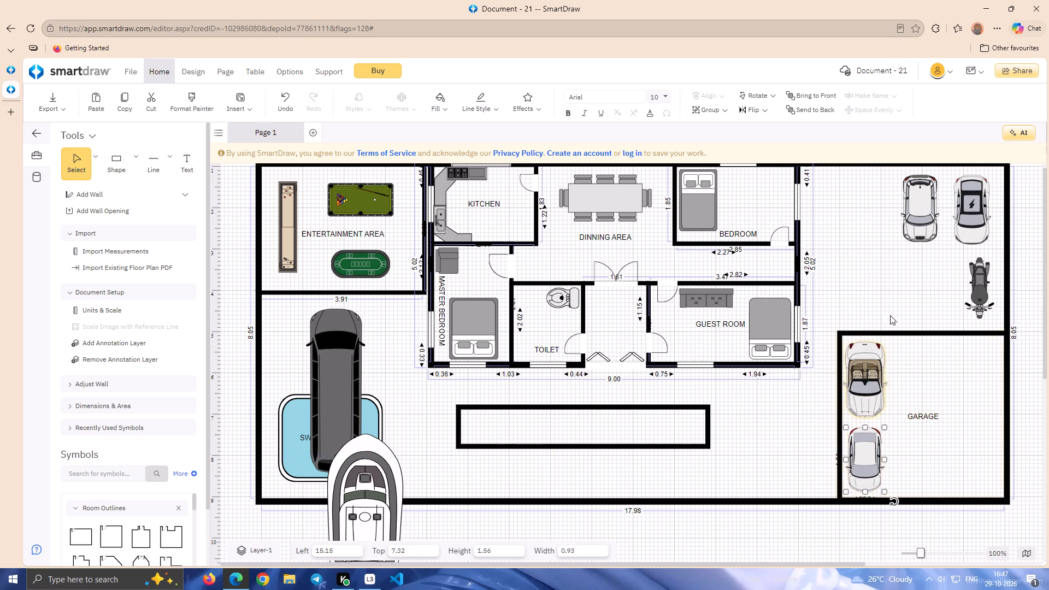
Move the remaining white car and the electric car into the garage's top row, to the right of the convertible.
drag(924, 194, 920, 363)
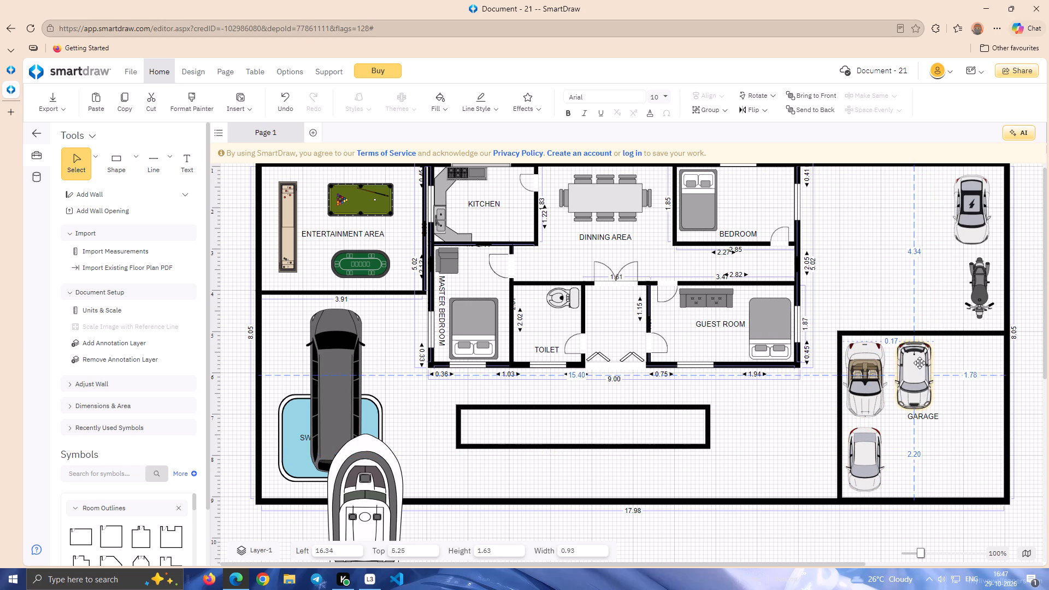
drag(920, 363, 926, 363)
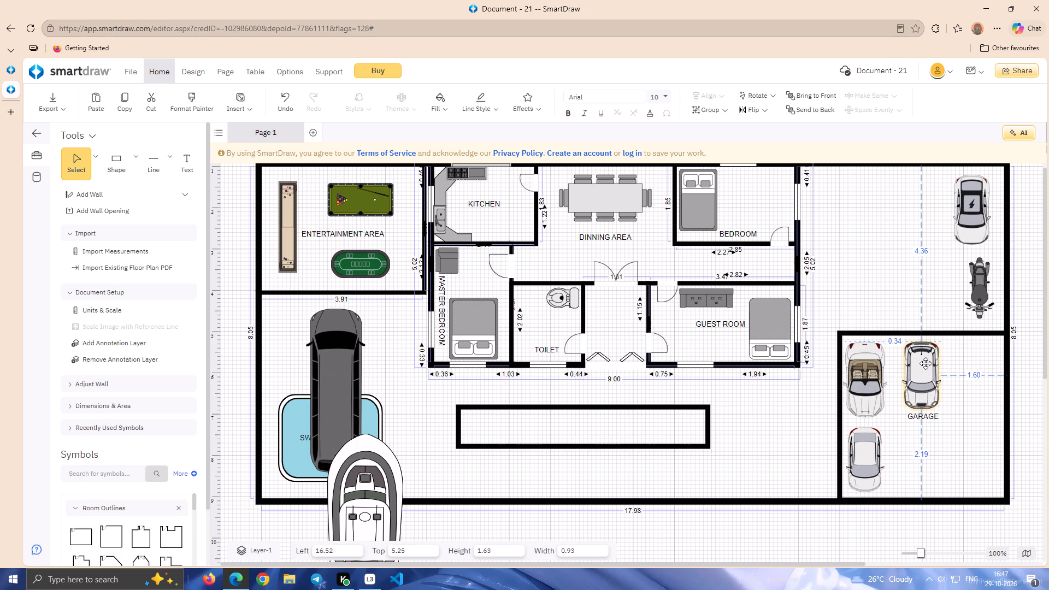
drag(926, 363, 927, 363)
drag(965, 225, 968, 394)
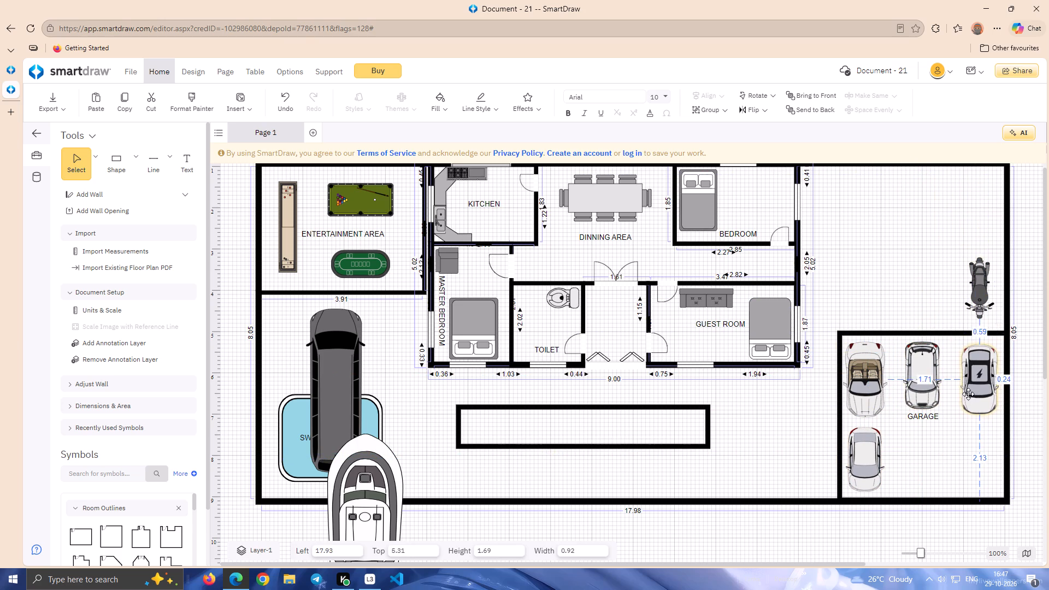
drag(968, 394, 968, 393)
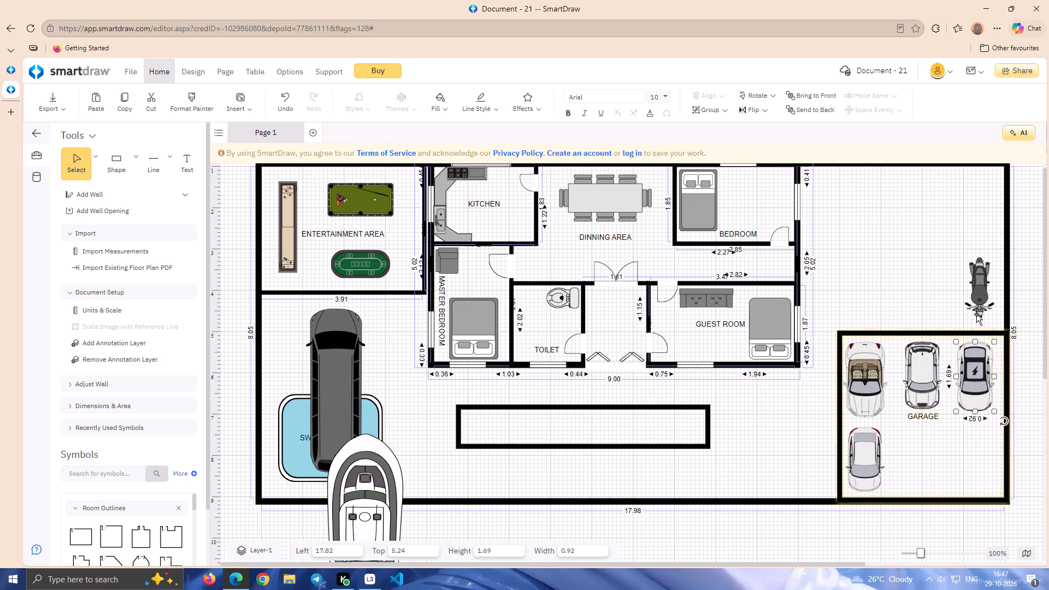
Move the motorcycle into the garage's lower-right corner, below the electric car.
drag(976, 287, 968, 461)
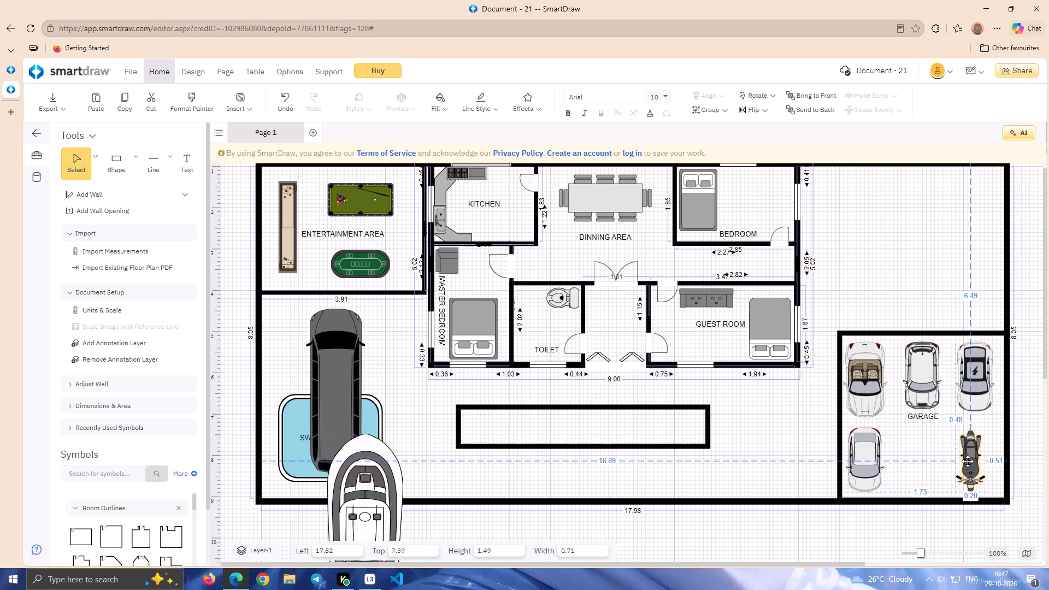
drag(968, 461, 975, 461)
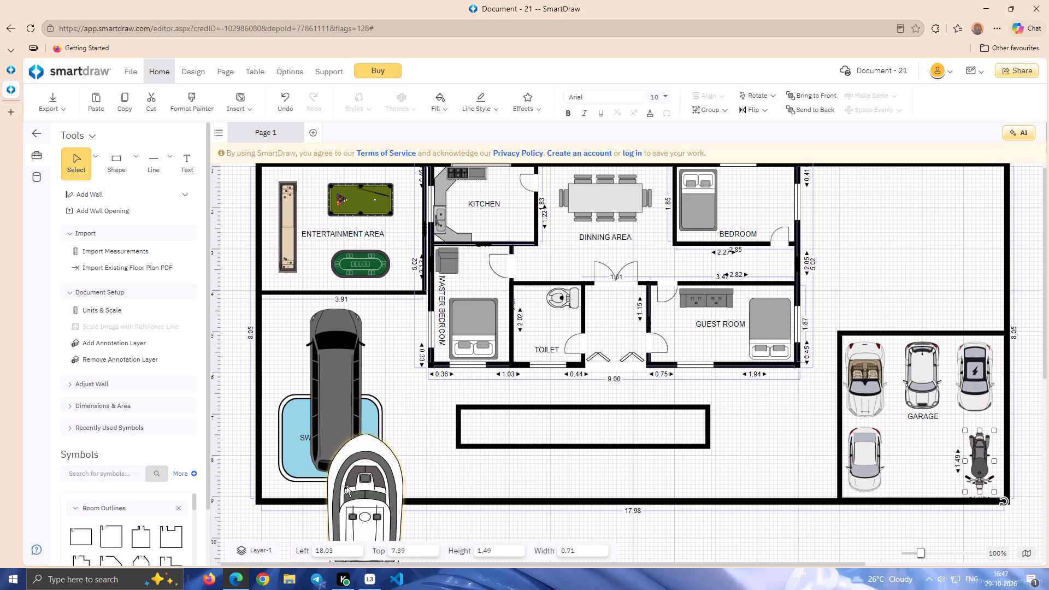
click(349, 486)
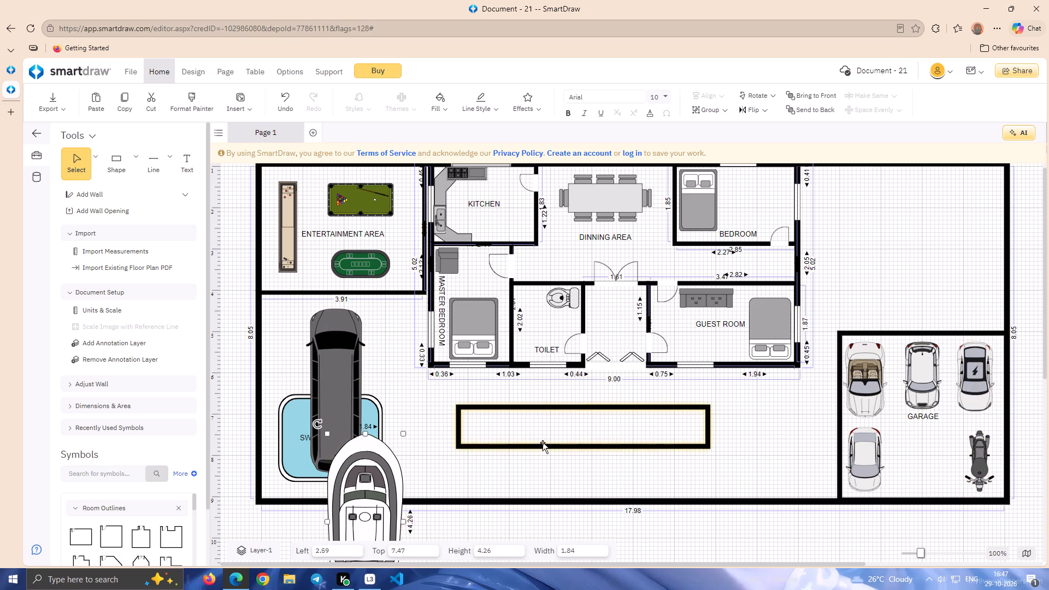
Shorten the long empty rectangle to about 4.41 wide and move it into the plot's upper-right corner, flush with the outer walls.
click(543, 442)
drag(461, 425, 526, 430)
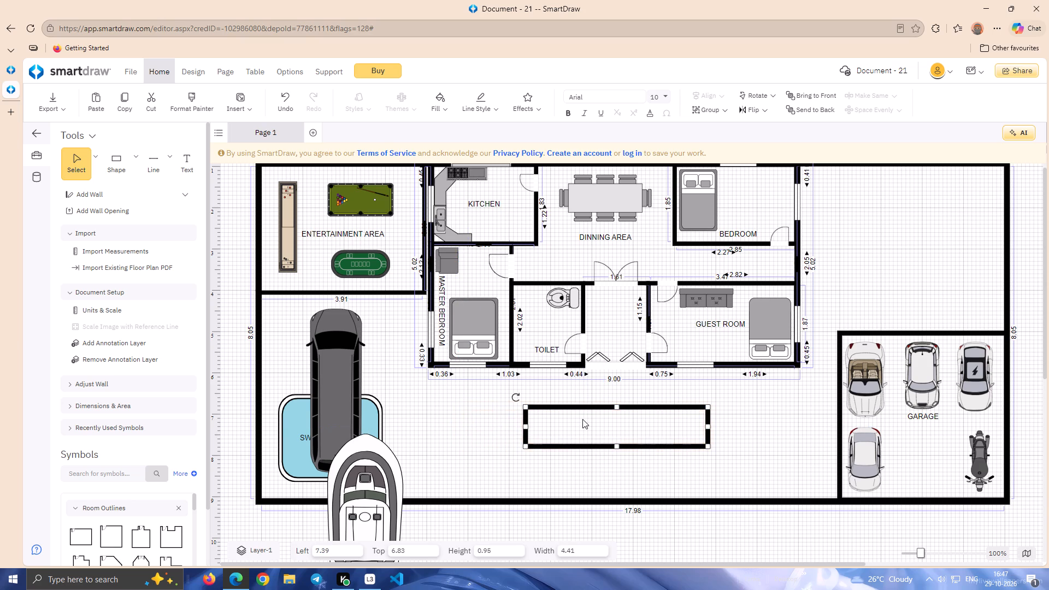
drag(661, 406, 926, 185)
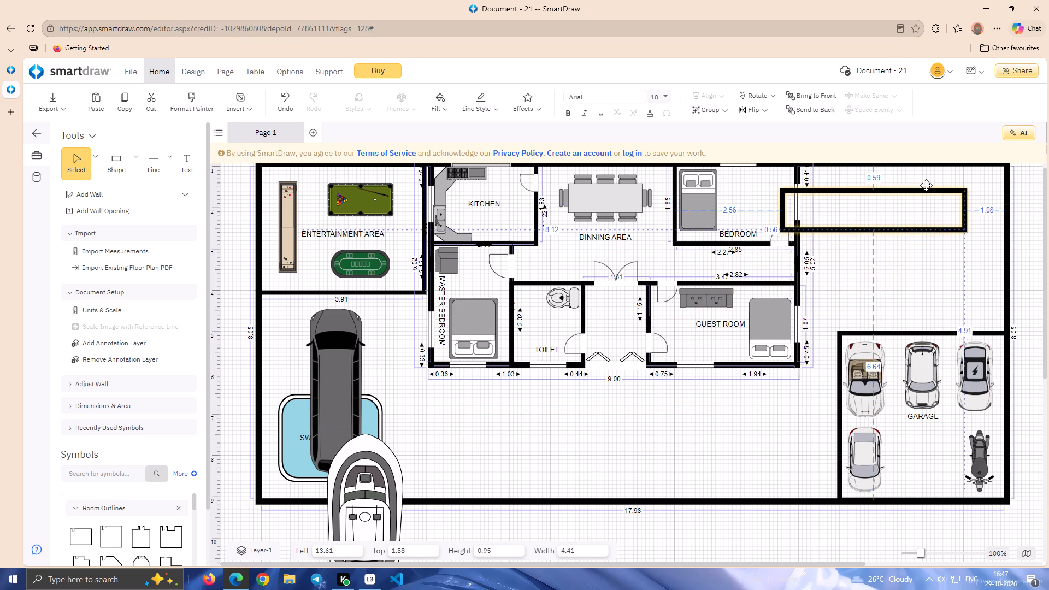
drag(926, 185, 958, 169)
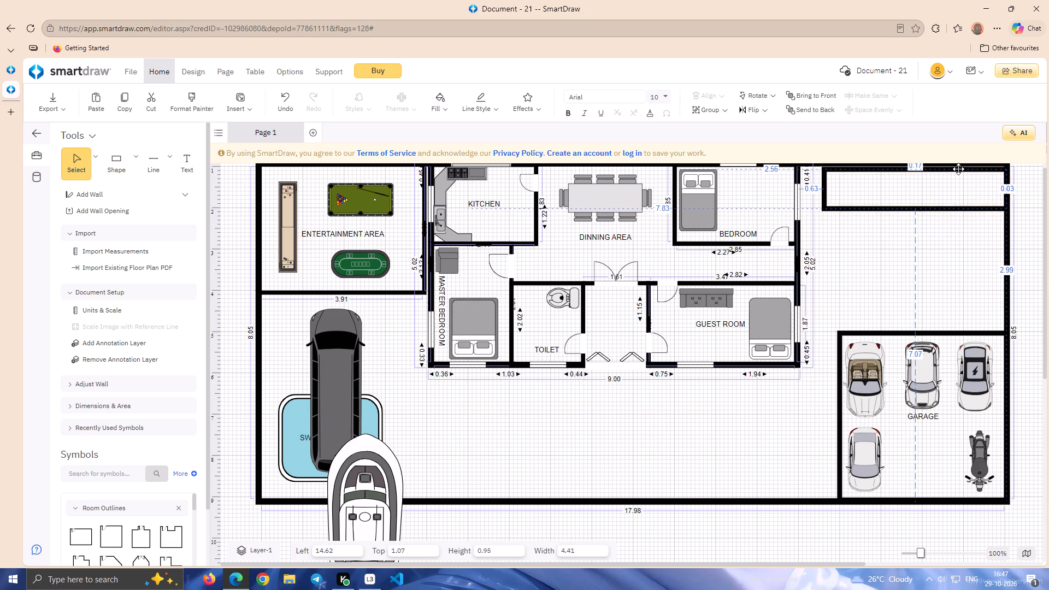
drag(958, 169, 958, 166)
drag(1048, 290, 1048, 226)
key(Up)
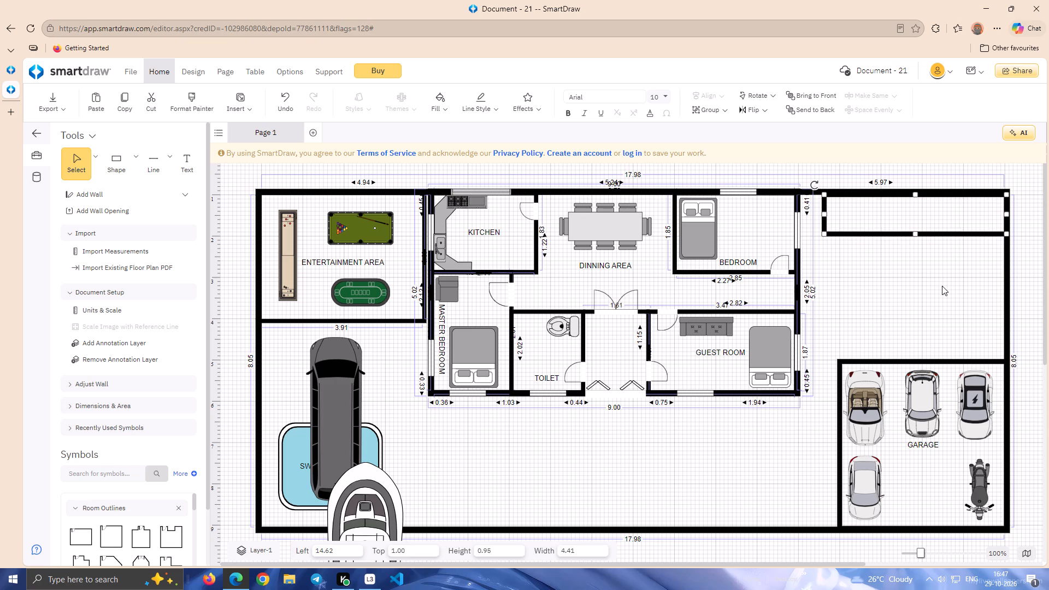
key(Up)
key(Up)
key(Up)
key(Up)
key(Up)
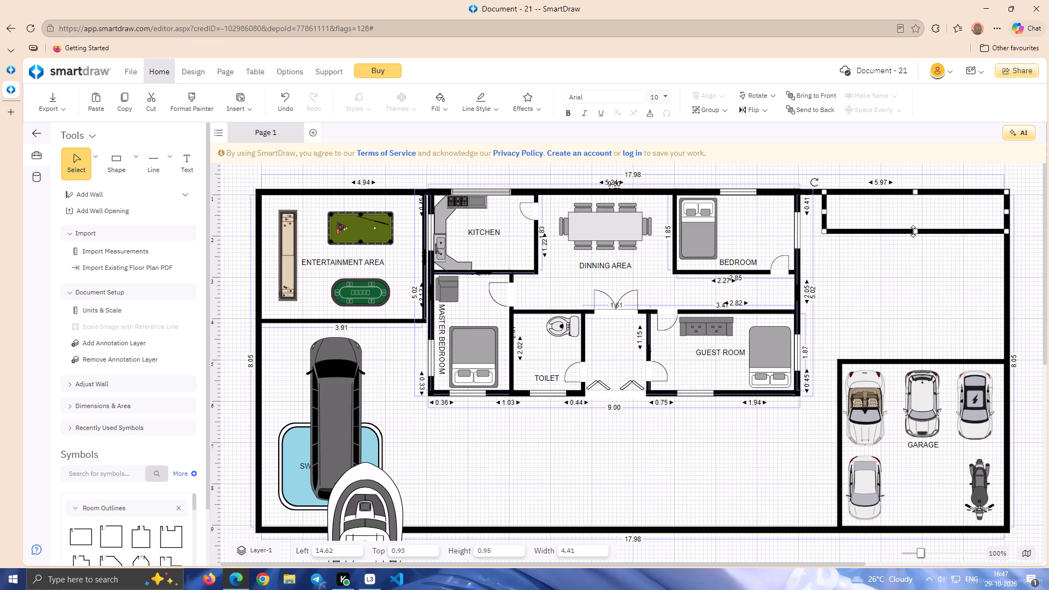
Enlarge the upper-right rectangle to about 4.11 high and 4.93 wide, filling the space between the house, outer wall and garage.
drag(917, 231, 918, 253)
drag(916, 231, 916, 357)
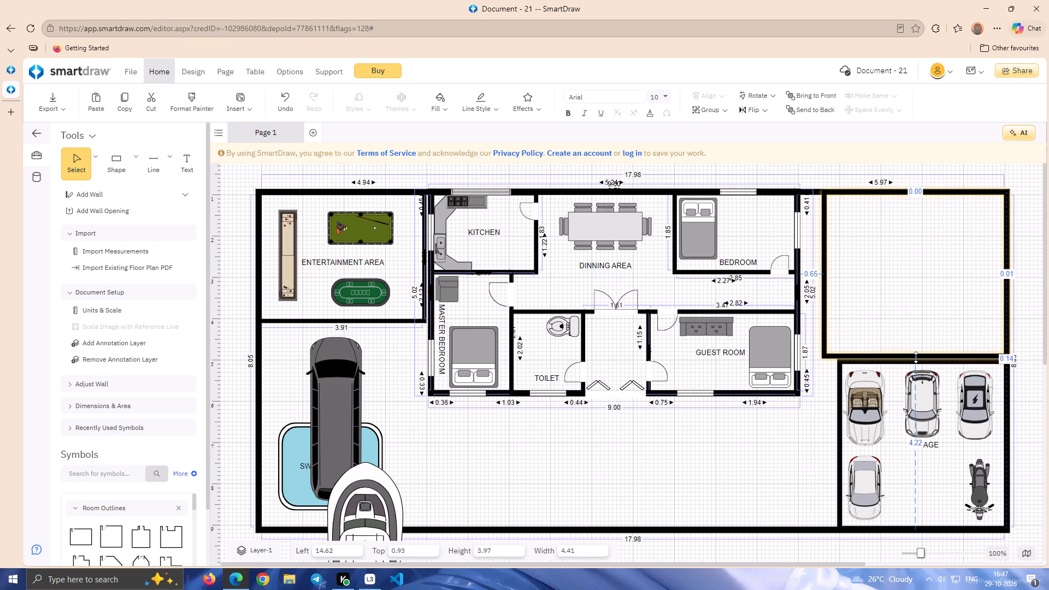
drag(916, 357, 916, 362)
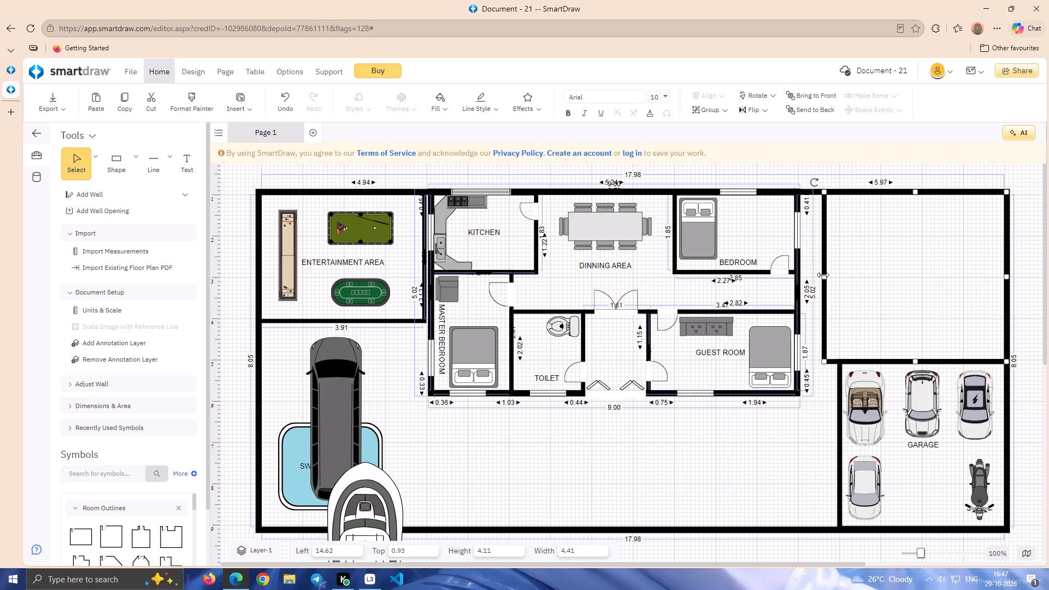
drag(823, 278, 800, 279)
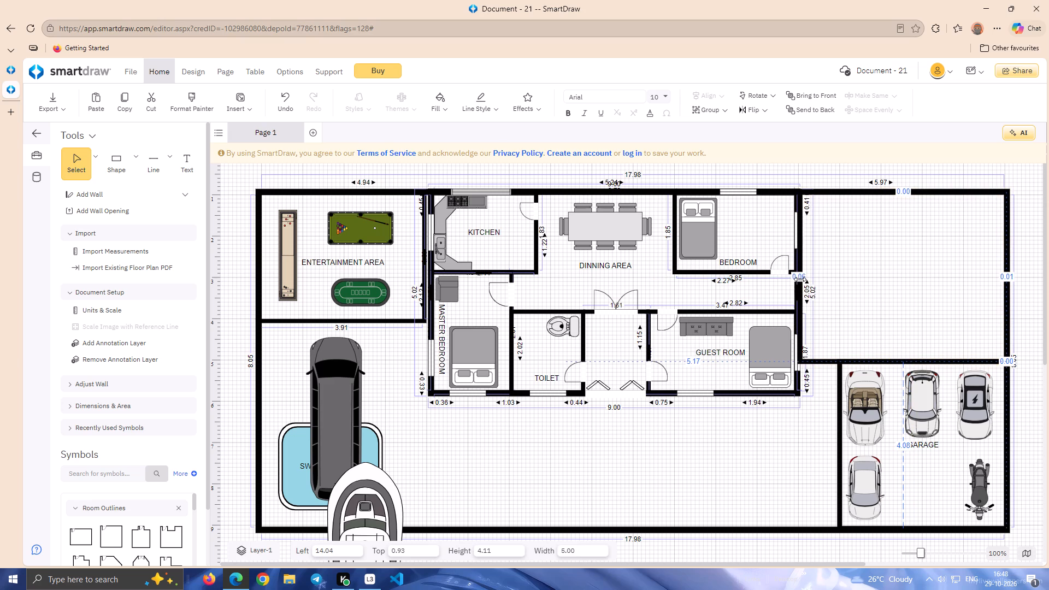
drag(800, 279, 804, 279)
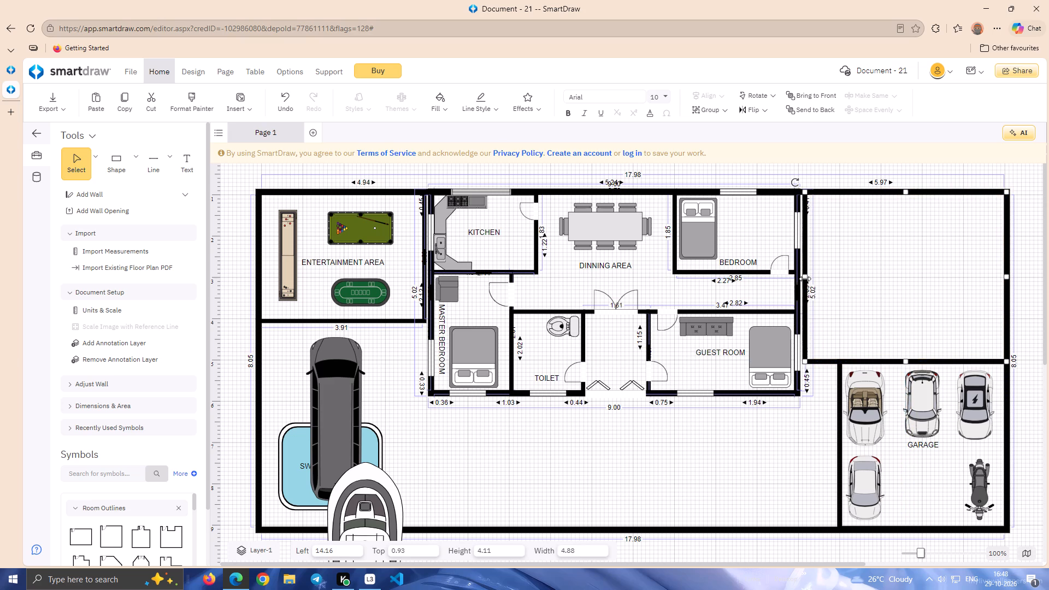
key(Left)
key(Left)
key(Left)
key(Left)
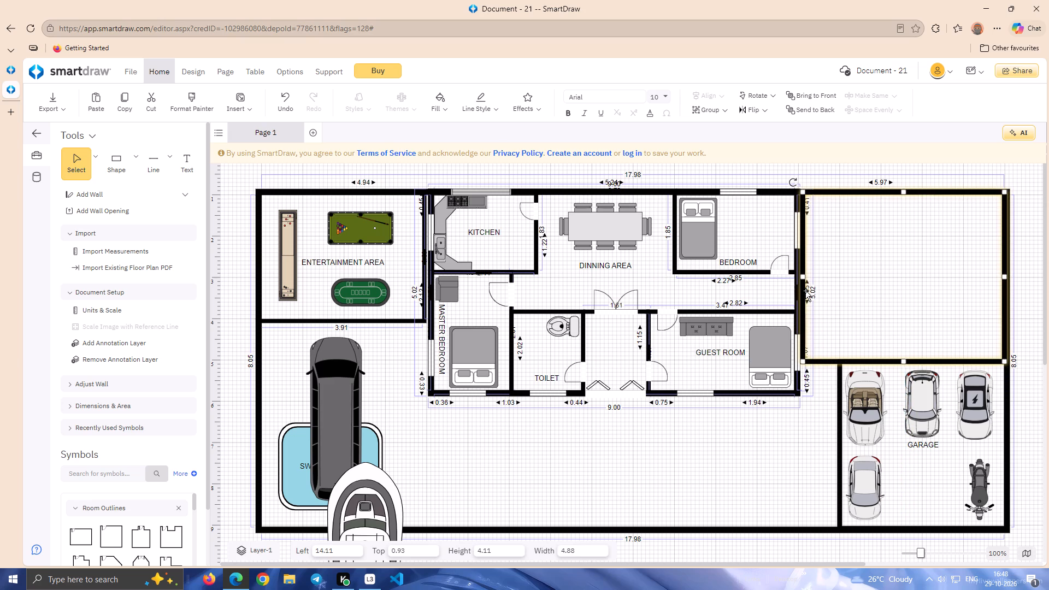
drag(1004, 277, 1011, 274)
drag(1002, 278, 1007, 278)
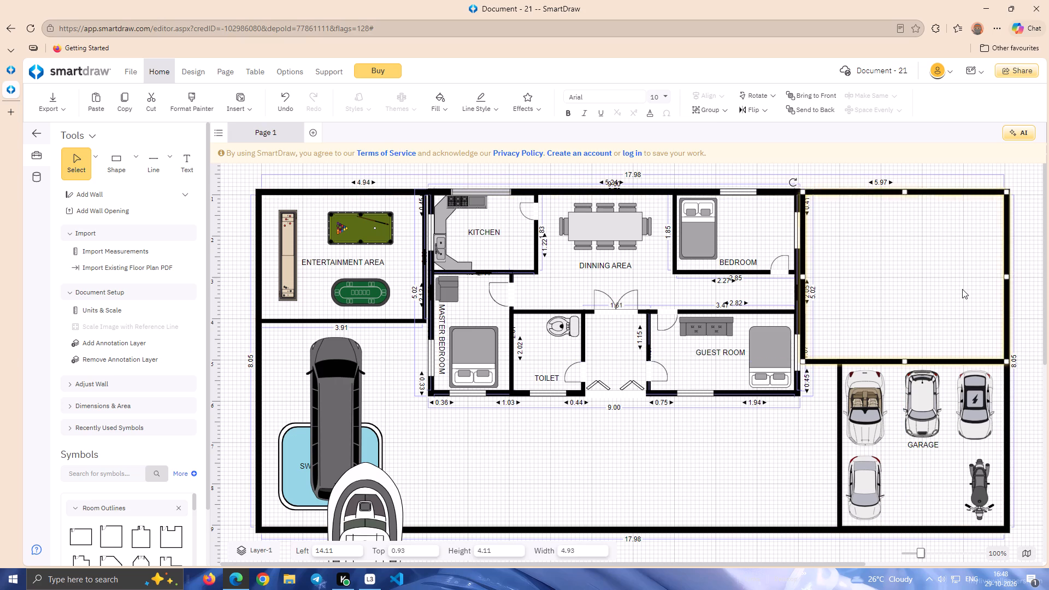
click(962, 289)
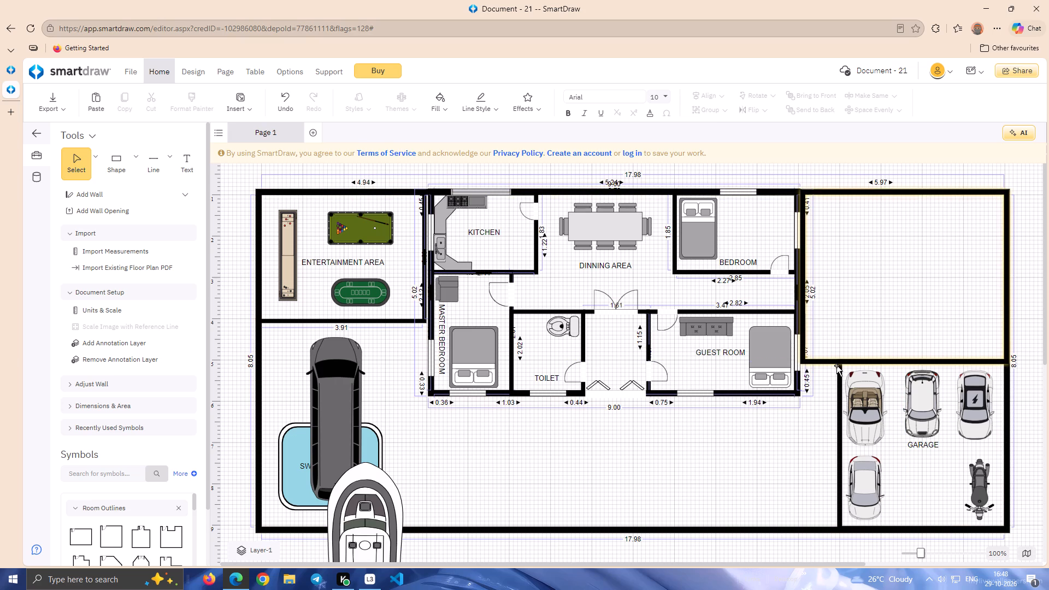
Shrink the limousine over the swimming pool to about 3.26 high and 1.20 wide, and rotate it to face downward.
click(331, 428)
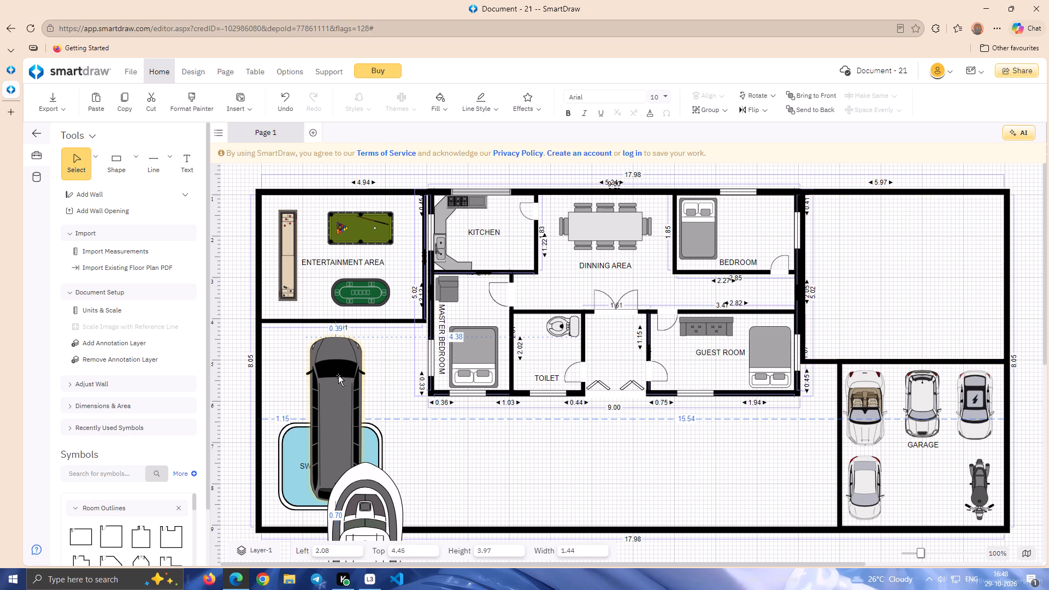
drag(366, 339, 349, 351)
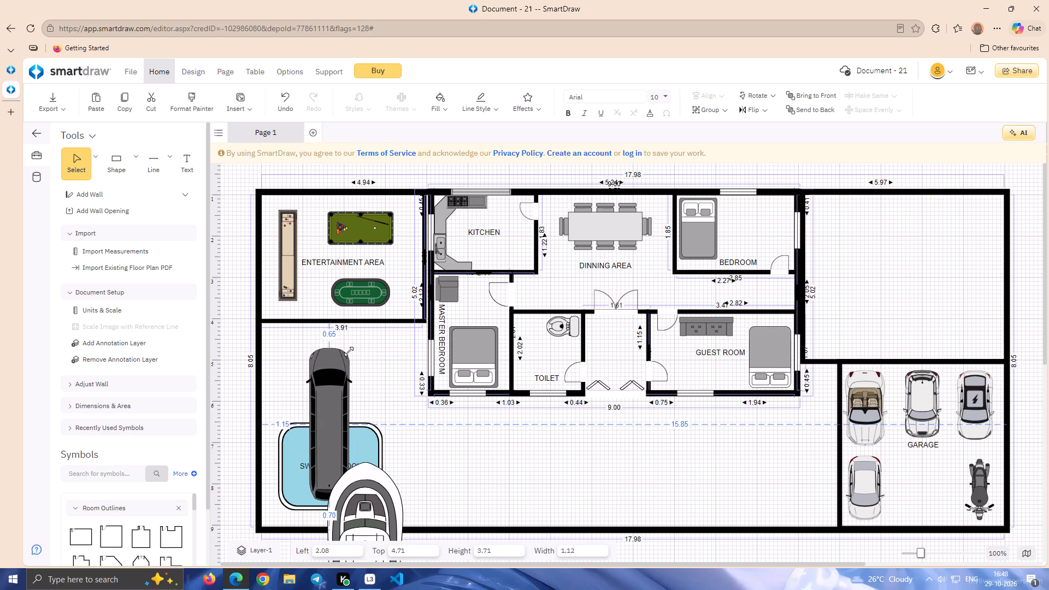
drag(349, 351, 346, 354)
drag(298, 341, 346, 462)
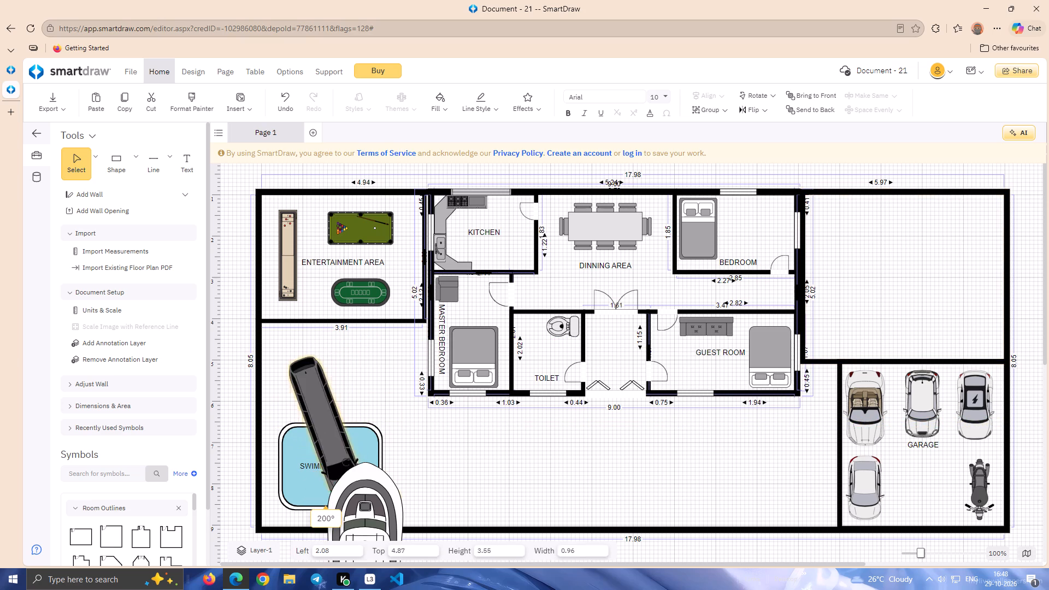
drag(346, 462, 340, 467)
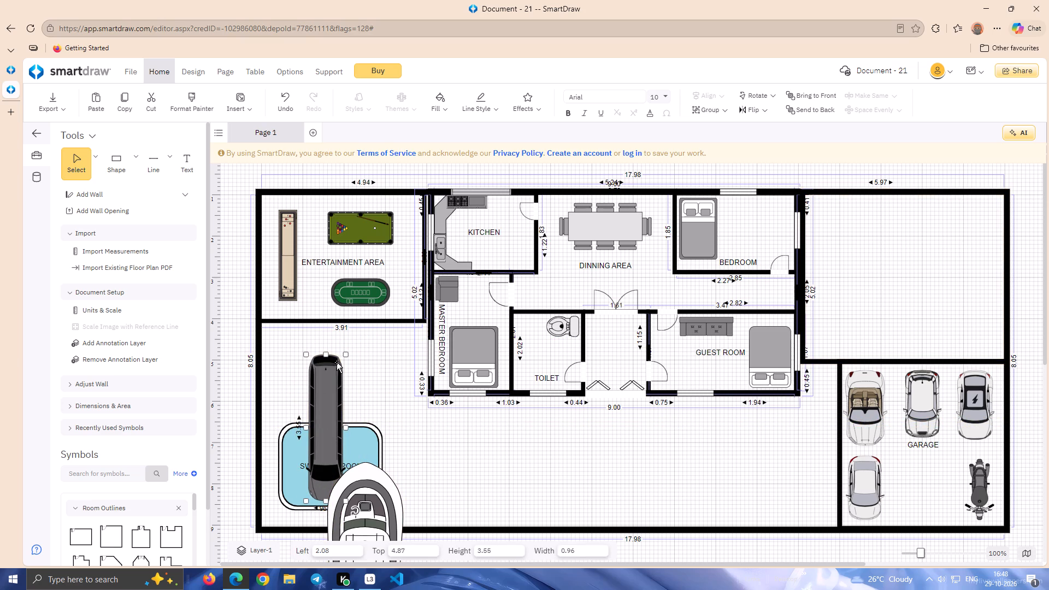
drag(326, 356, 322, 379)
drag(345, 379, 355, 366)
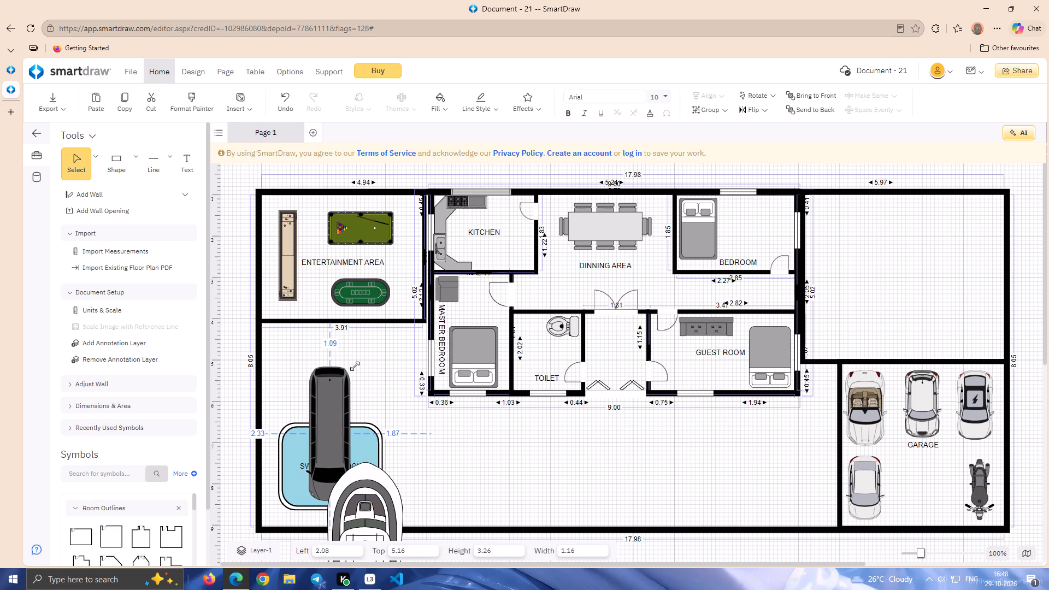
drag(355, 366, 356, 366)
Move the limousine into the new room above the garage, close to its right-hand wall.
drag(332, 394, 852, 265)
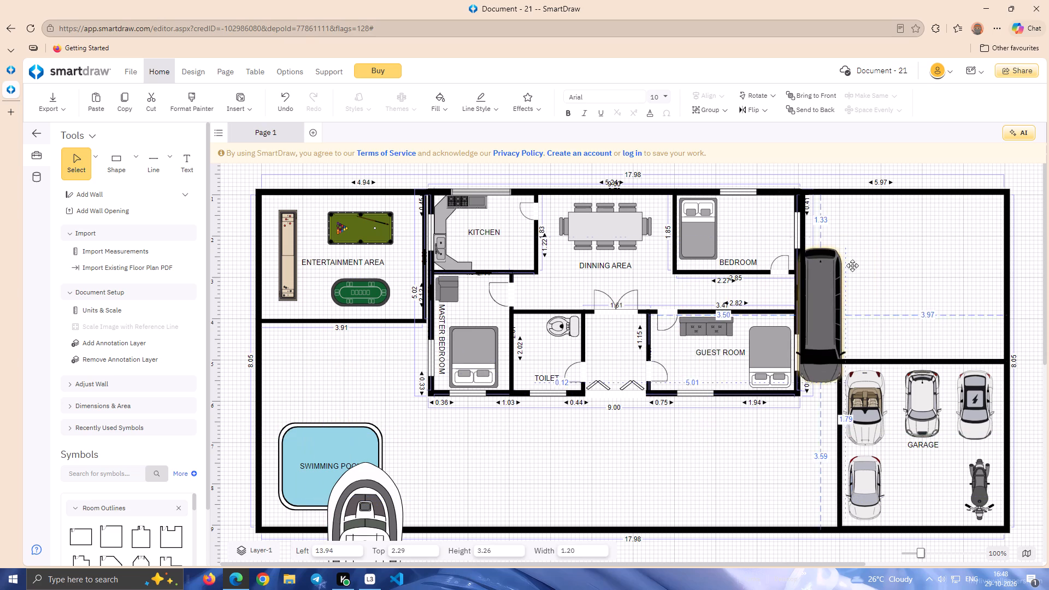
drag(852, 265, 946, 238)
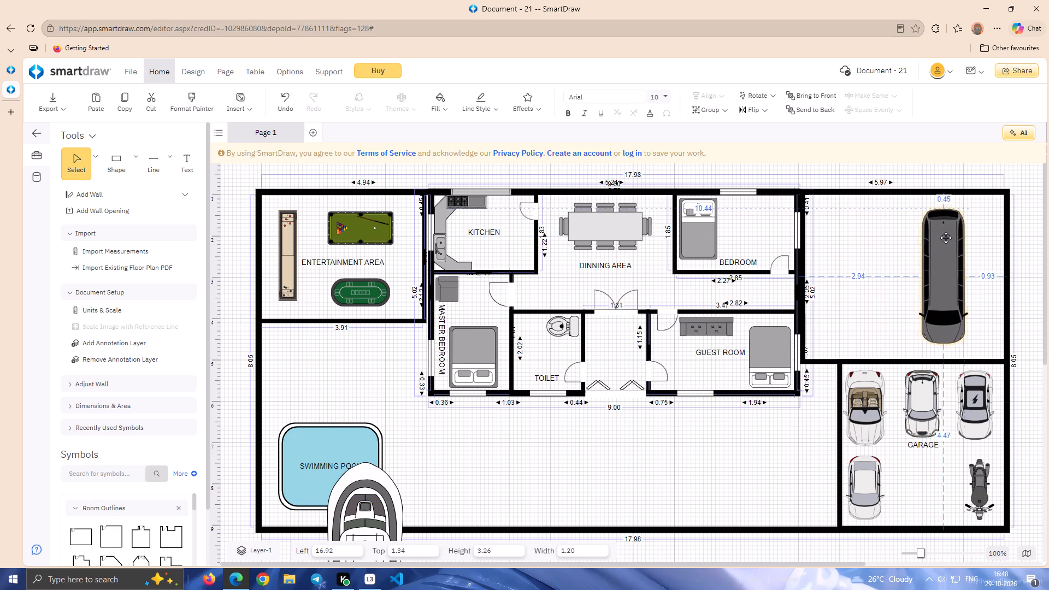
drag(946, 238, 968, 238)
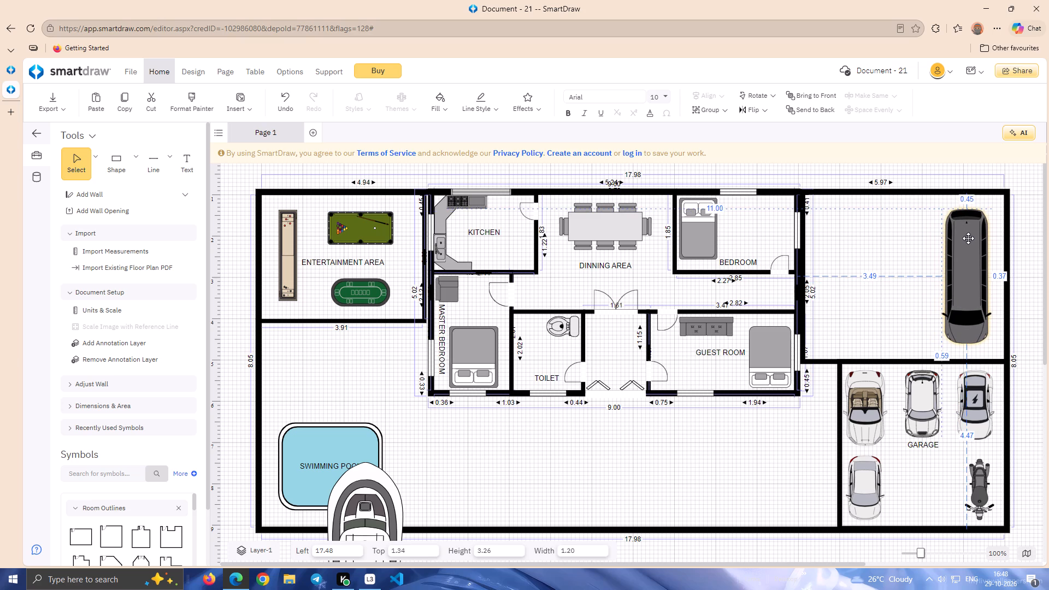
drag(968, 238, 970, 238)
click(712, 437)
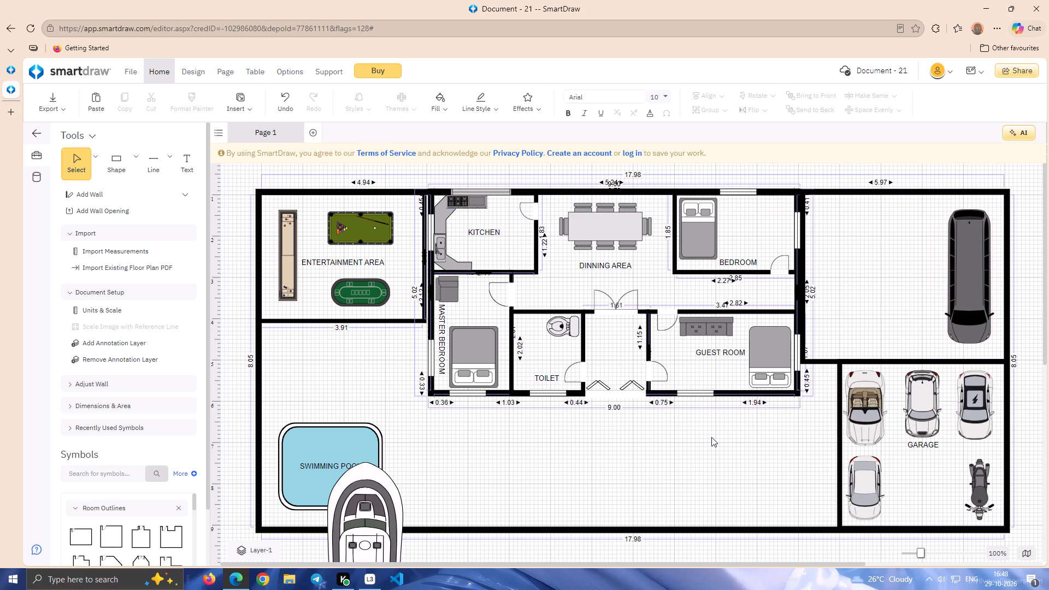
Move the boat up inside the plot's lower-left area and rotate it 180° so its bow faces downward.
drag(366, 502, 383, 398)
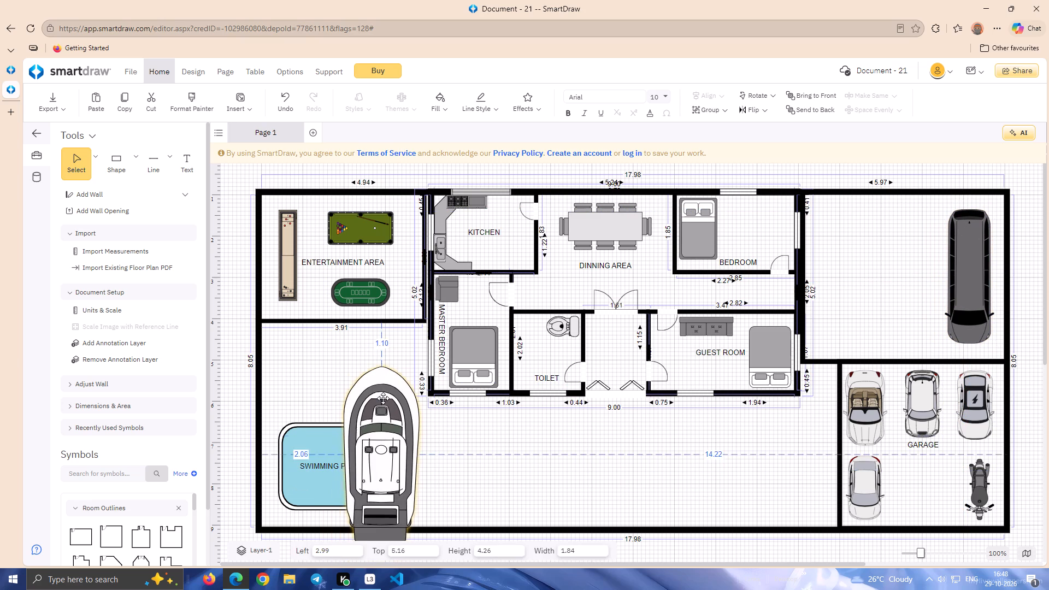
drag(383, 398, 386, 375)
drag(338, 331, 416, 393)
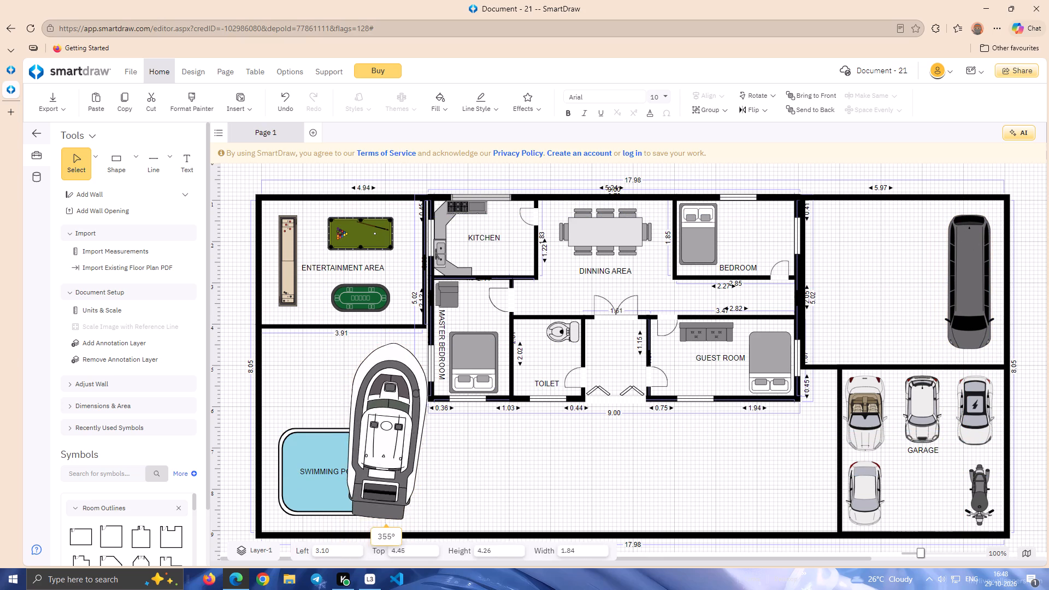
drag(416, 393, 411, 485)
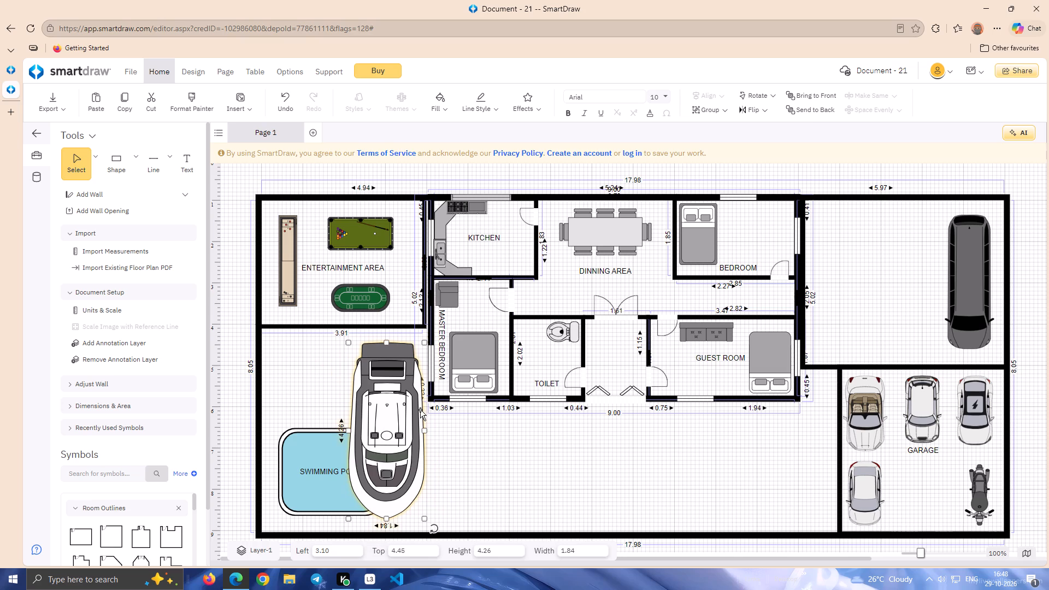
Shrink the boat to about 4.00 high and 1.45 wide.
drag(426, 431, 414, 430)
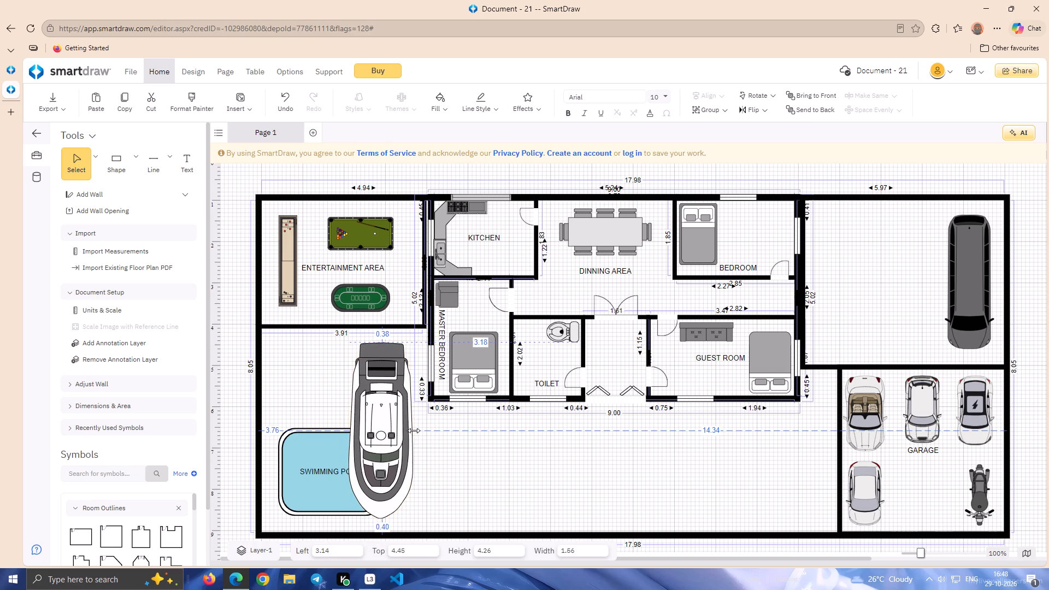
drag(414, 430, 416, 429)
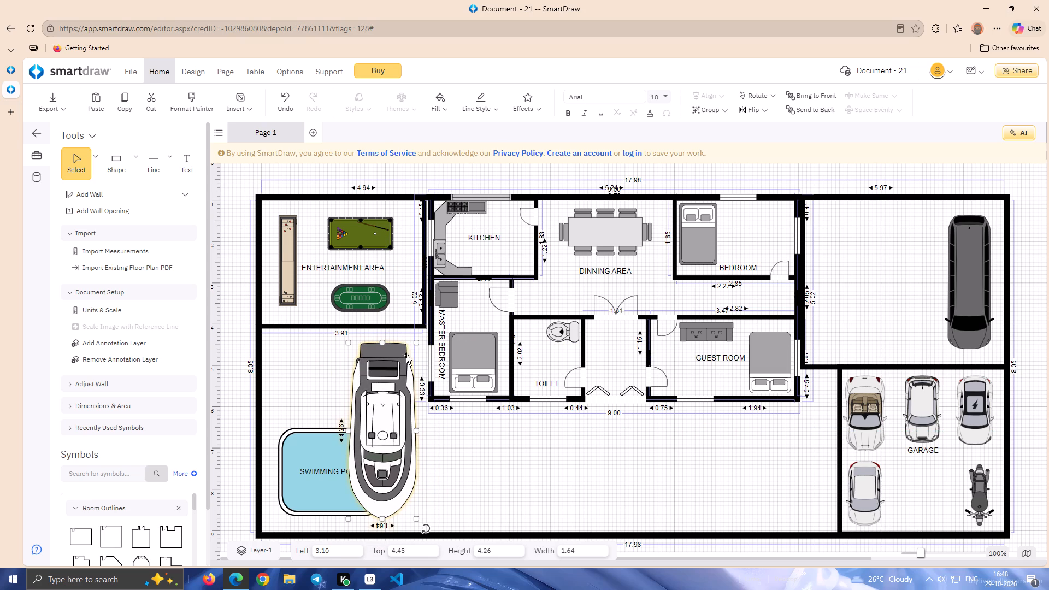
drag(415, 345, 408, 352)
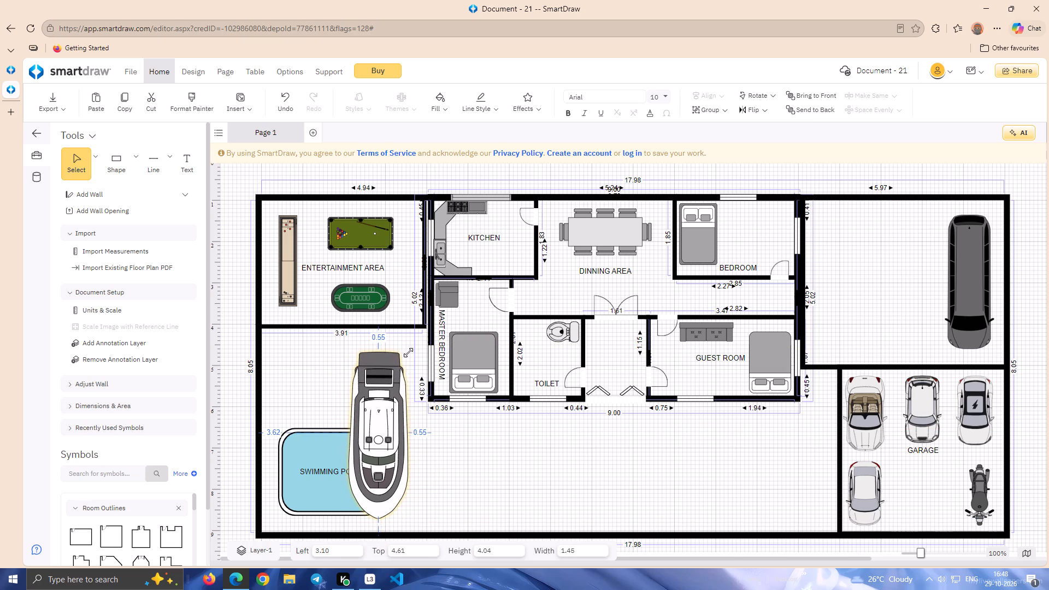
drag(408, 352, 408, 353)
Move the boat into the room above the garage, opposite the limousine, and shrink it to about 3.51 high and 1.30 wide.
drag(380, 412, 847, 278)
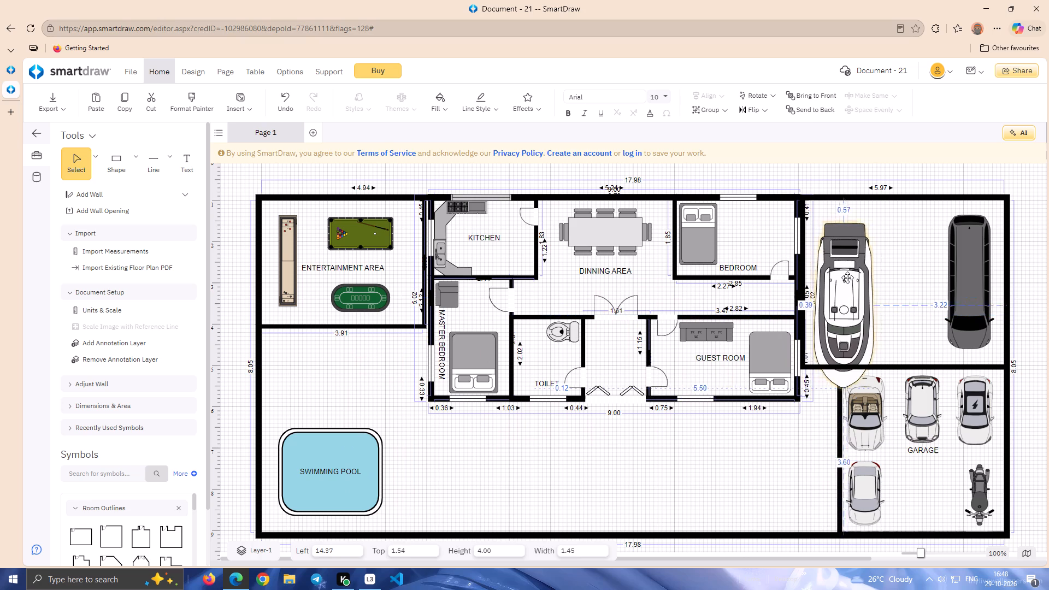
drag(847, 278, 847, 270)
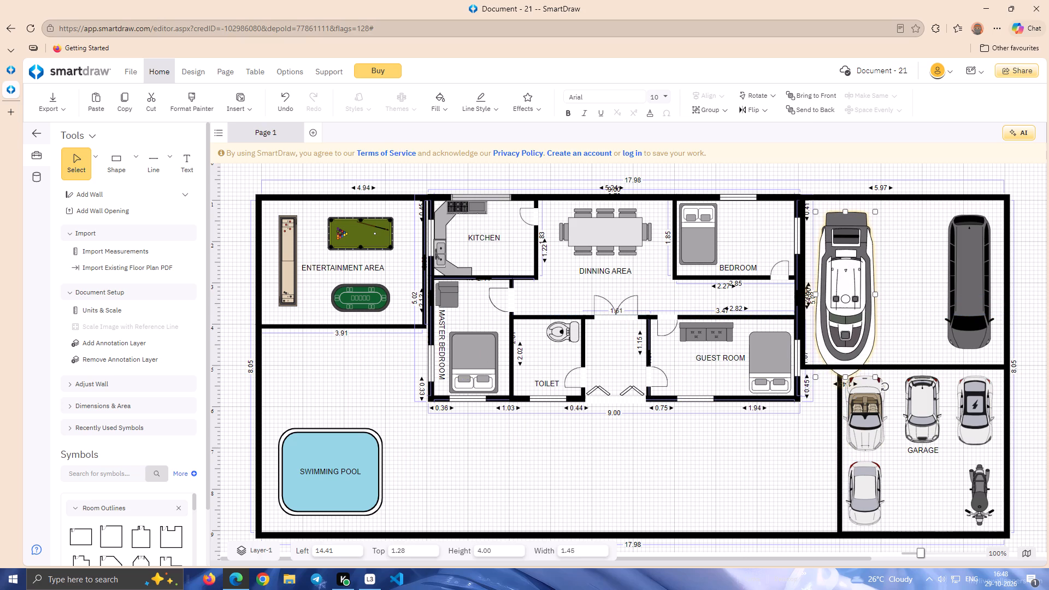
drag(844, 379, 846, 357)
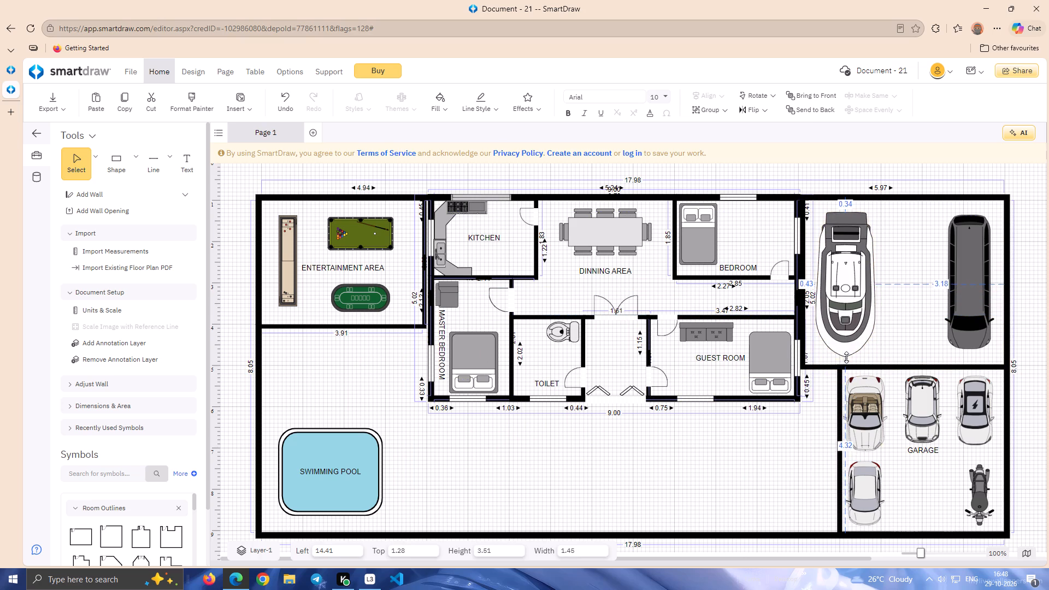
drag(873, 285, 868, 286)
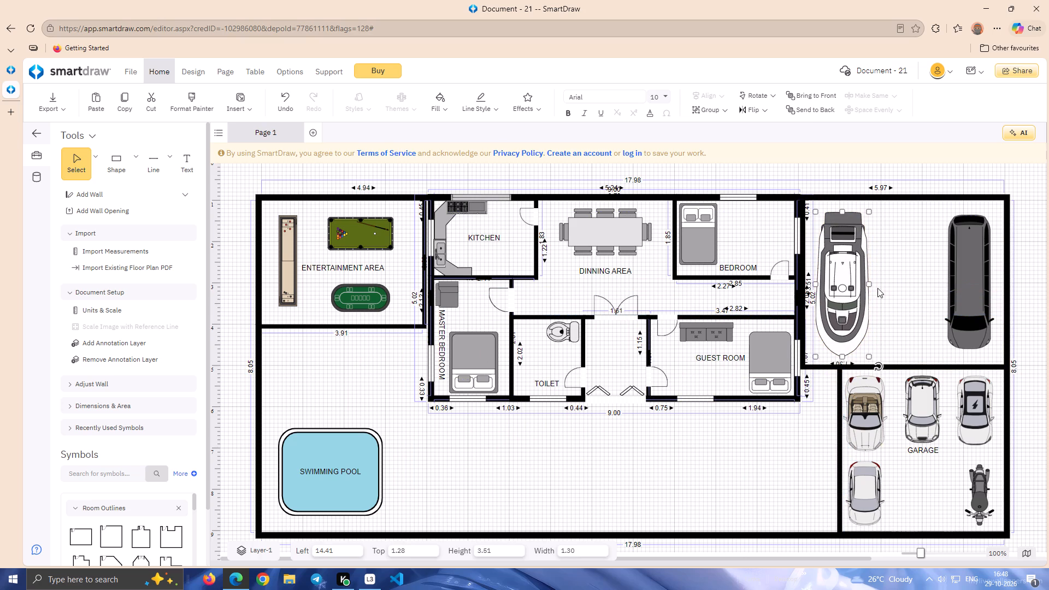
click(889, 290)
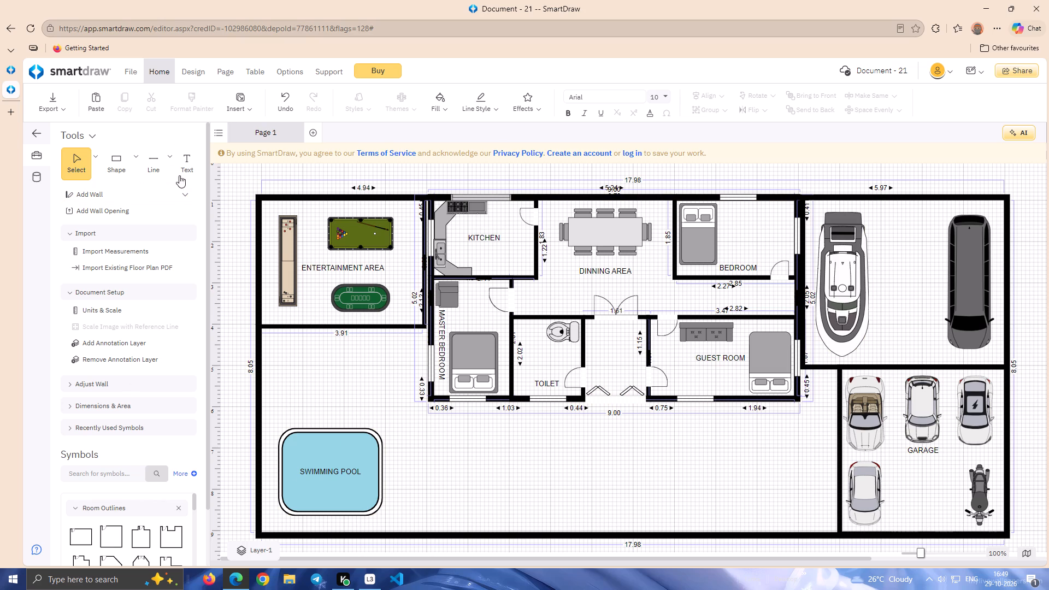
Draw a vertical straight wall about 2.12 long up from the plot's bottom wall, below the toilet.
click(163, 162)
click(170, 157)
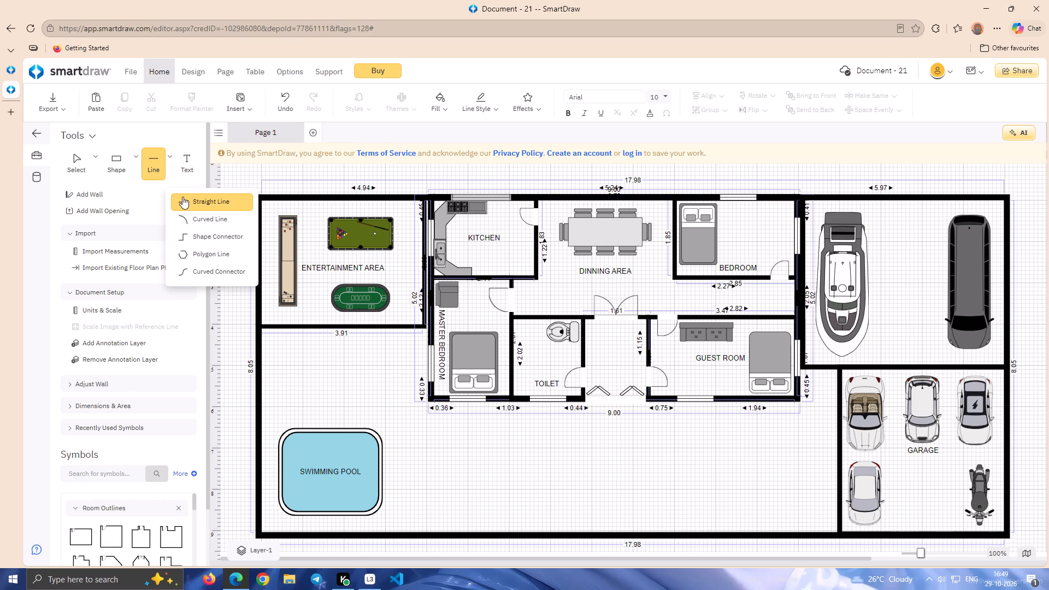
click(182, 197)
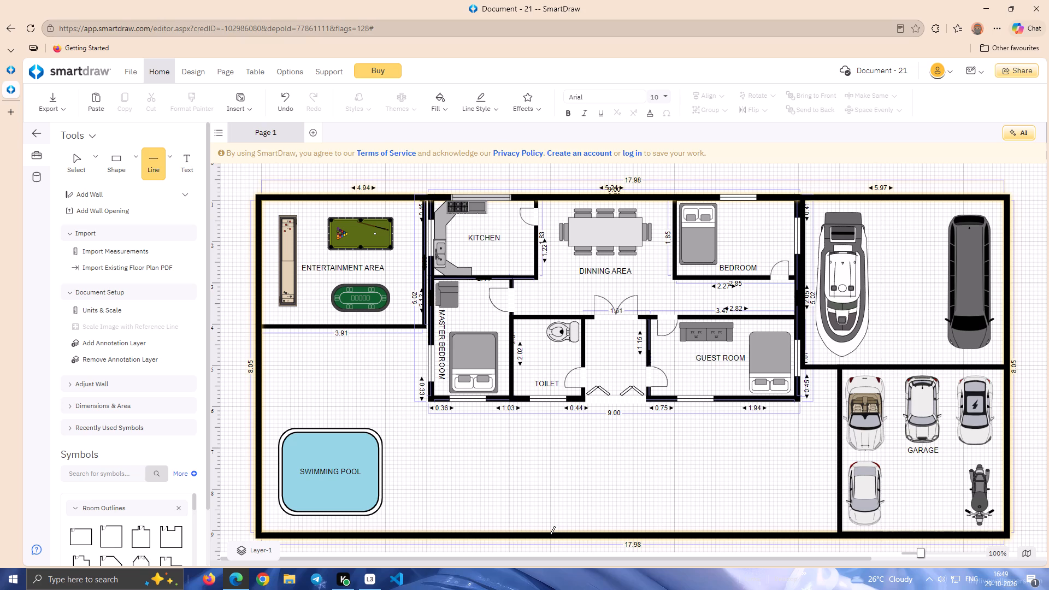
drag(550, 535, 551, 458)
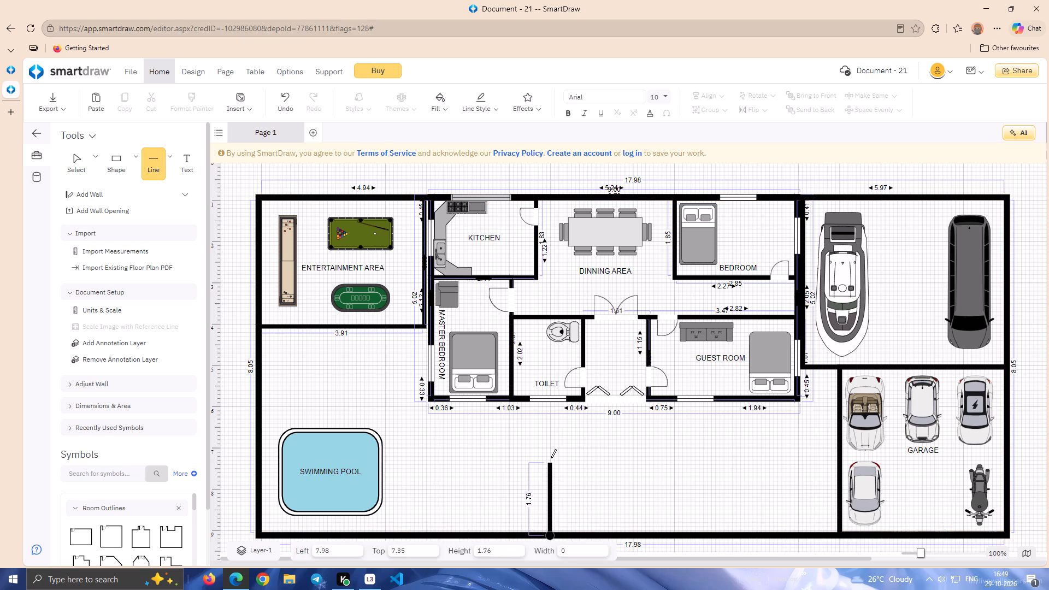
drag(551, 458, 551, 446)
drag(551, 446, 550, 449)
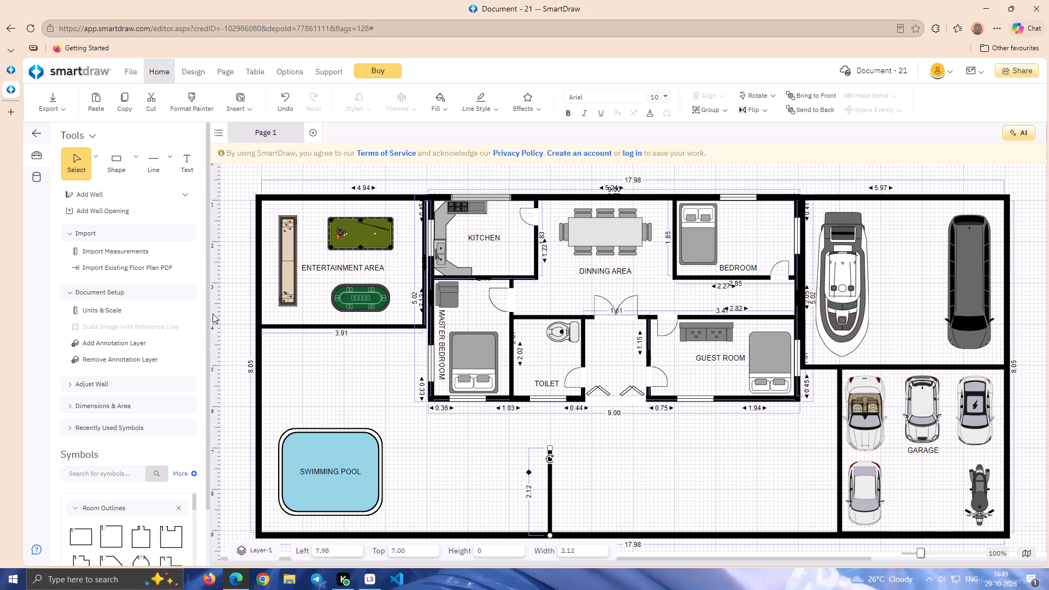
Draw a second vertical wall about 2.06 long up from the plot's bottom wall, below the guest room.
click(153, 165)
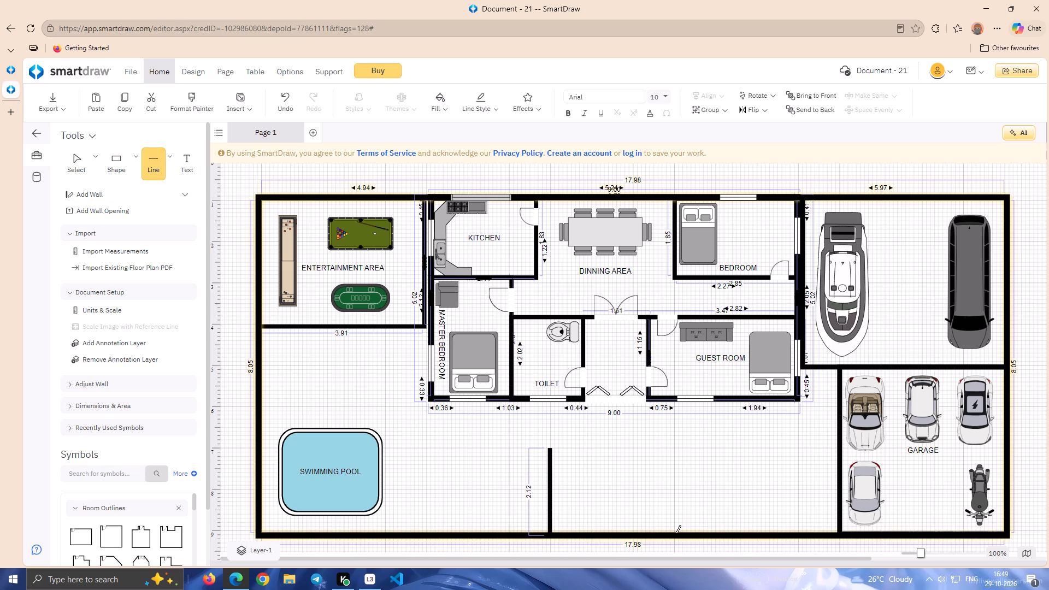
drag(676, 534, 675, 446)
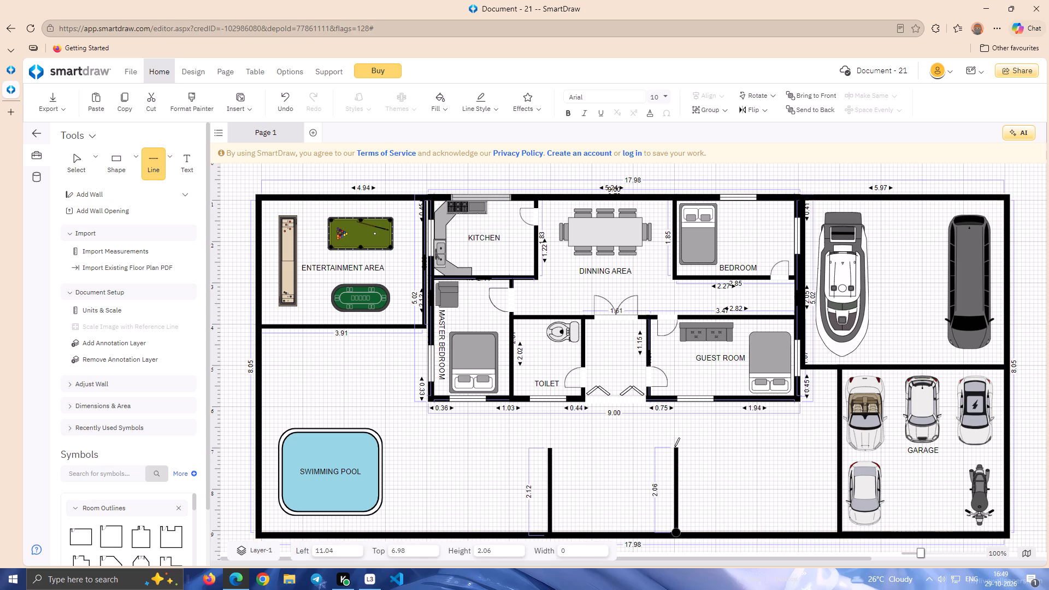
drag(675, 446, 675, 447)
Move the length dimensions of the two new short walls onto the walls themselves.
drag(653, 470, 672, 470)
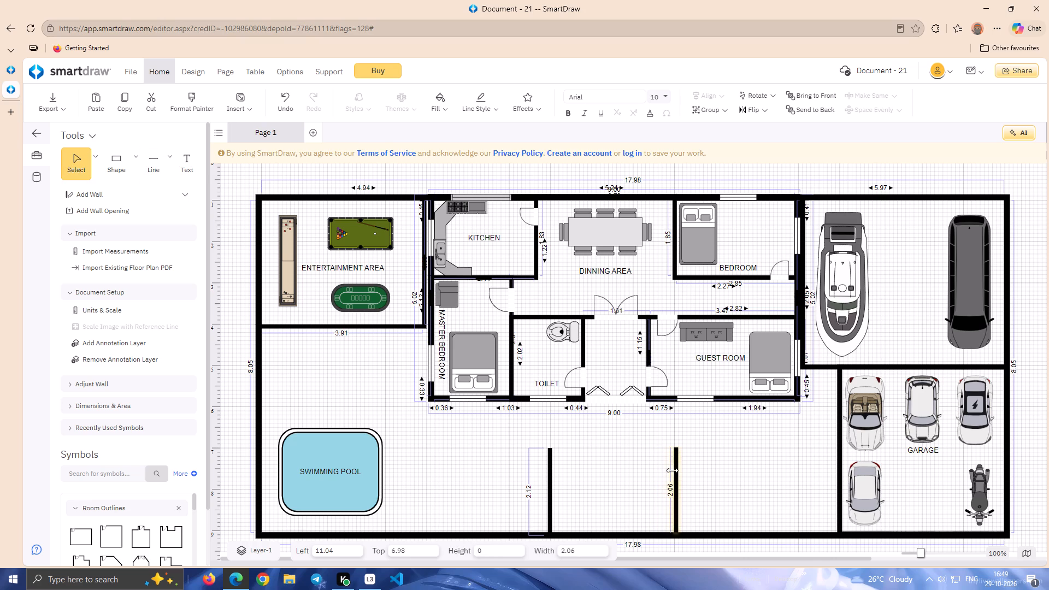
drag(672, 470, 676, 470)
click(657, 479)
click(553, 480)
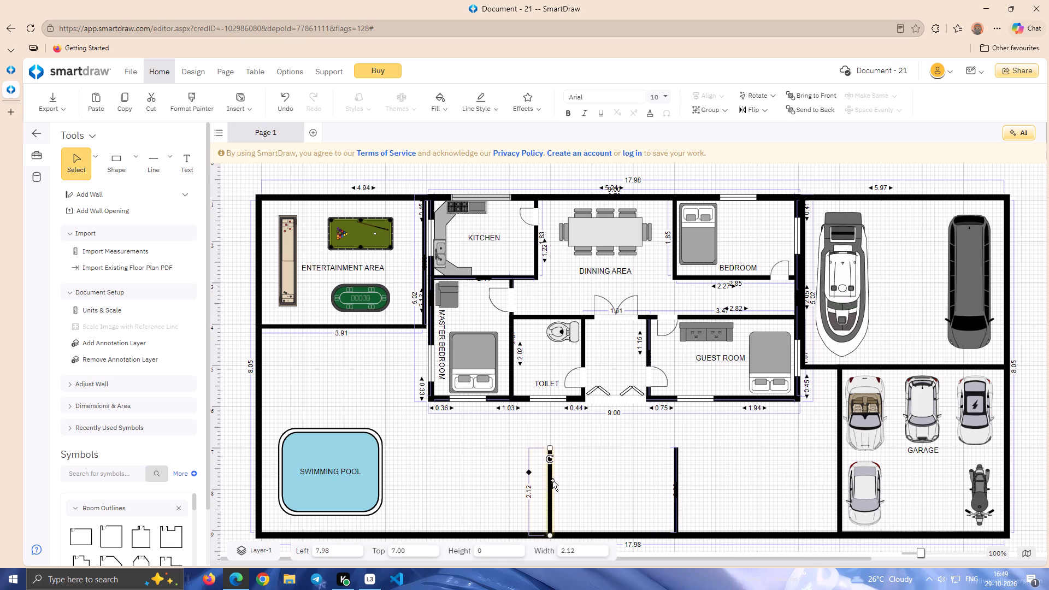
drag(530, 471, 549, 473)
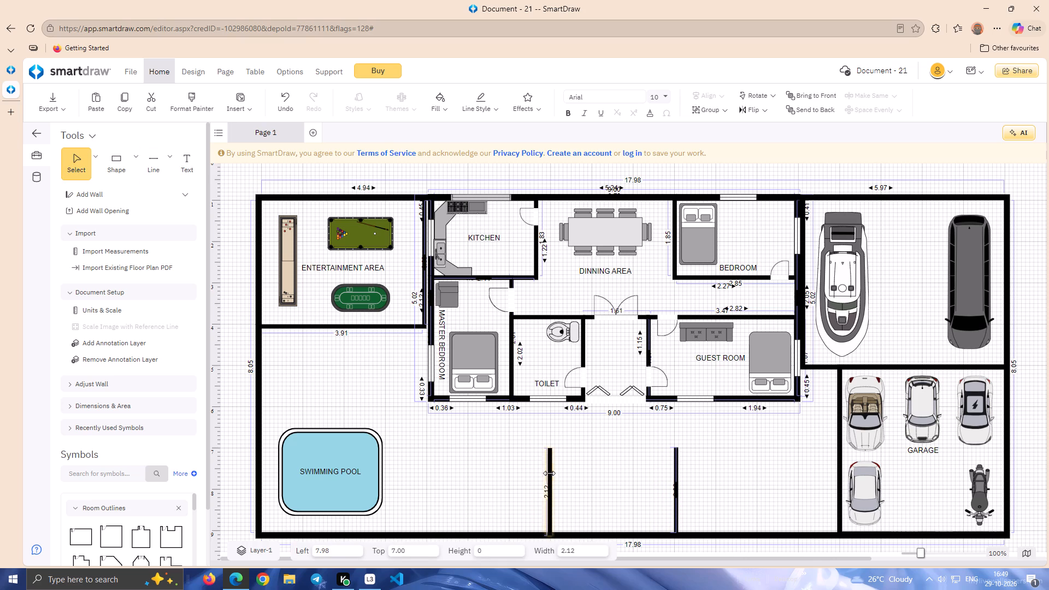
drag(549, 473, 549, 472)
drag(549, 472, 550, 472)
click(568, 474)
click(675, 477)
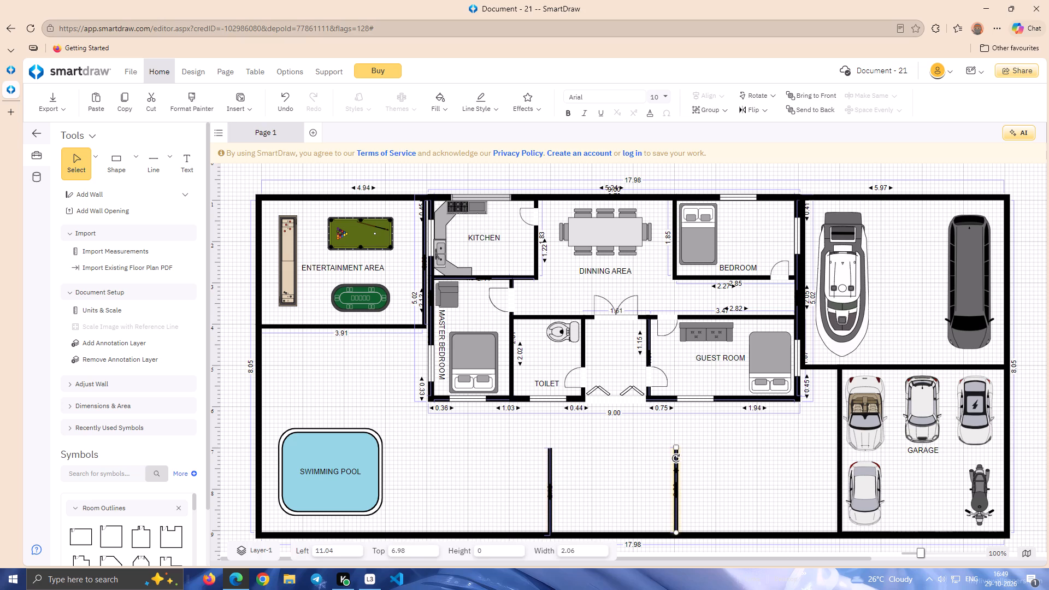
click(674, 493)
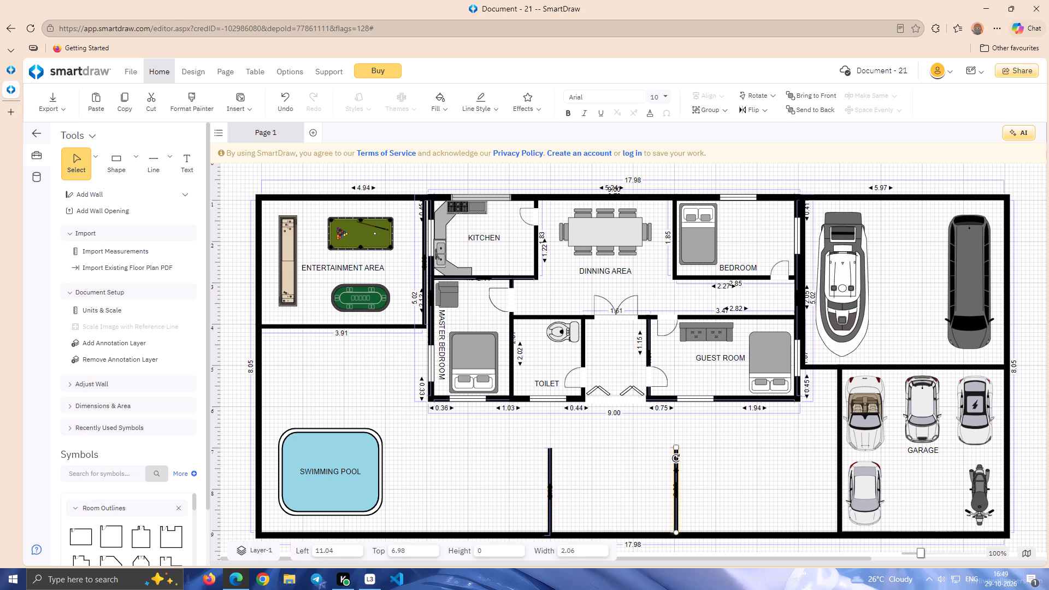
click(675, 493)
click(675, 469)
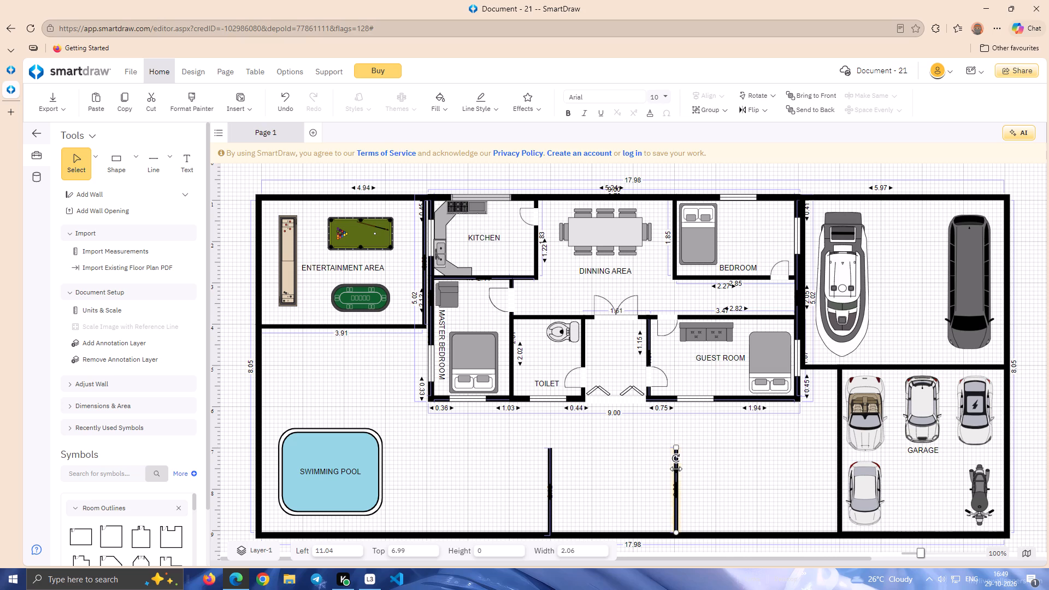
click(675, 469)
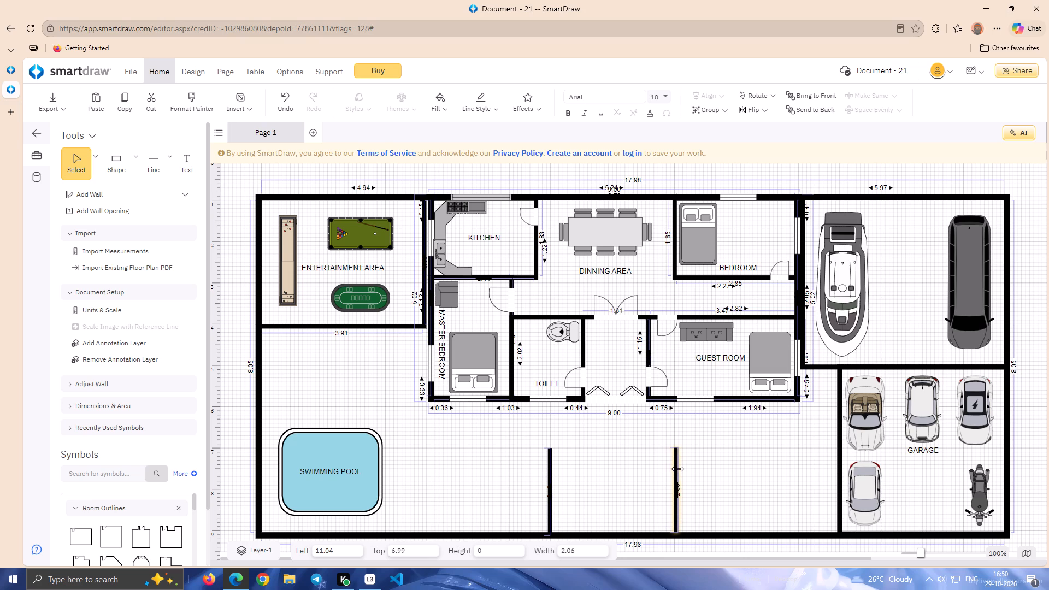
click(671, 470)
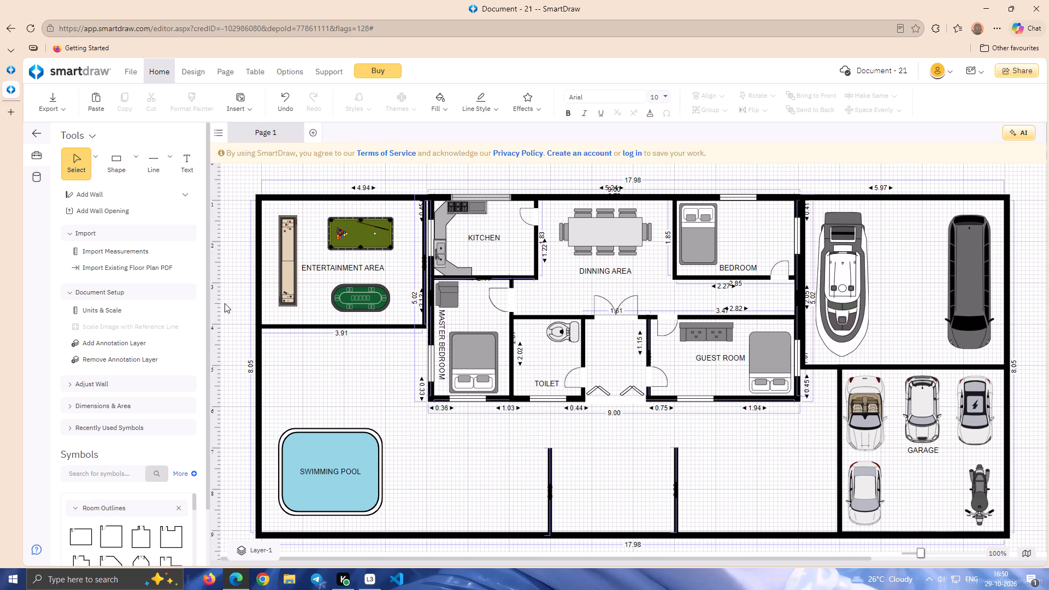
Insert a Sliding Door from the Doors & Windows symbols into the plan.
drag(207, 306, 205, 474)
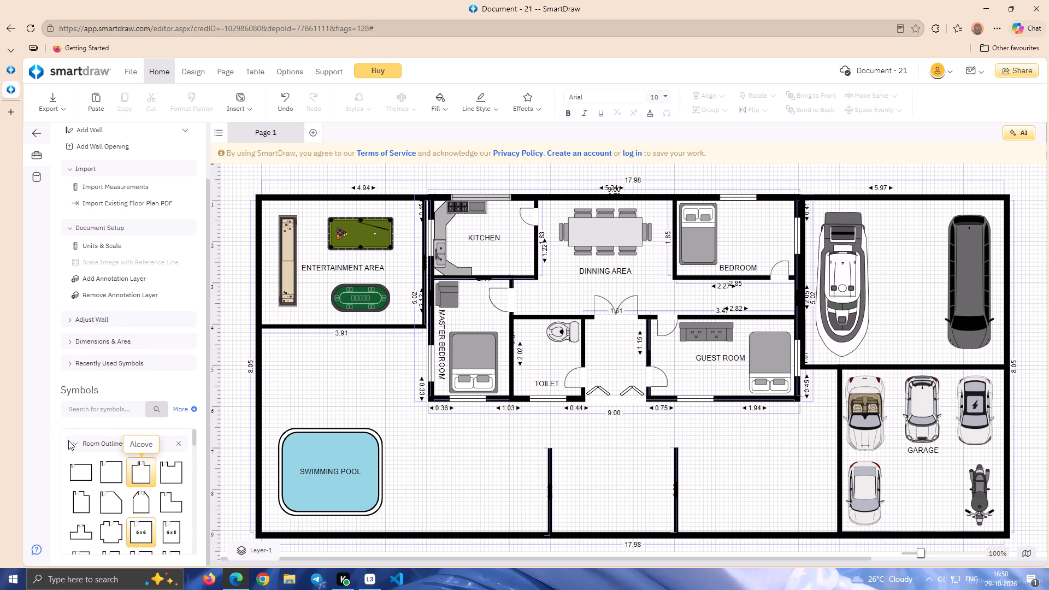
click(69, 441)
click(77, 444)
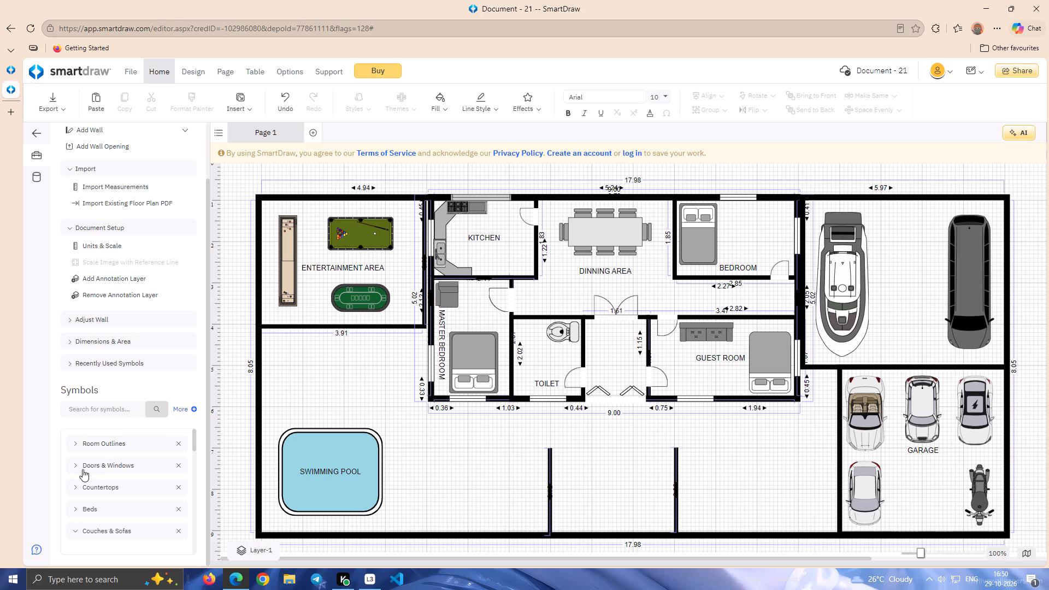
click(72, 462)
click(75, 465)
drag(195, 438, 197, 445)
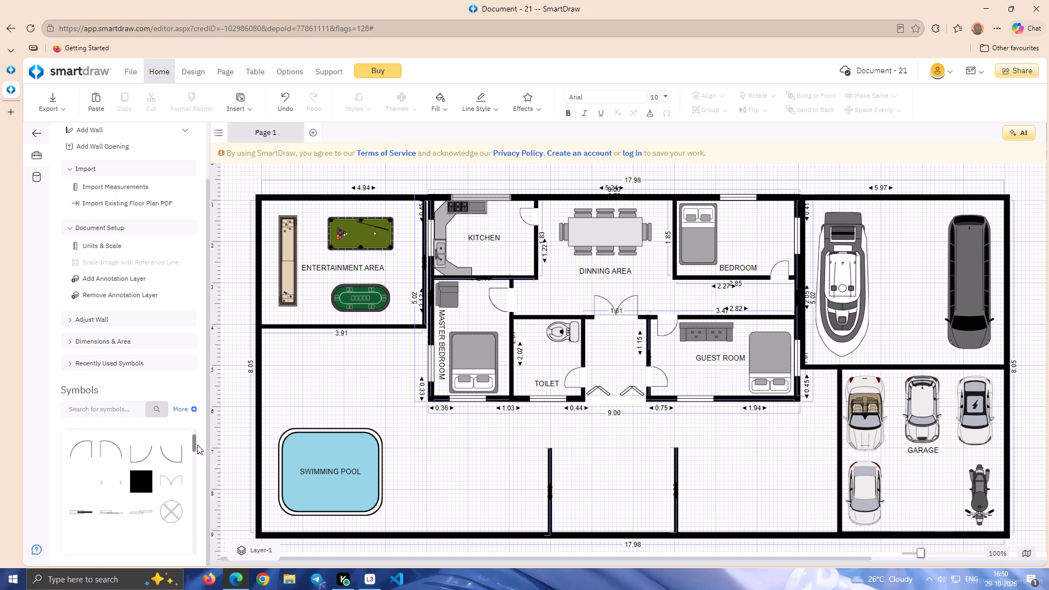
drag(197, 445, 197, 445)
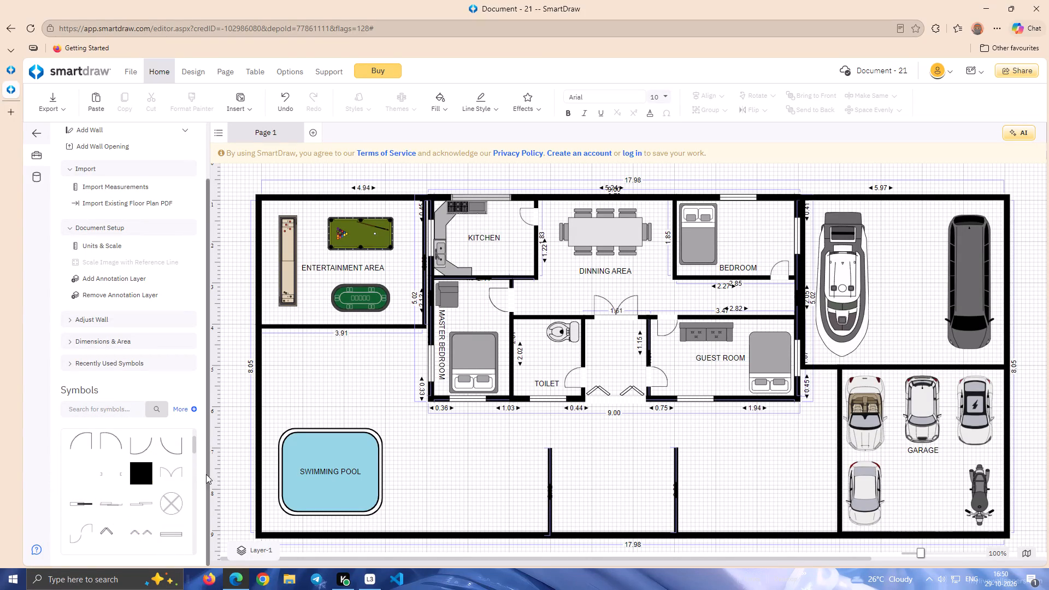
click(193, 446)
drag(207, 452, 207, 454)
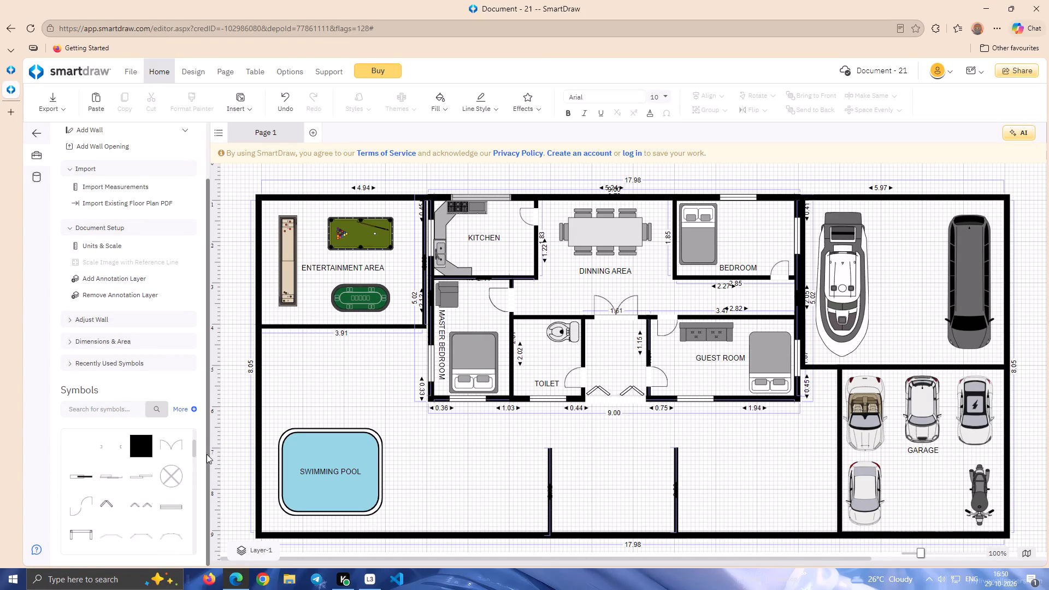
drag(207, 454, 206, 474)
drag(194, 455, 195, 463)
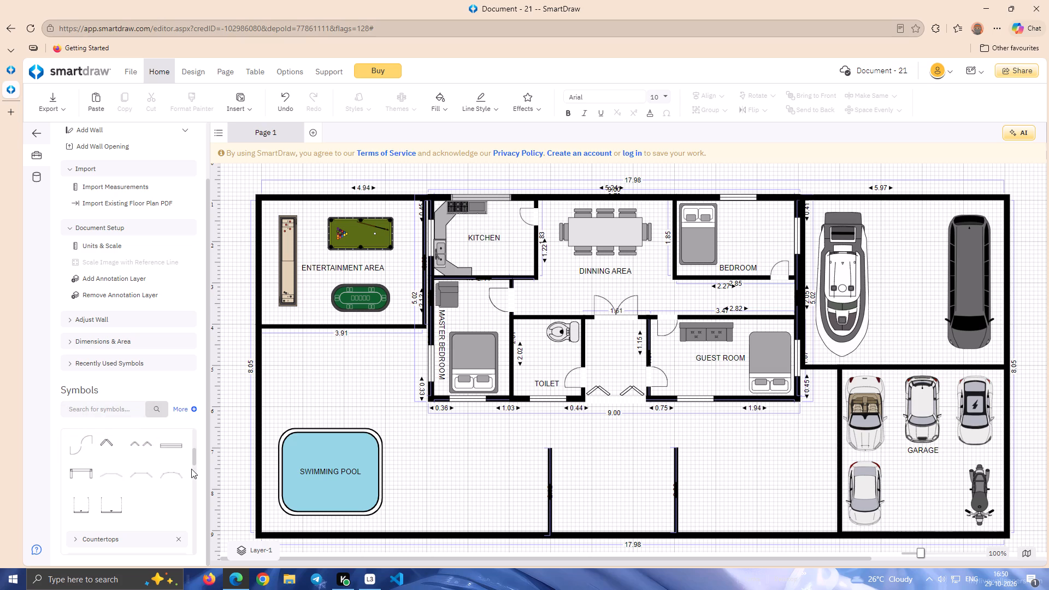
drag(195, 457, 193, 445)
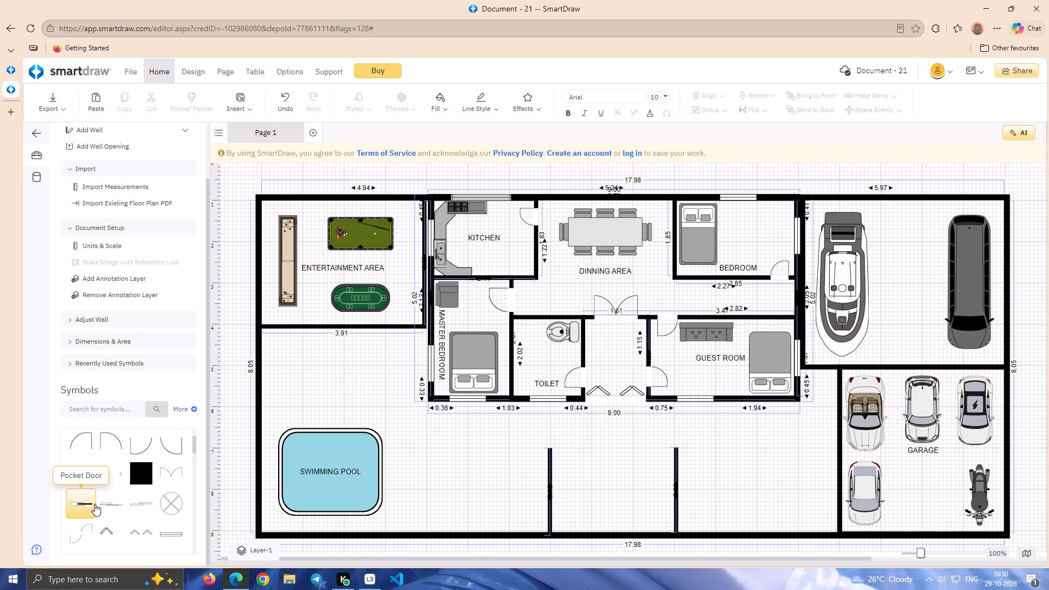
double_click(138, 508)
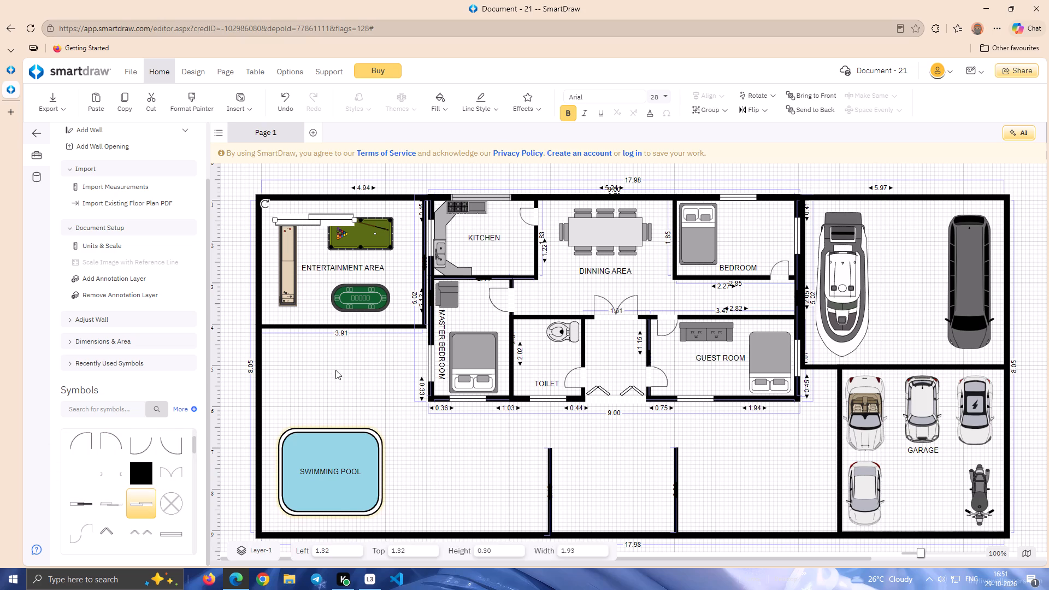
Move the sliding door into the plot's bottom wall, between the two new short walls.
drag(333, 220, 638, 506)
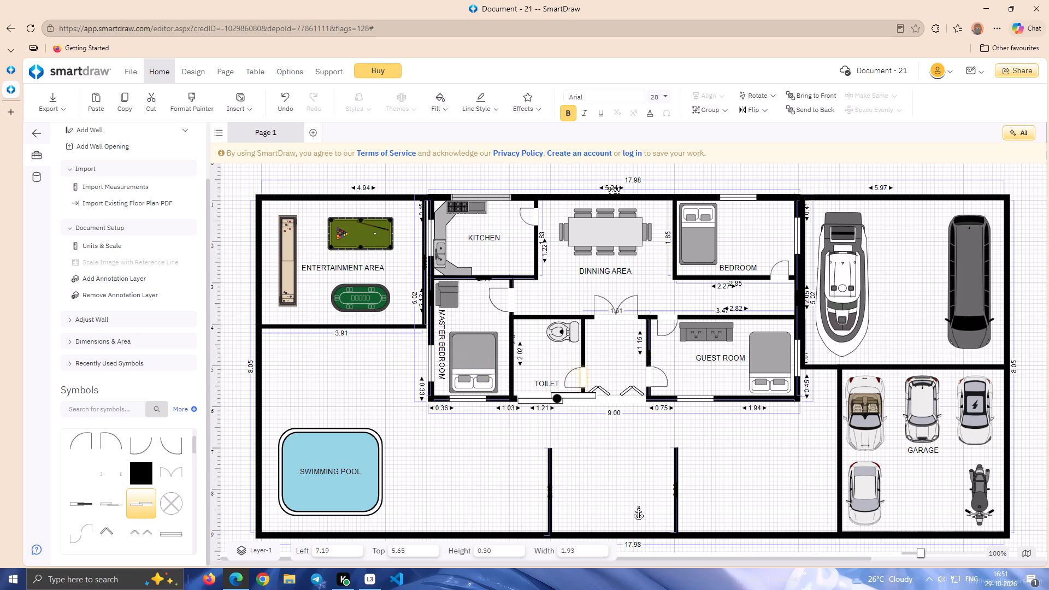
drag(638, 506, 629, 536)
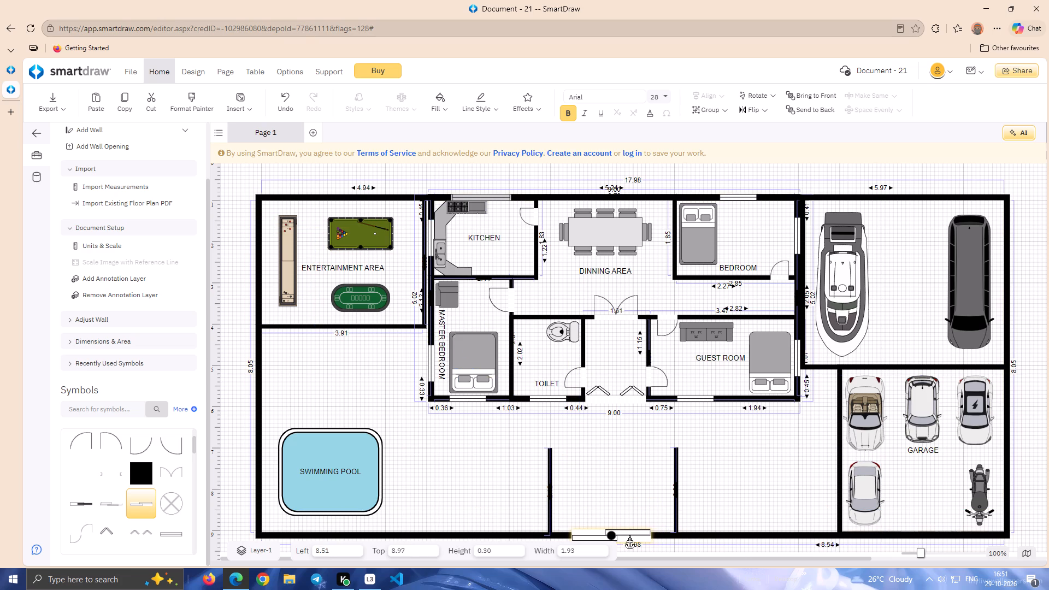
drag(629, 536, 630, 535)
click(602, 450)
Widen the sliding door to about 2.32 and centre it between the two short walls in the plot's bottom wall.
click(643, 530)
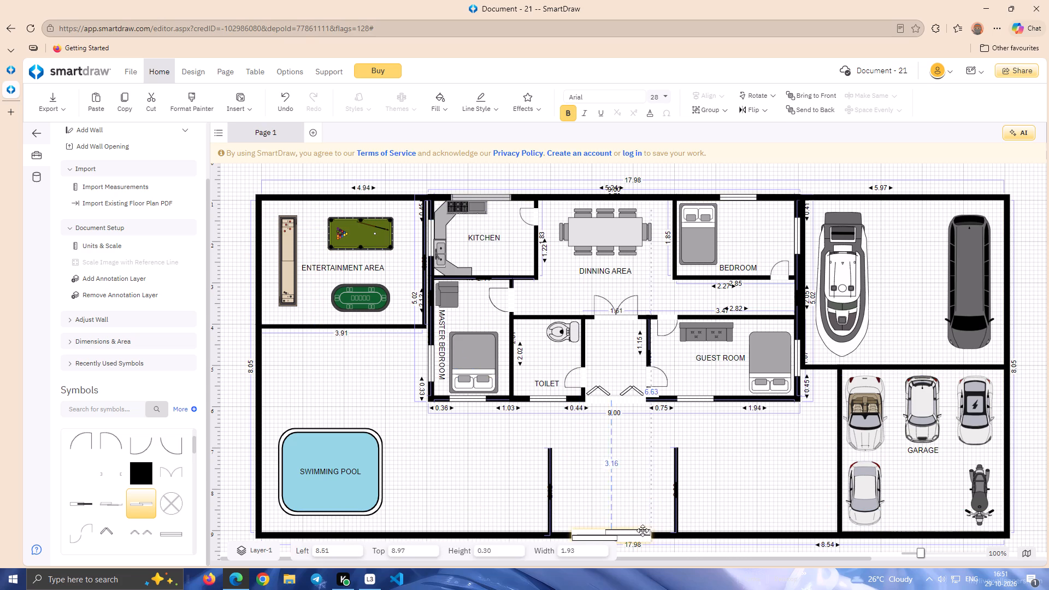
drag(652, 538, 667, 536)
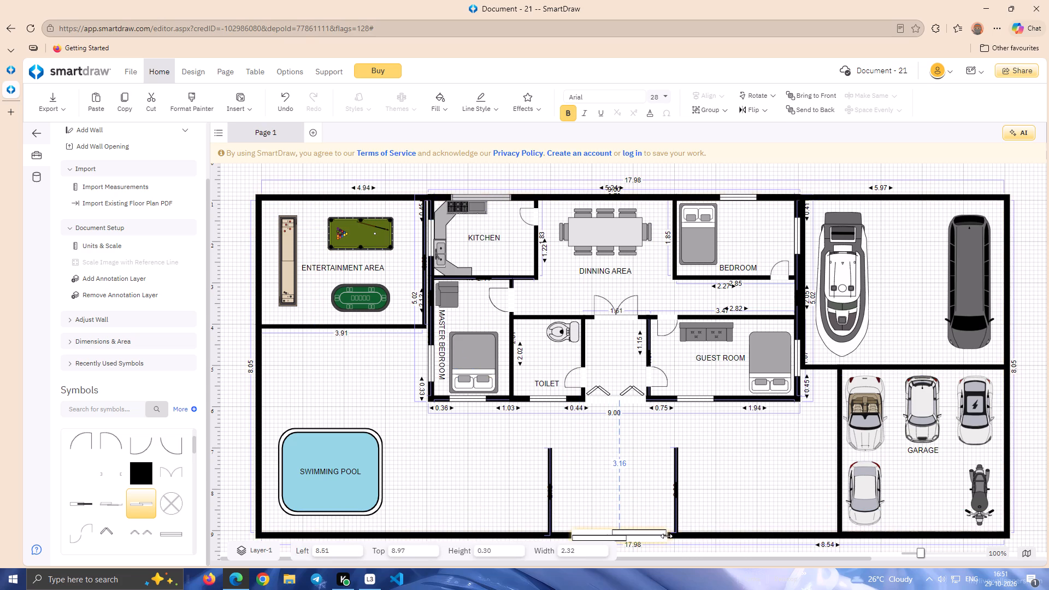
drag(667, 536, 667, 536)
click(627, 538)
click(625, 484)
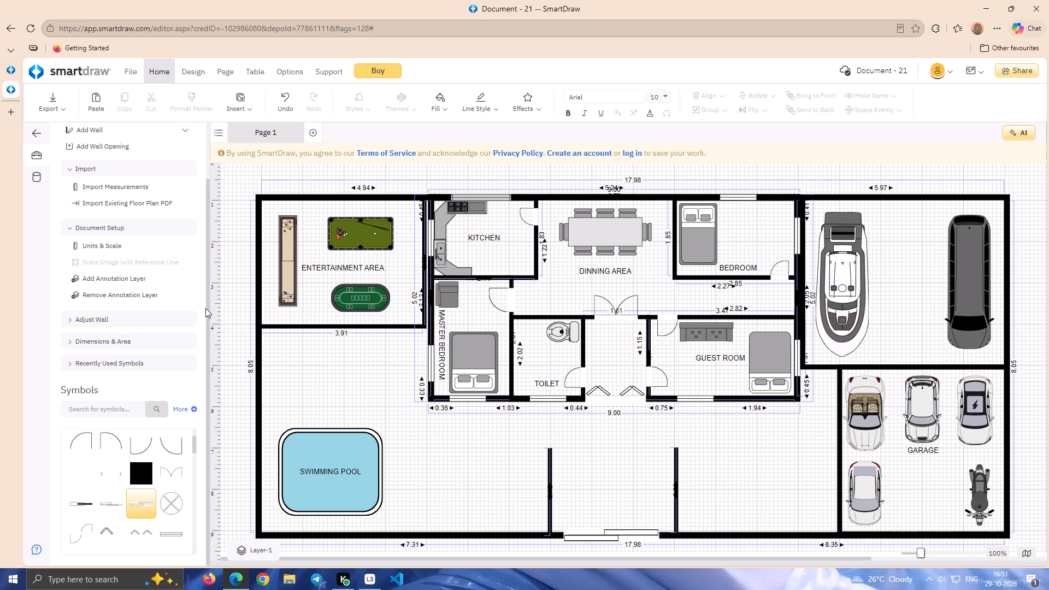
Draw a curved wall segment about 0.69 long from the upper end of the short wall below the toilet, bending toward the pool.
drag(207, 305, 228, 163)
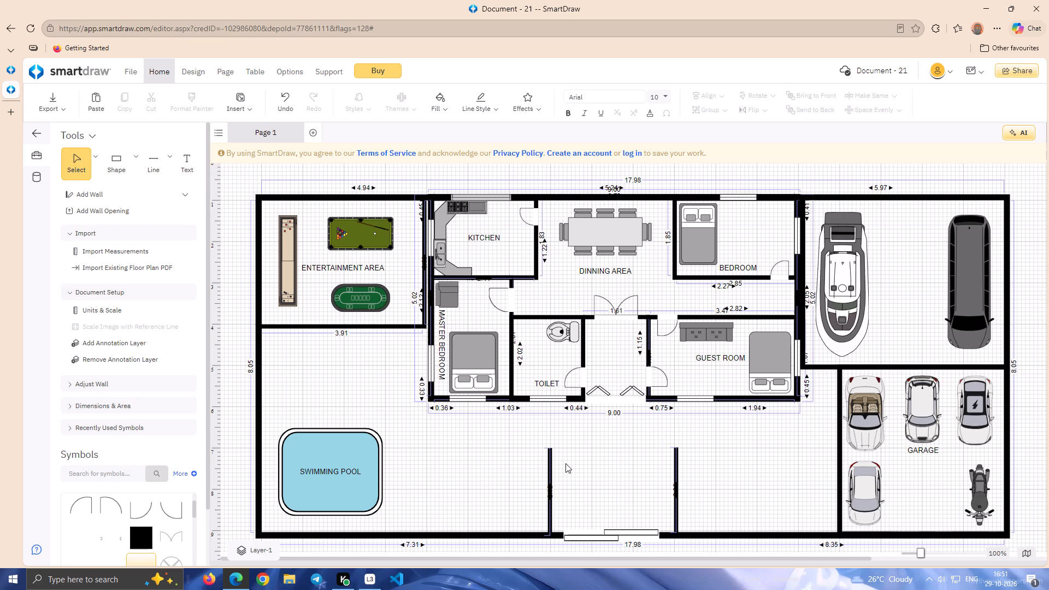
click(169, 157)
click(187, 213)
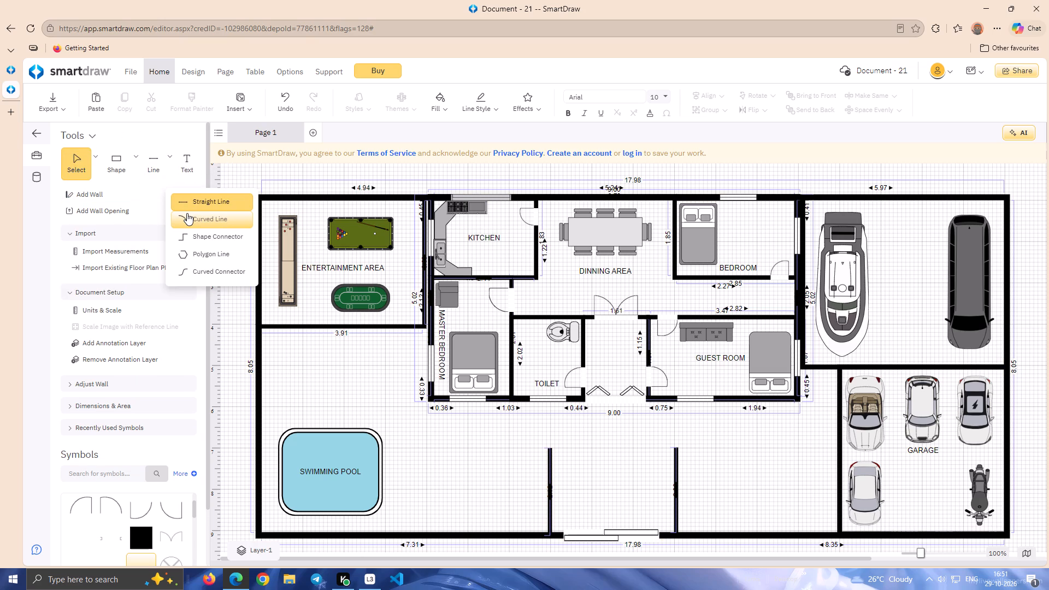
drag(549, 452, 536, 444)
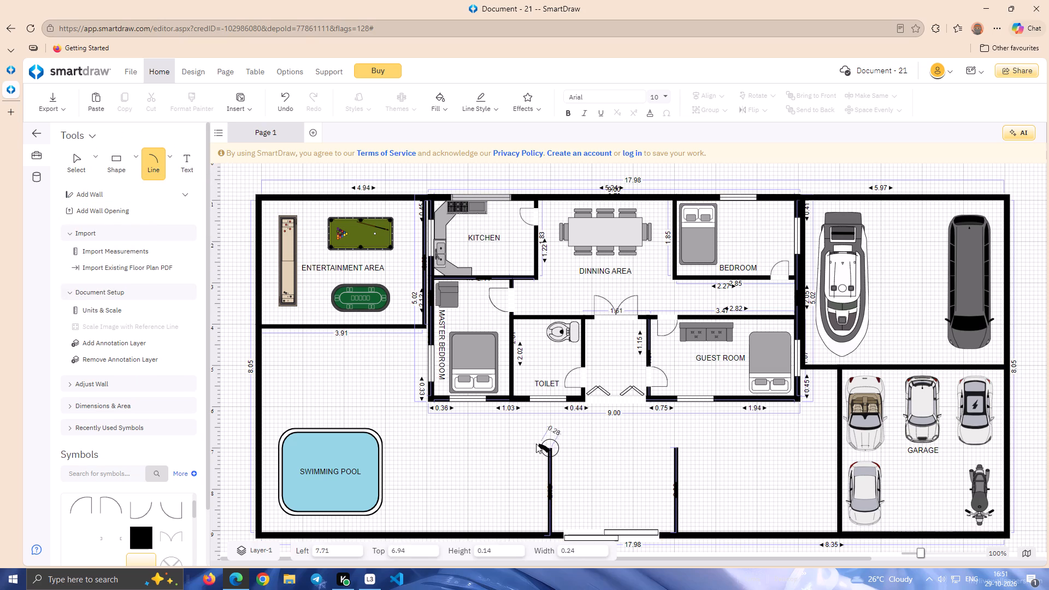
drag(536, 444, 524, 438)
click(517, 446)
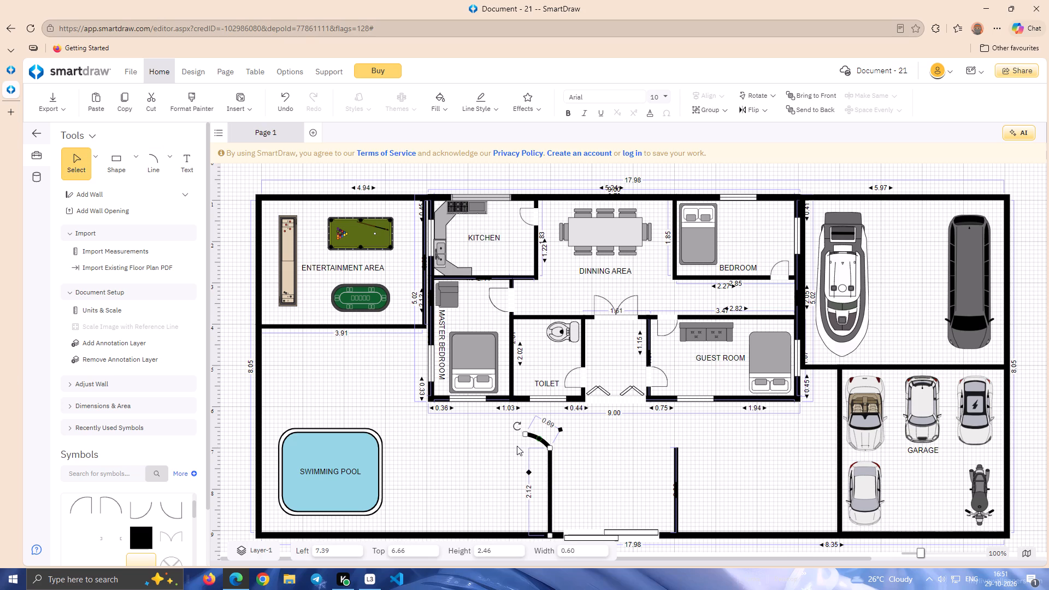
Move the length dimensions of the curved segment and its adjoining short wall onto the walls themselves.
click(526, 432)
drag(560, 429, 549, 442)
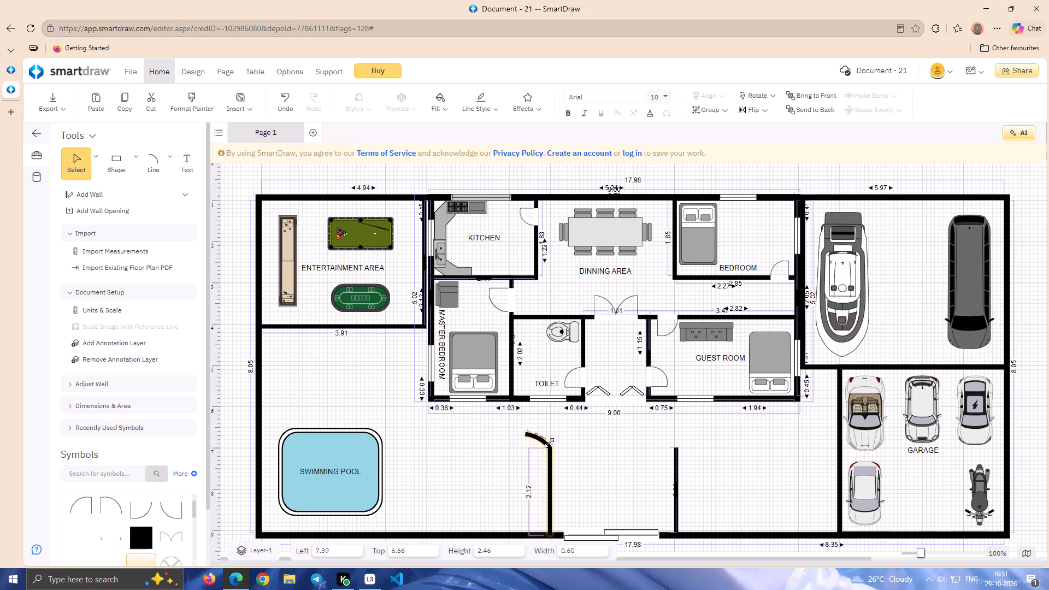
drag(549, 442, 549, 444)
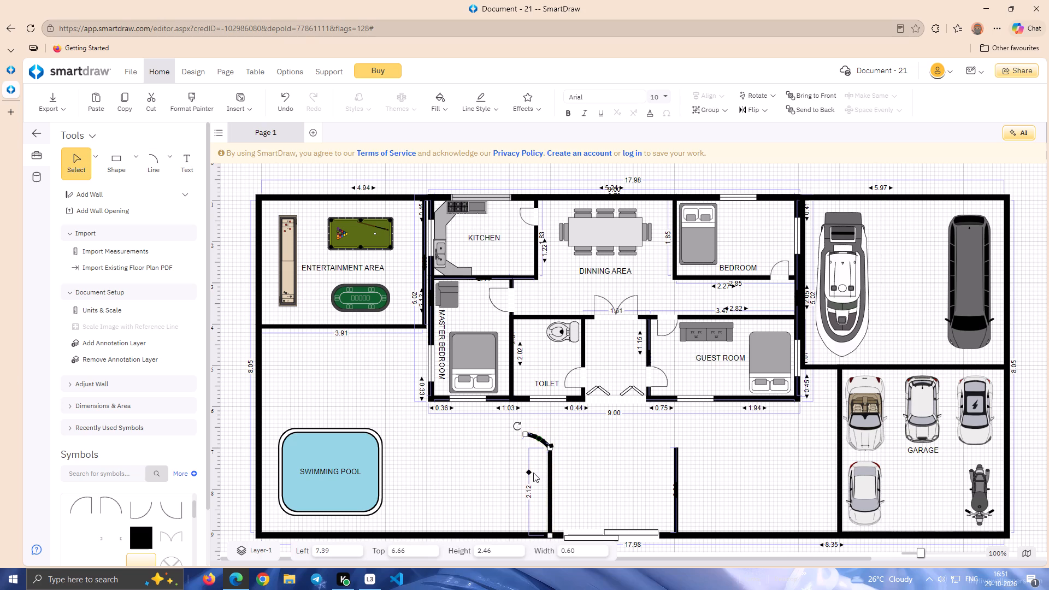
drag(529, 470, 547, 470)
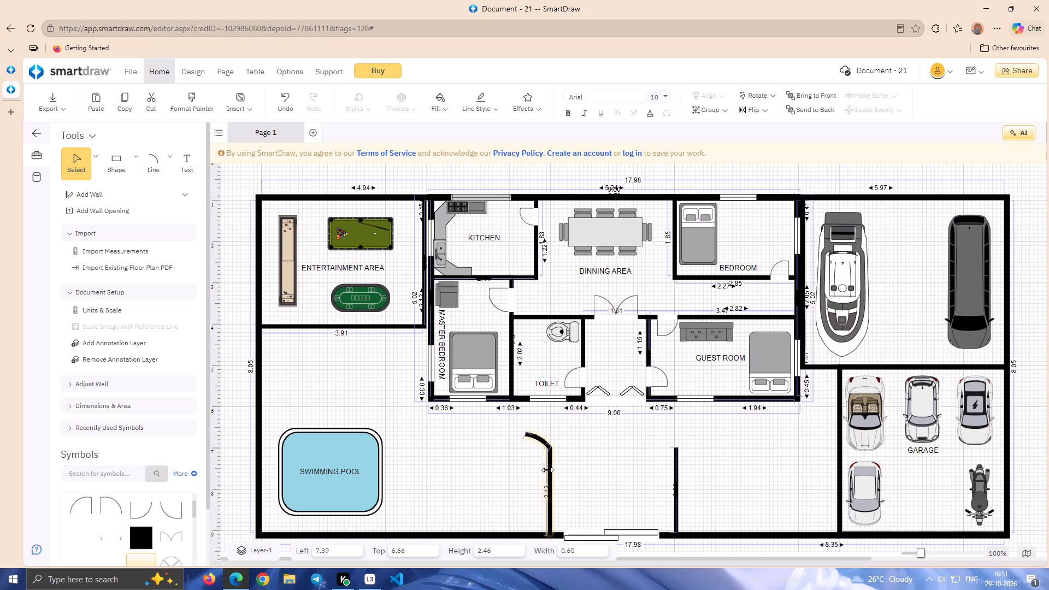
drag(547, 470, 551, 469)
Lower the junction between the curved segment and the short wall, lengthening the curve to about 1.01.
click(552, 445)
drag(550, 447, 541, 457)
drag(541, 457, 520, 474)
drag(550, 449, 549, 452)
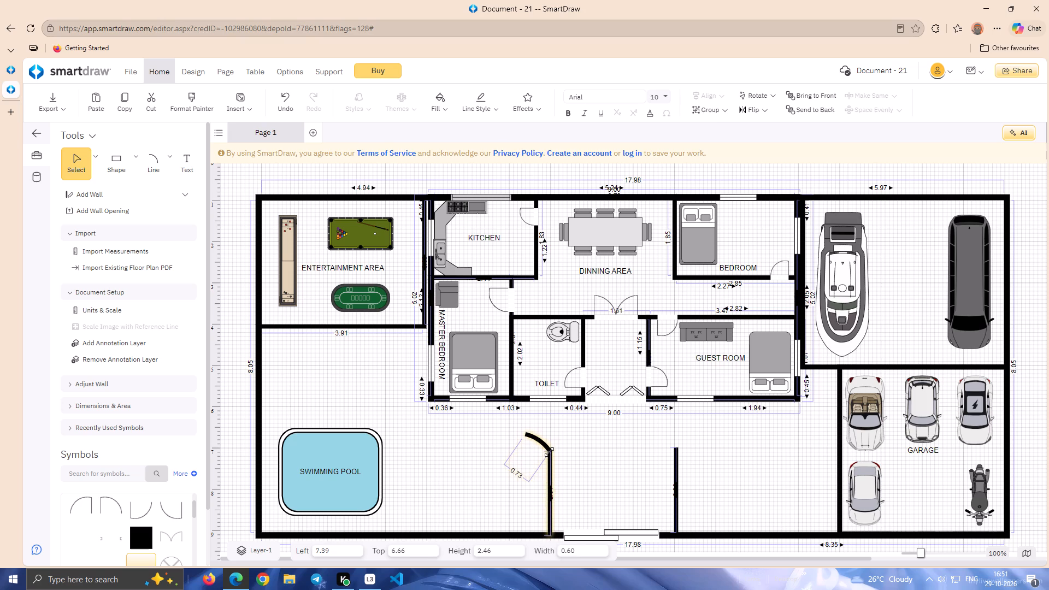
drag(549, 452, 551, 463)
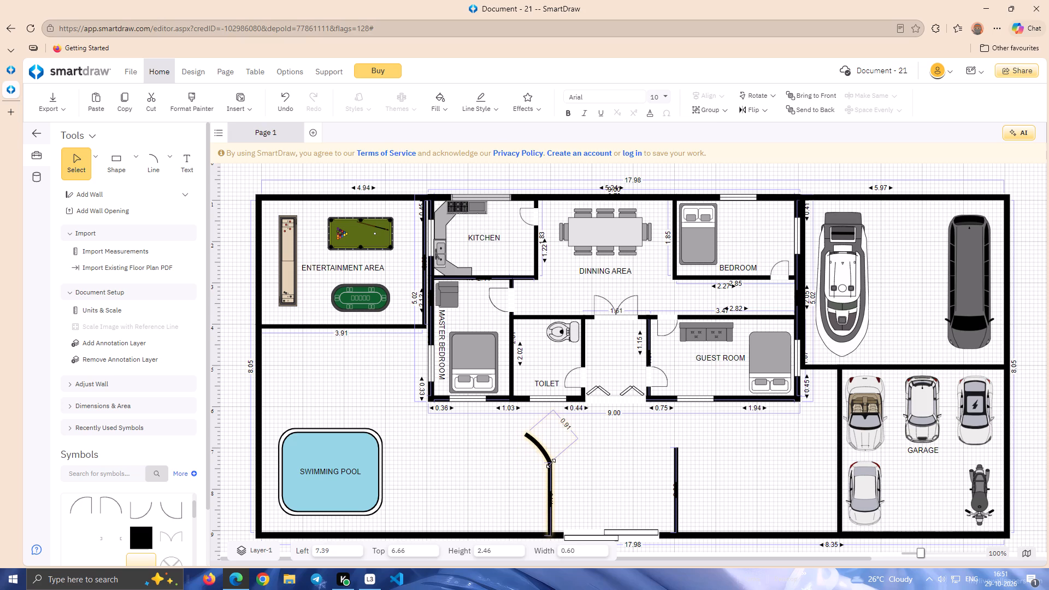
drag(551, 463, 551, 468)
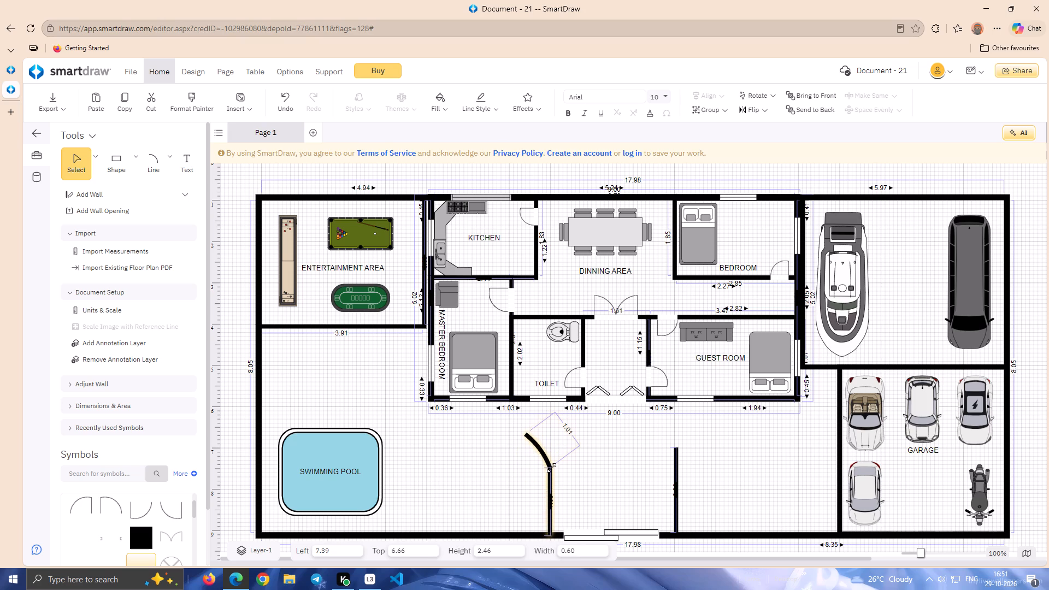
Reposition the curved segment's free end closer to the short wall, shortening the curve to about 0.54.
drag(524, 433, 524, 442)
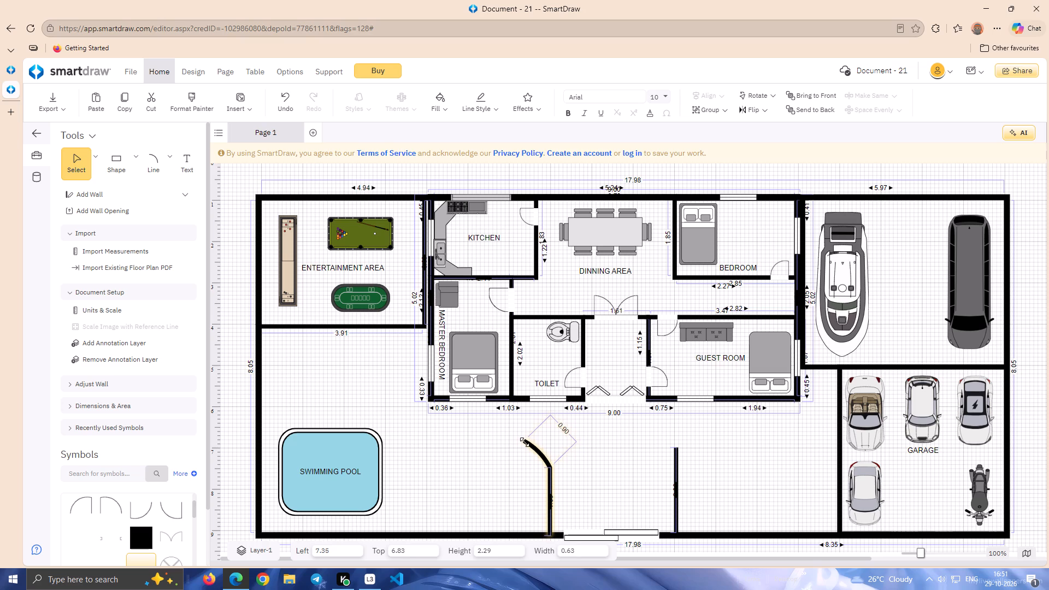
drag(524, 442, 526, 446)
click(502, 474)
click(537, 447)
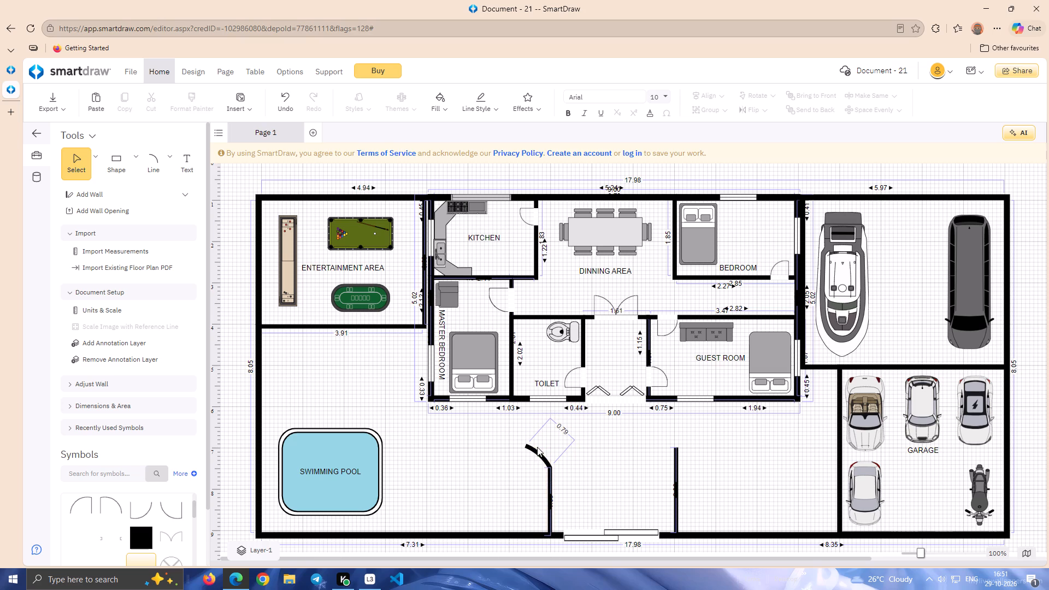
click(527, 447)
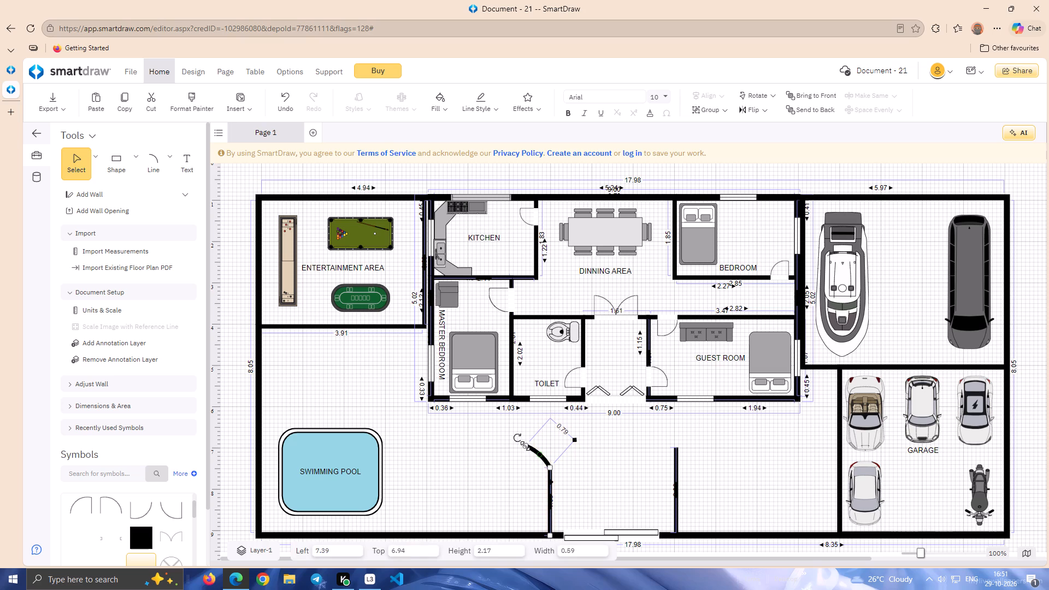
drag(525, 445, 538, 443)
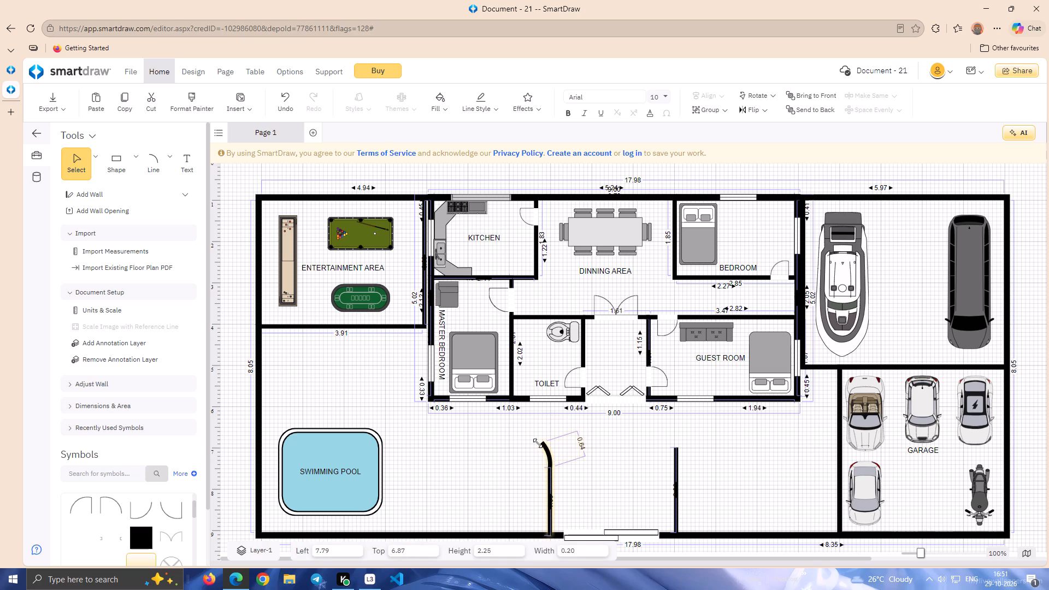
drag(538, 443, 526, 444)
drag(526, 444, 538, 450)
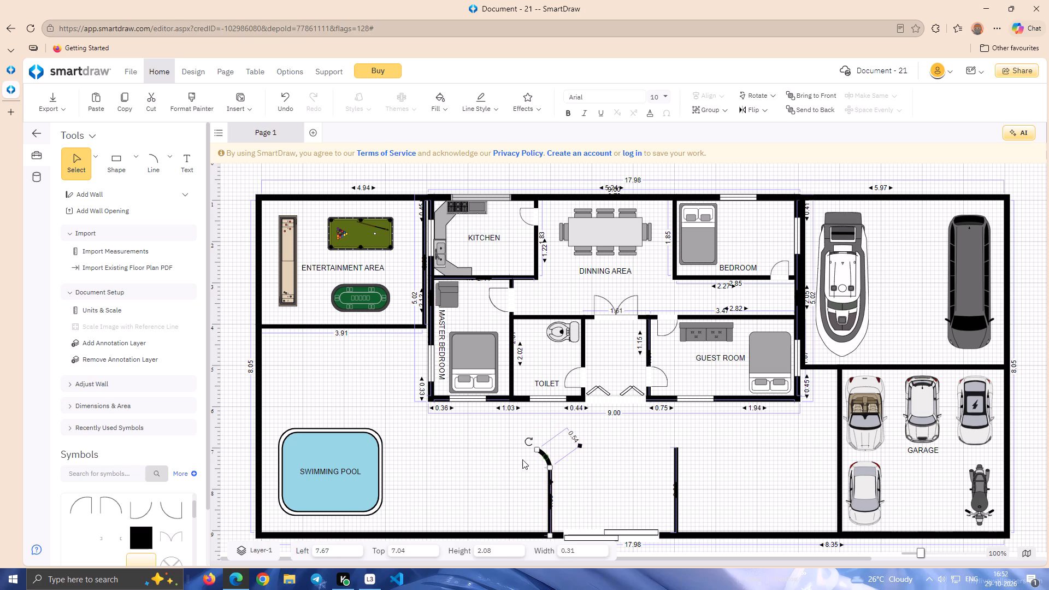
click(521, 462)
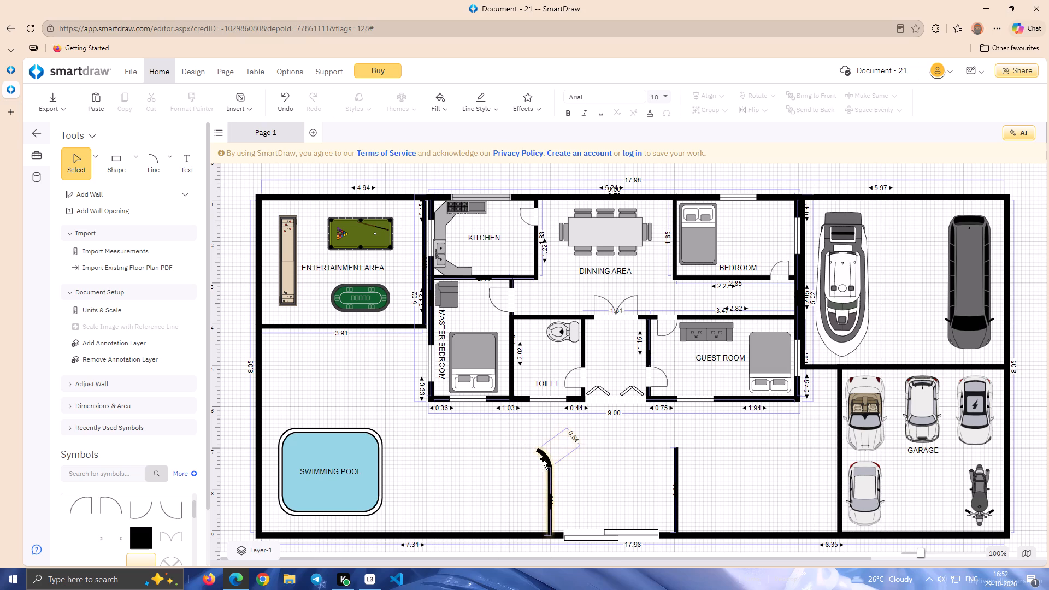
Move the curved segment's length dimension onto the curve itself.
click(543, 459)
drag(578, 447, 573, 447)
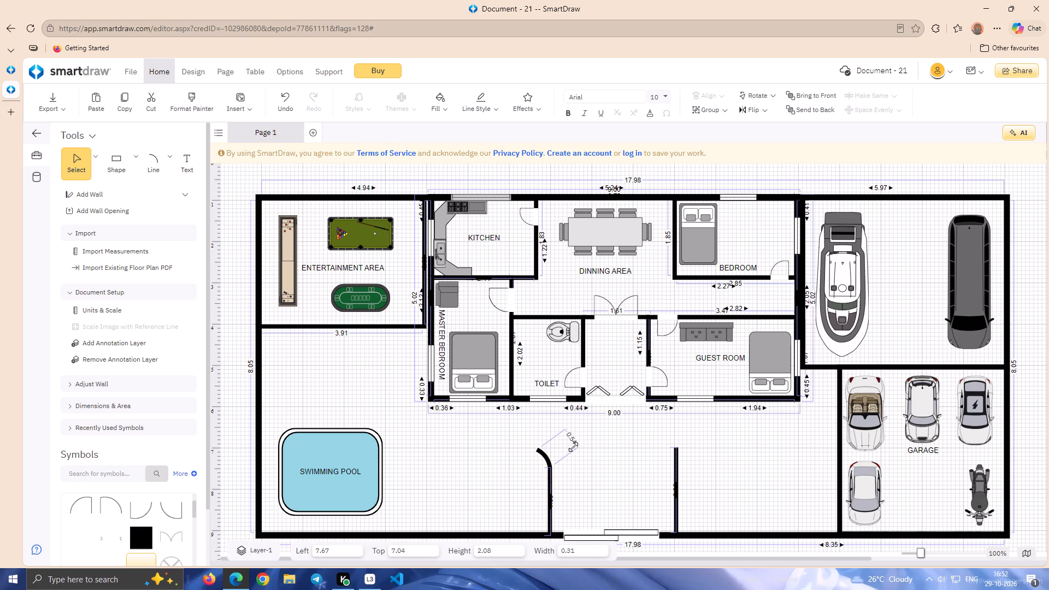
drag(573, 447, 550, 462)
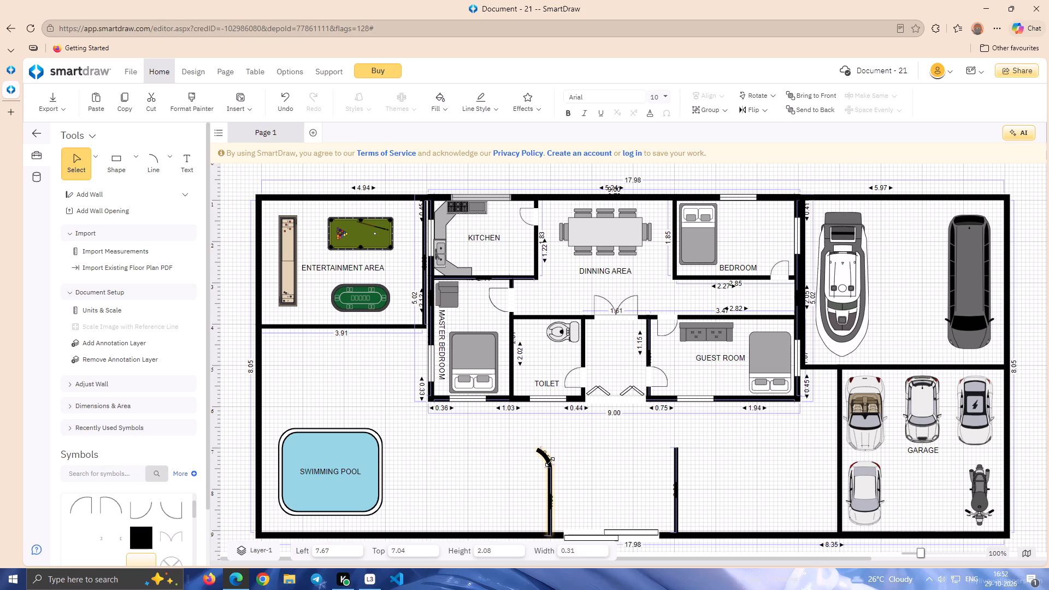
drag(550, 462, 549, 464)
Pull the curve's free end outward and lower it, making the wall with its curve about 0.43 wide and 2.00 high.
drag(538, 449, 533, 446)
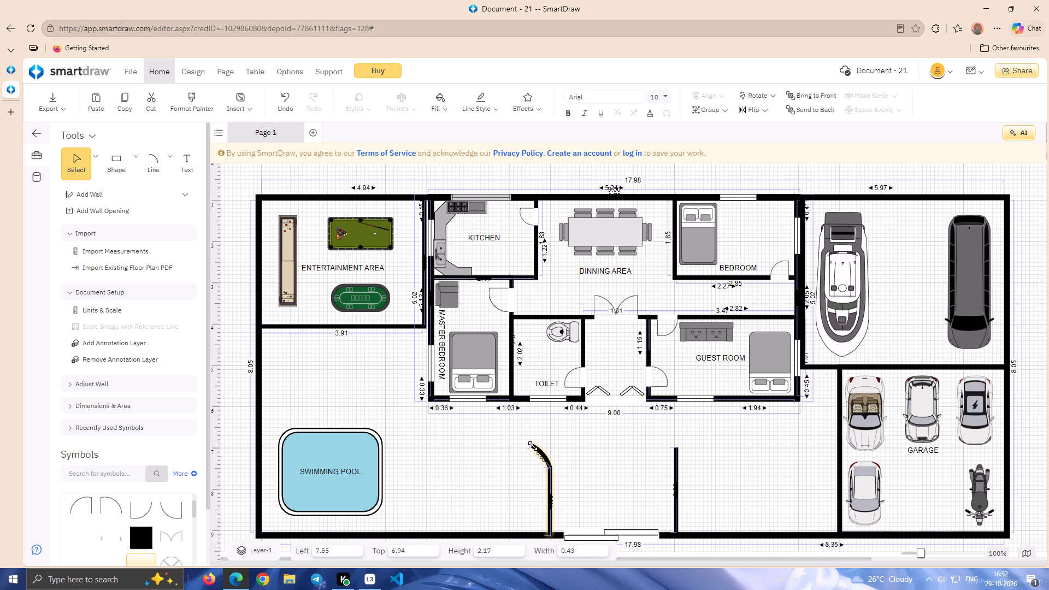
drag(533, 446, 533, 453)
drag(533, 453, 533, 454)
click(494, 479)
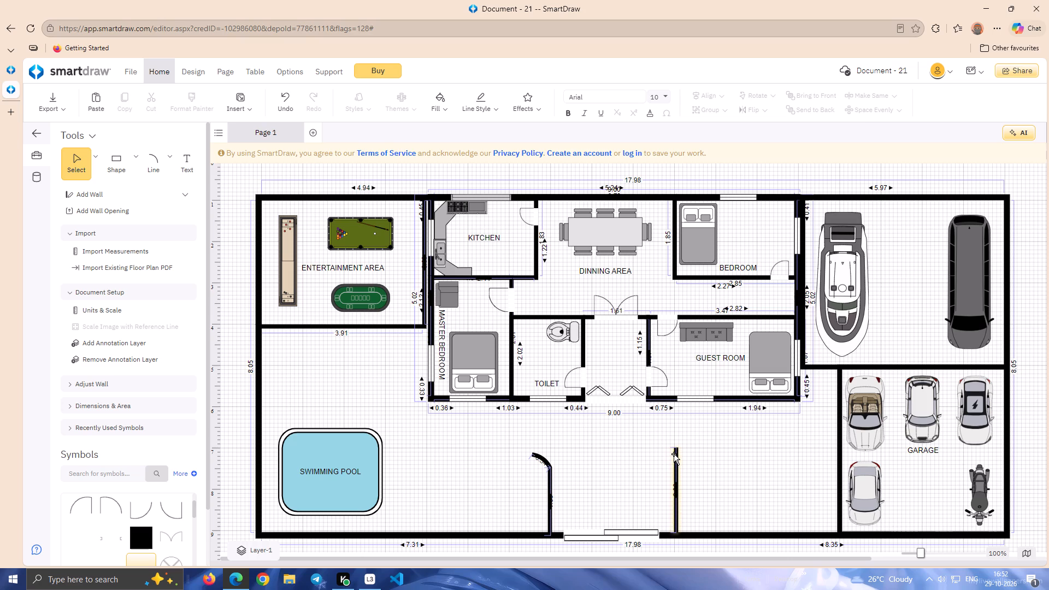
Draw a straight horizontal wall about 3.08 long from the curve's free end toward the swimming pool.
click(144, 159)
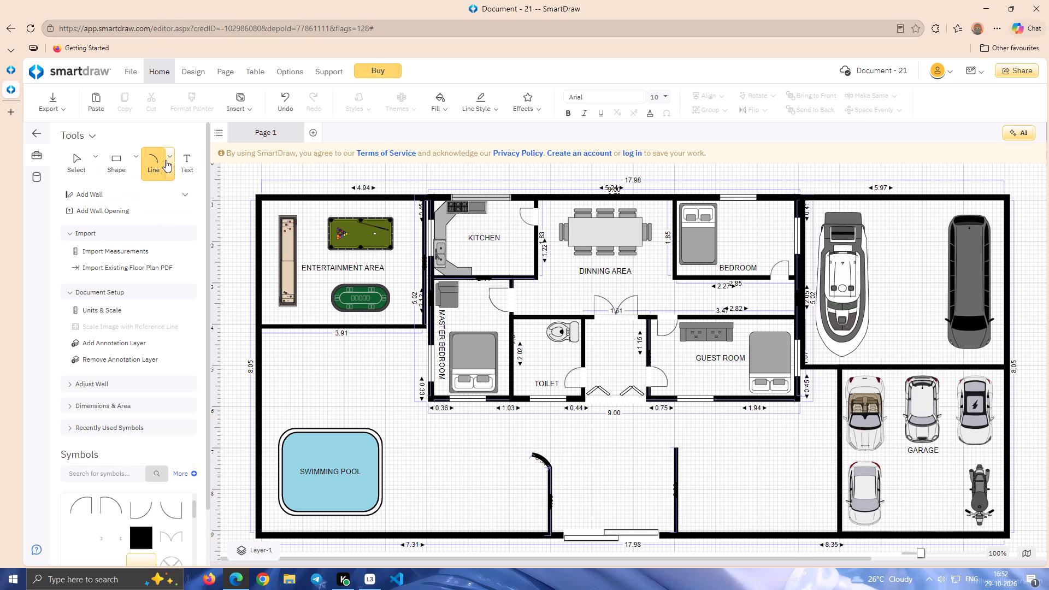
click(168, 155)
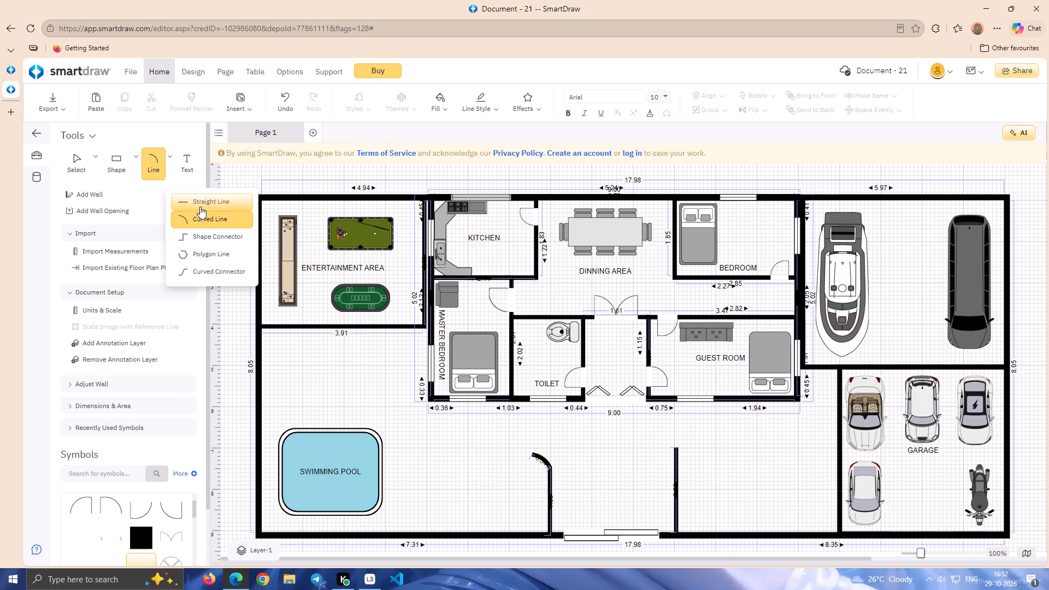
click(200, 206)
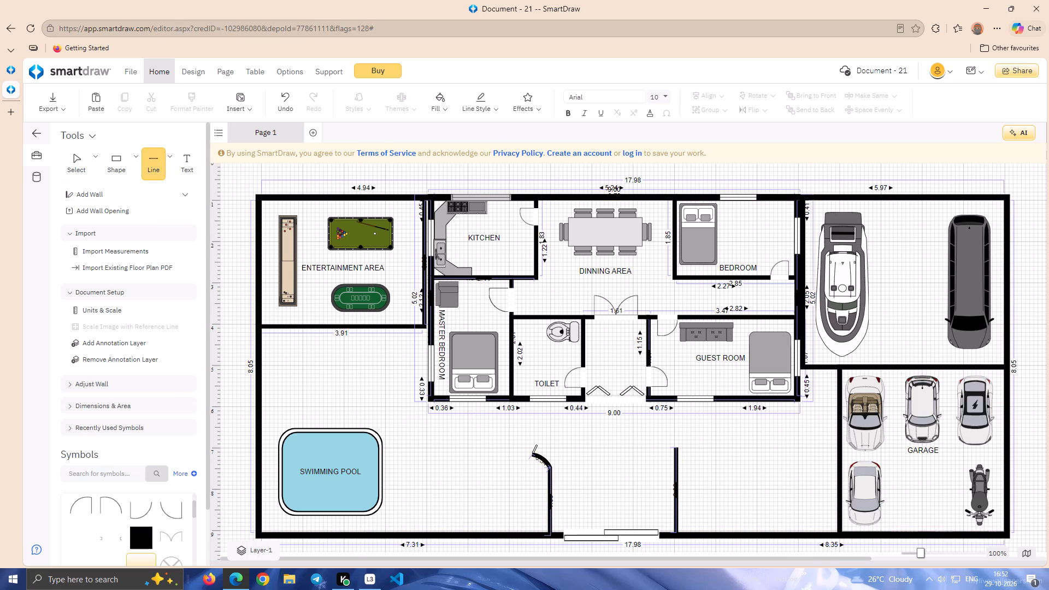
drag(532, 456, 472, 448)
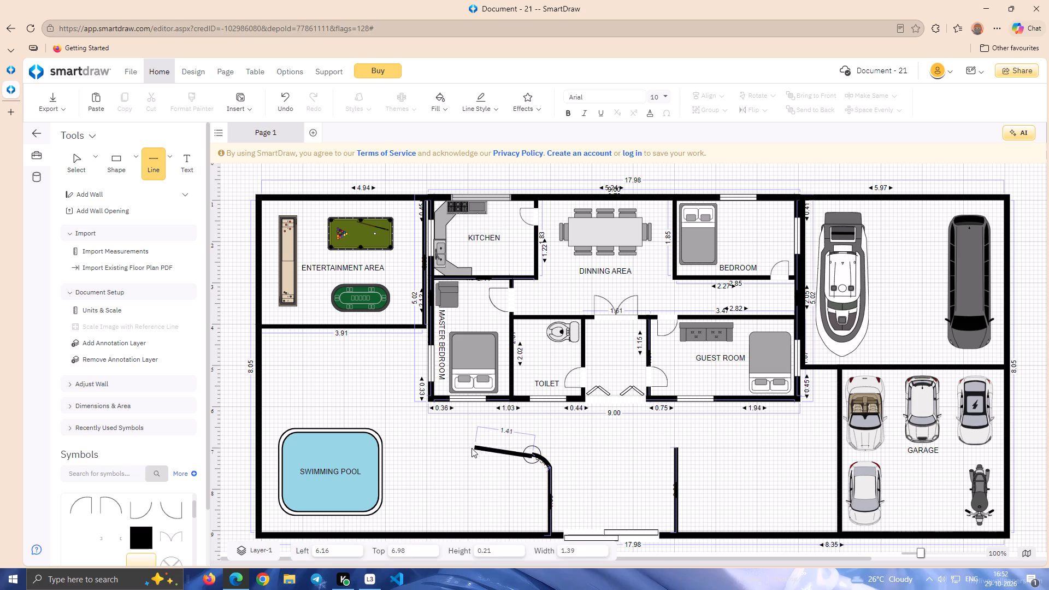
drag(472, 448, 415, 457)
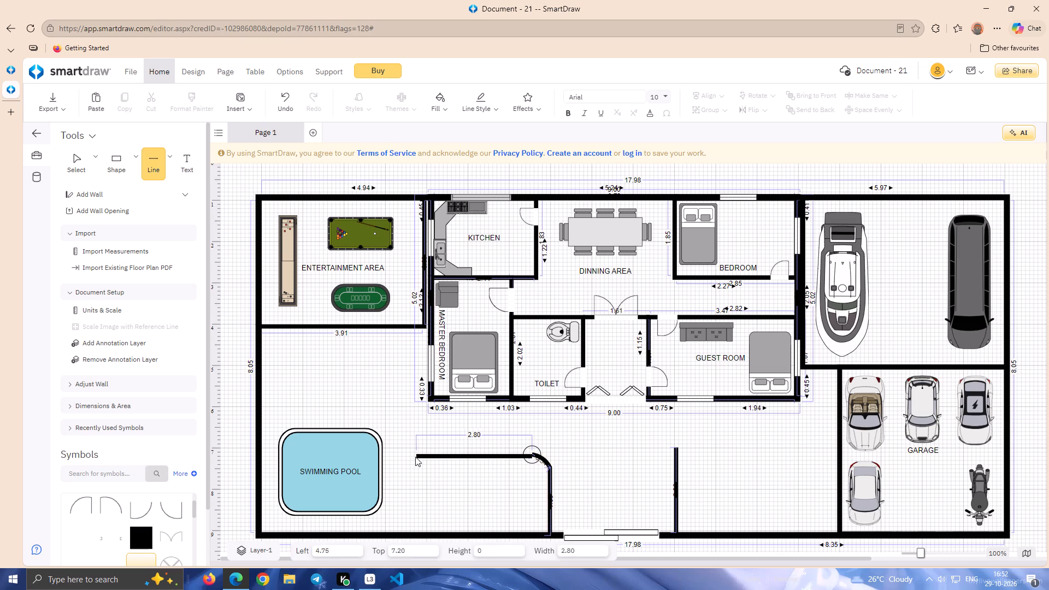
drag(415, 457, 405, 457)
click(411, 480)
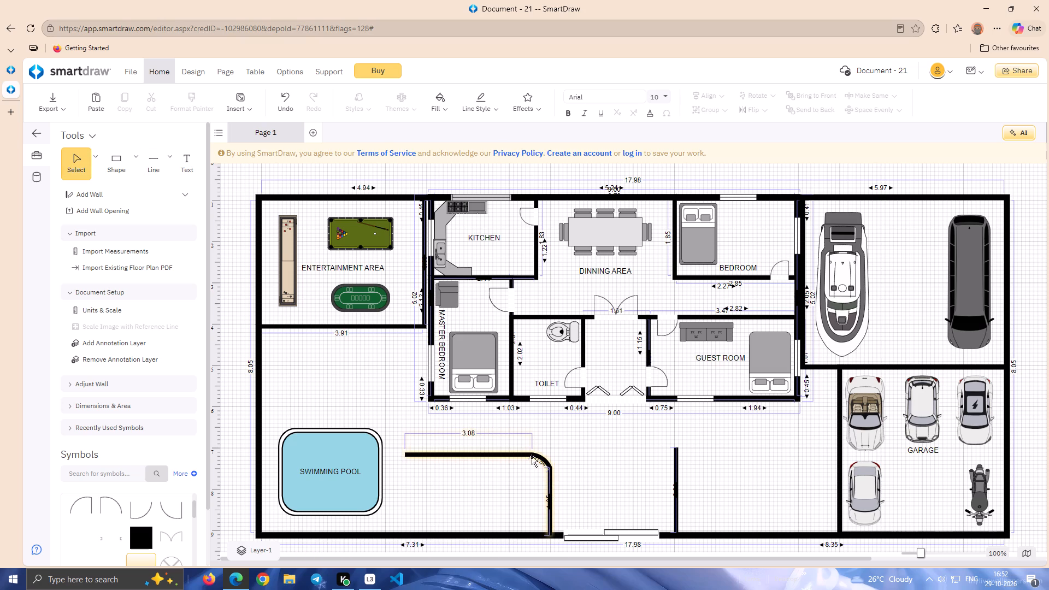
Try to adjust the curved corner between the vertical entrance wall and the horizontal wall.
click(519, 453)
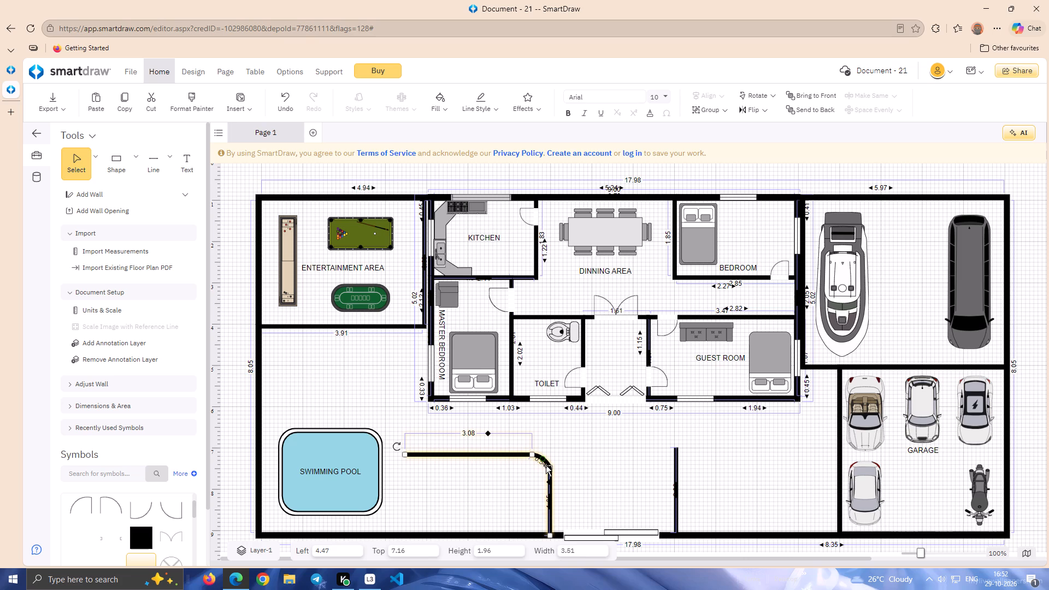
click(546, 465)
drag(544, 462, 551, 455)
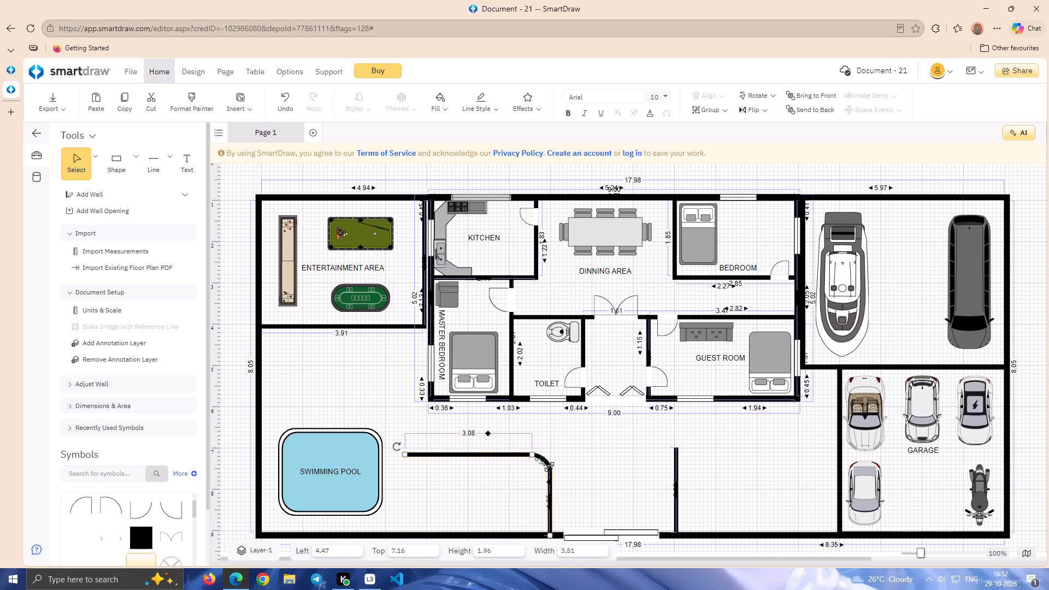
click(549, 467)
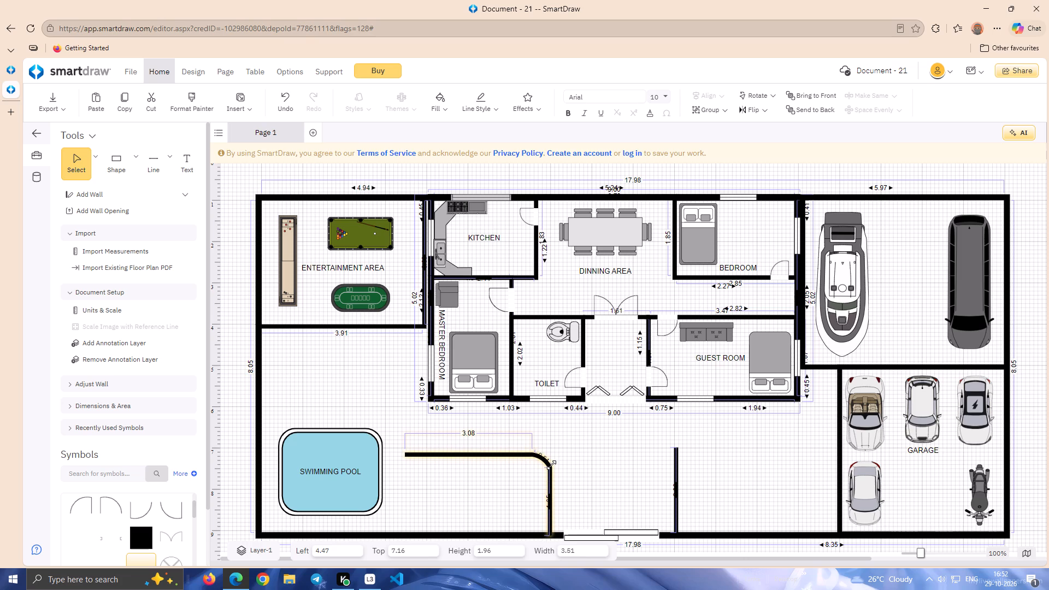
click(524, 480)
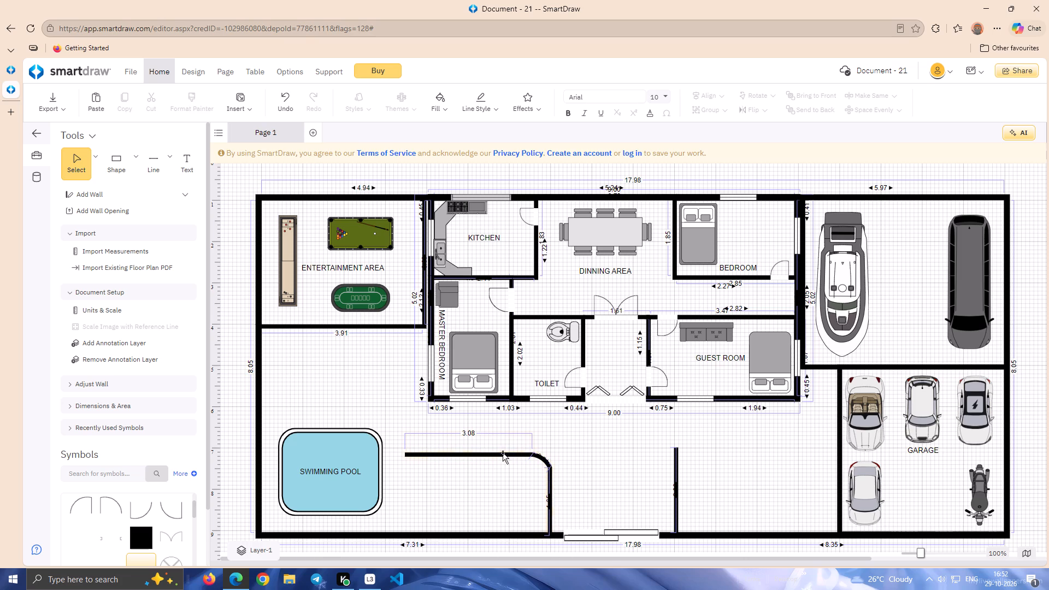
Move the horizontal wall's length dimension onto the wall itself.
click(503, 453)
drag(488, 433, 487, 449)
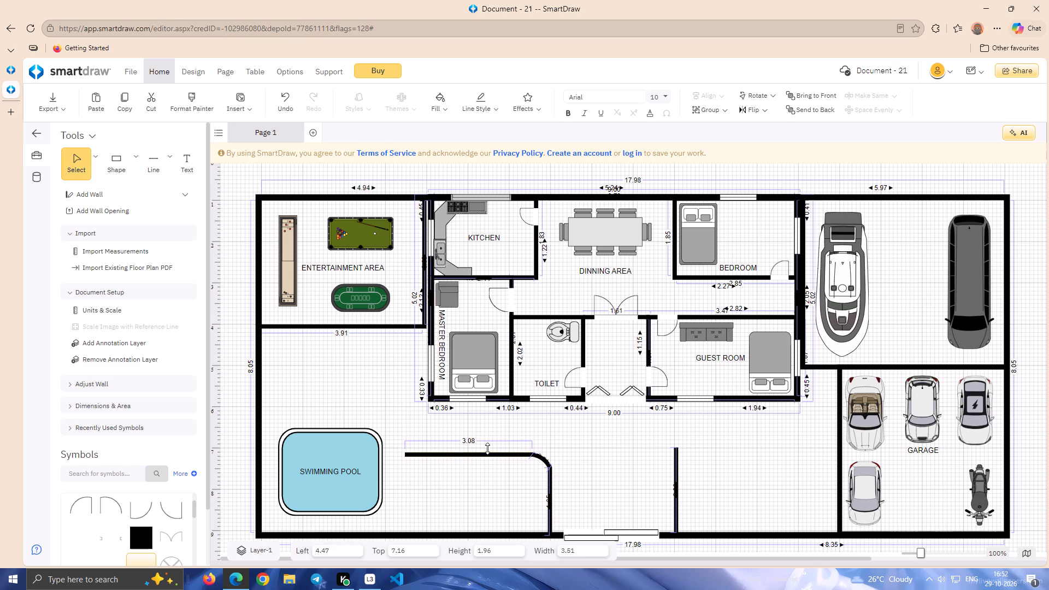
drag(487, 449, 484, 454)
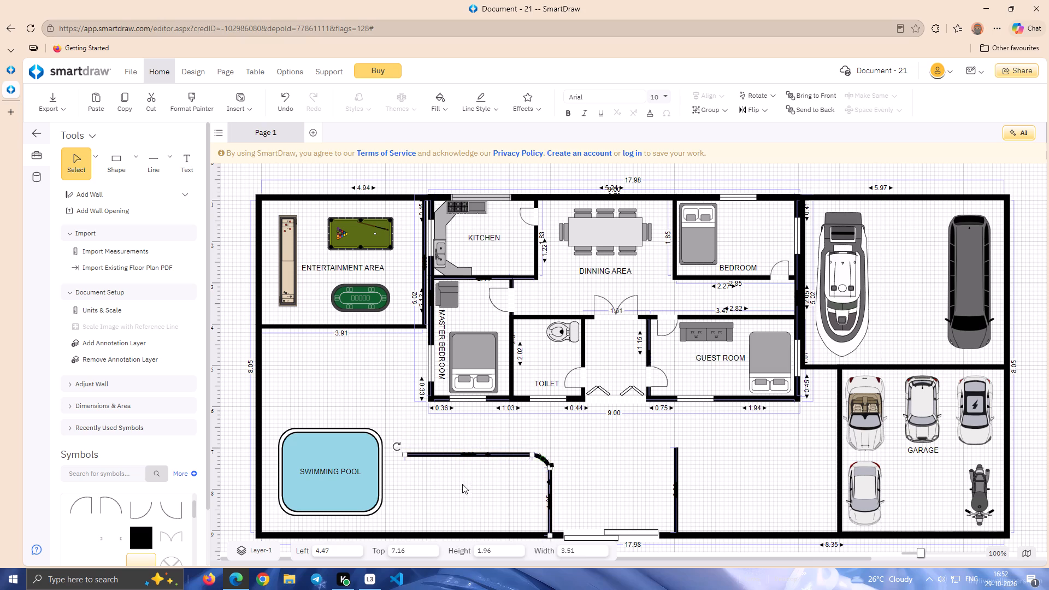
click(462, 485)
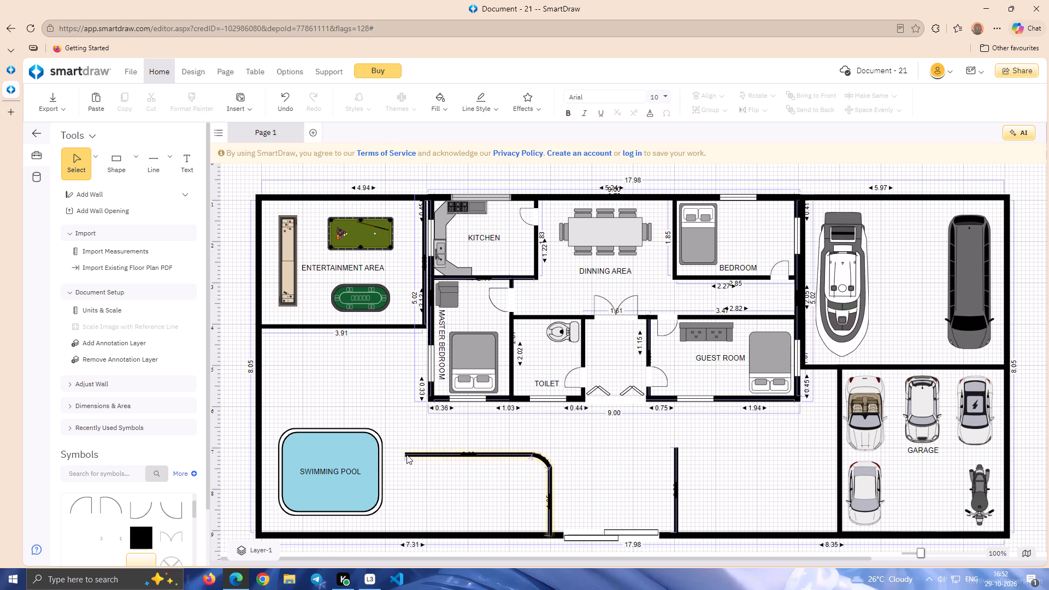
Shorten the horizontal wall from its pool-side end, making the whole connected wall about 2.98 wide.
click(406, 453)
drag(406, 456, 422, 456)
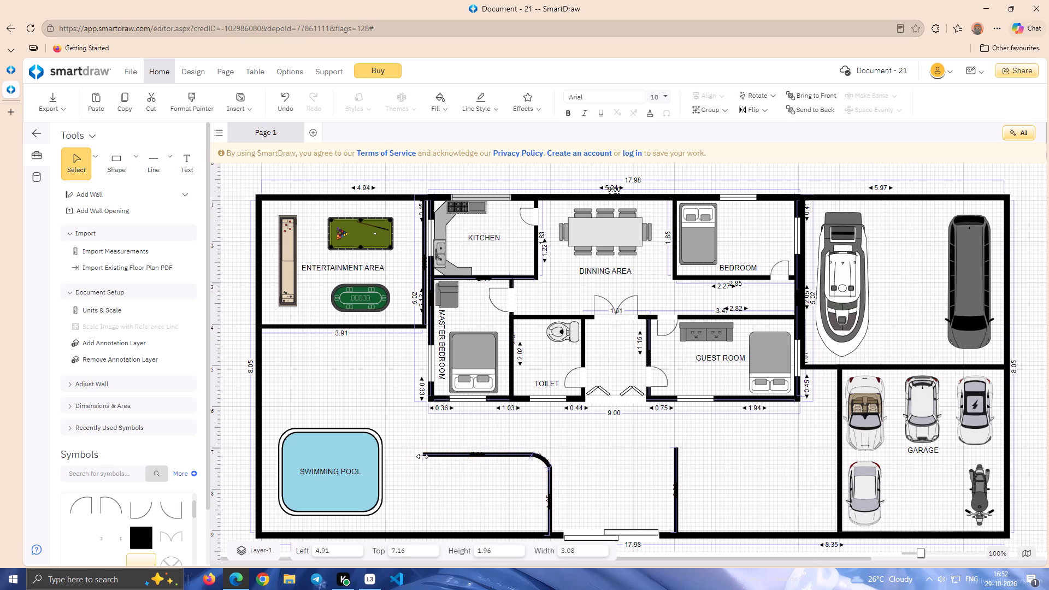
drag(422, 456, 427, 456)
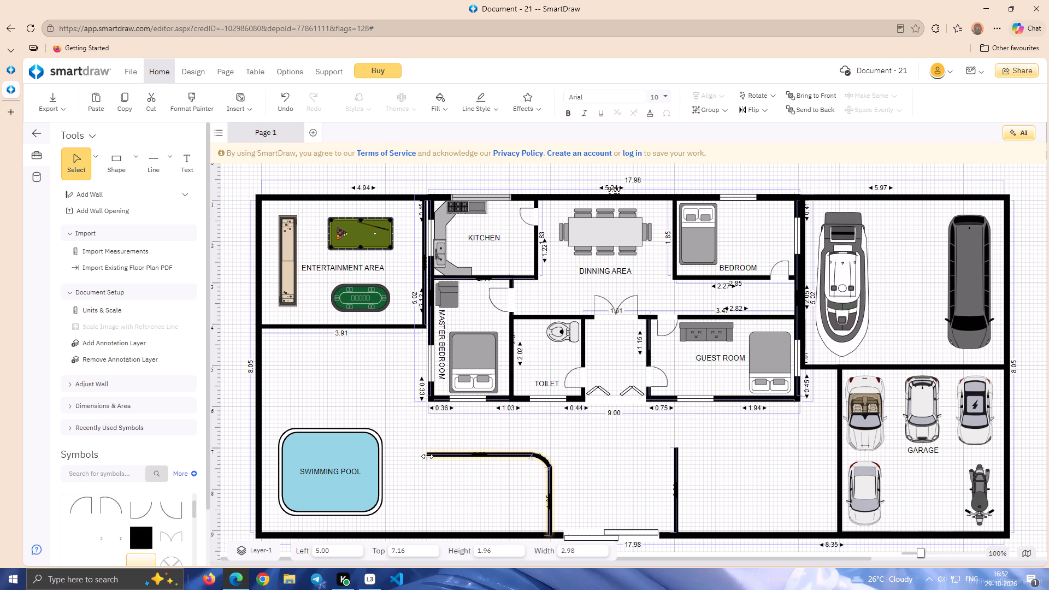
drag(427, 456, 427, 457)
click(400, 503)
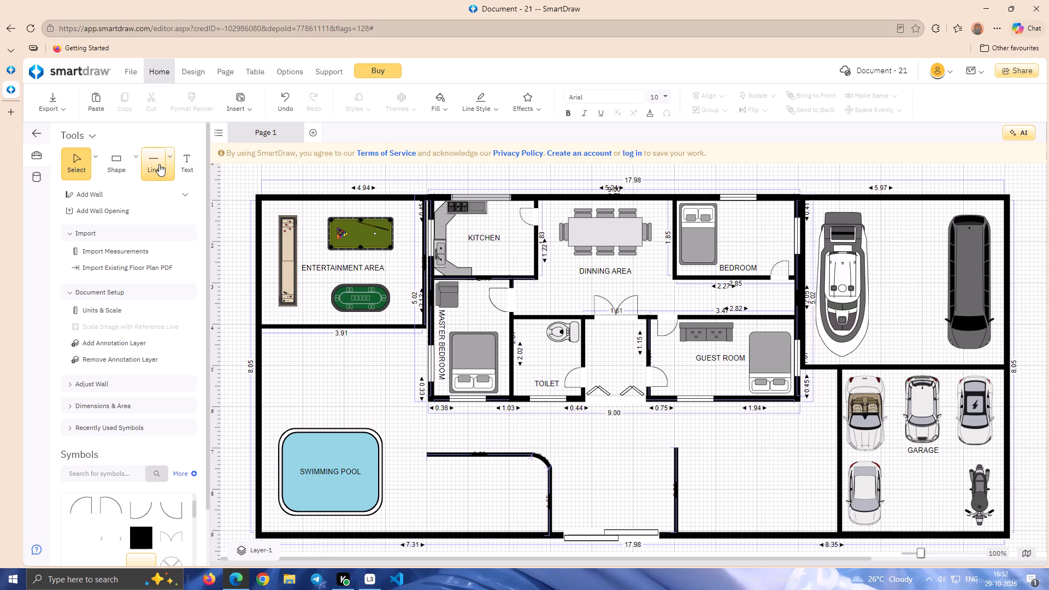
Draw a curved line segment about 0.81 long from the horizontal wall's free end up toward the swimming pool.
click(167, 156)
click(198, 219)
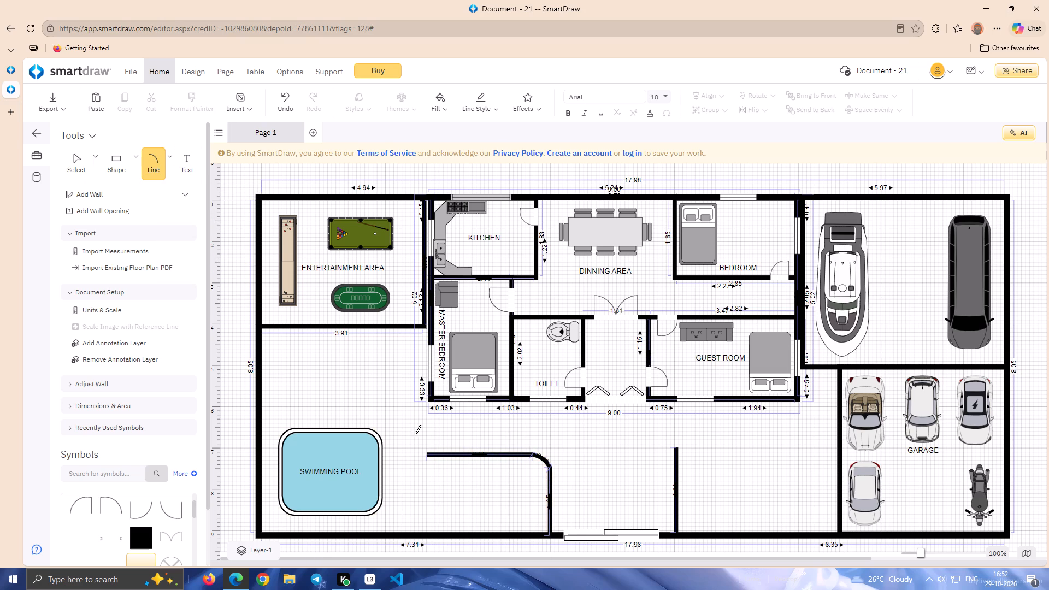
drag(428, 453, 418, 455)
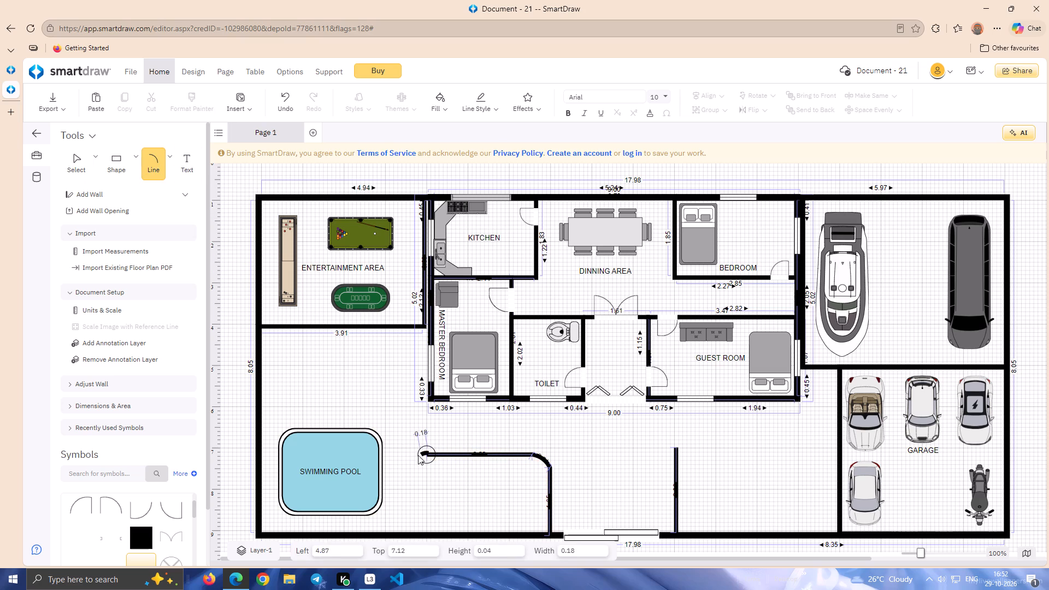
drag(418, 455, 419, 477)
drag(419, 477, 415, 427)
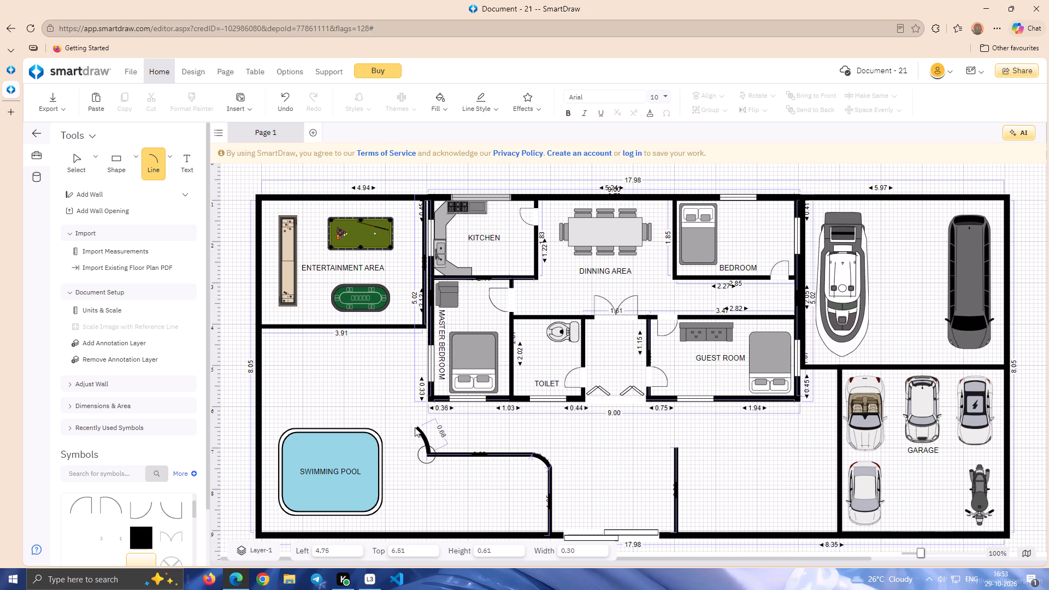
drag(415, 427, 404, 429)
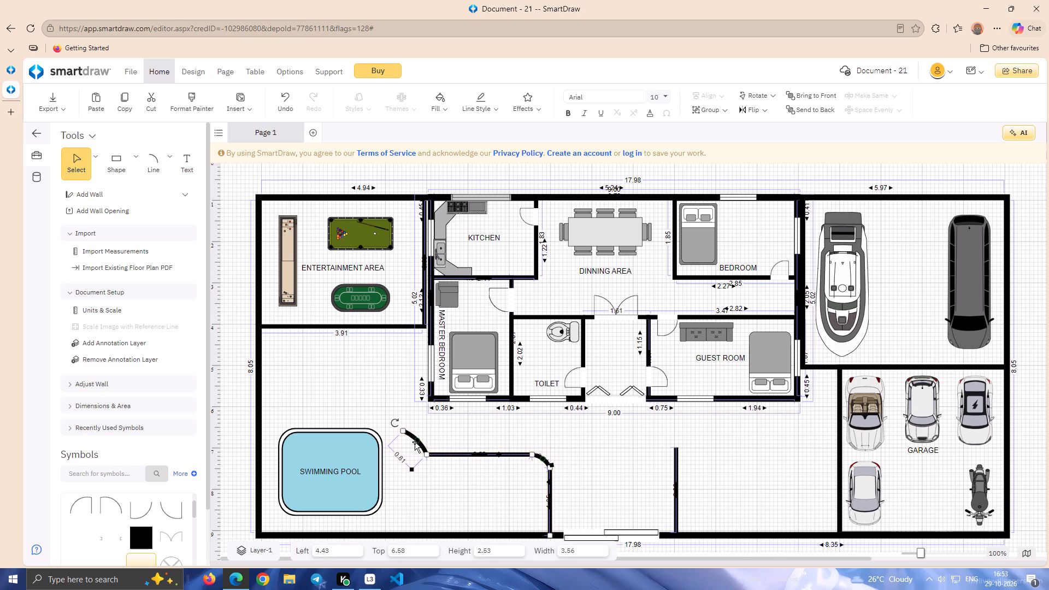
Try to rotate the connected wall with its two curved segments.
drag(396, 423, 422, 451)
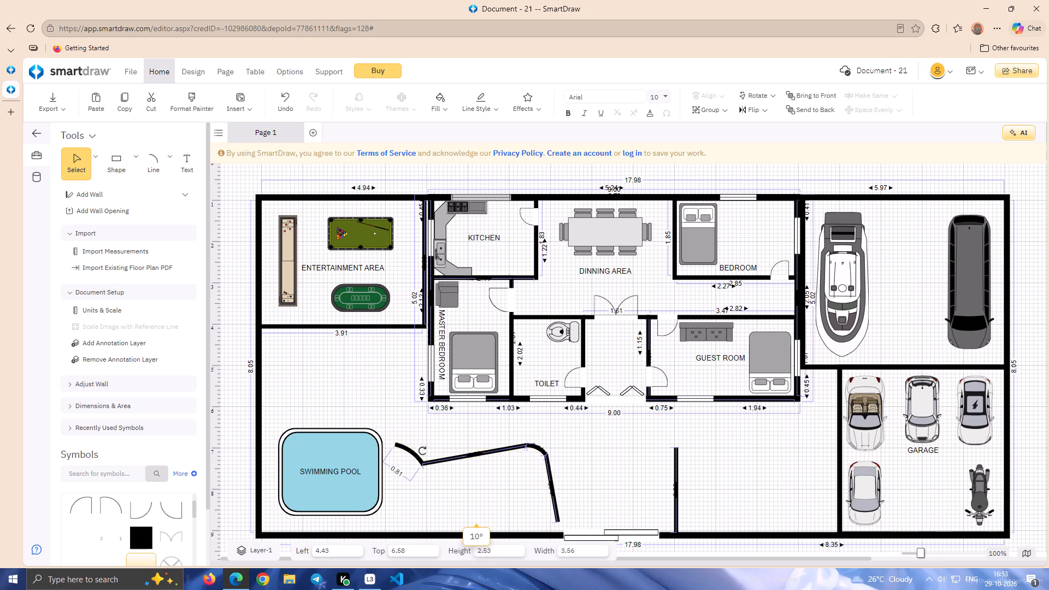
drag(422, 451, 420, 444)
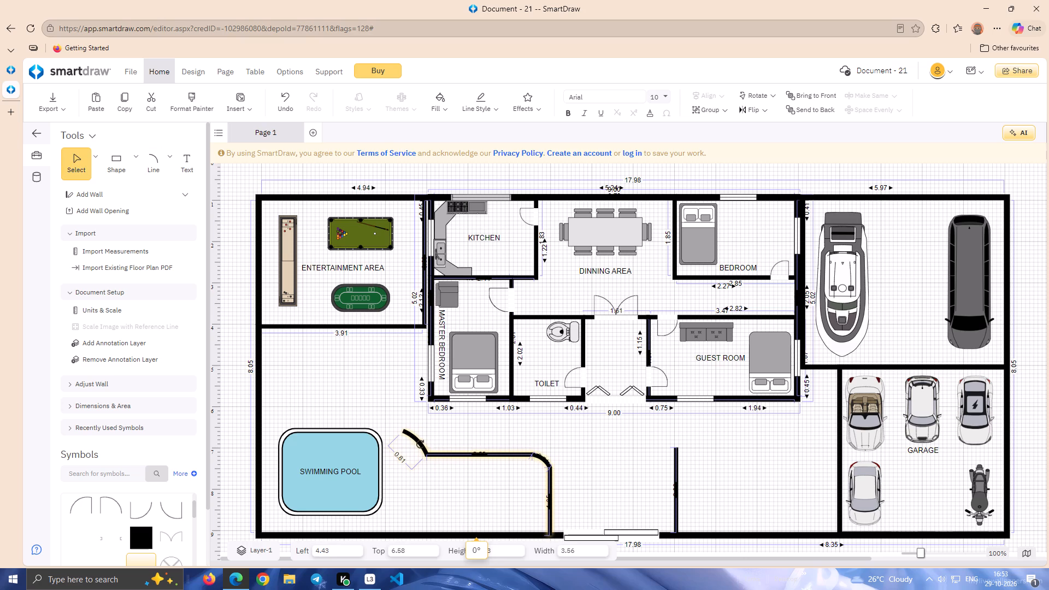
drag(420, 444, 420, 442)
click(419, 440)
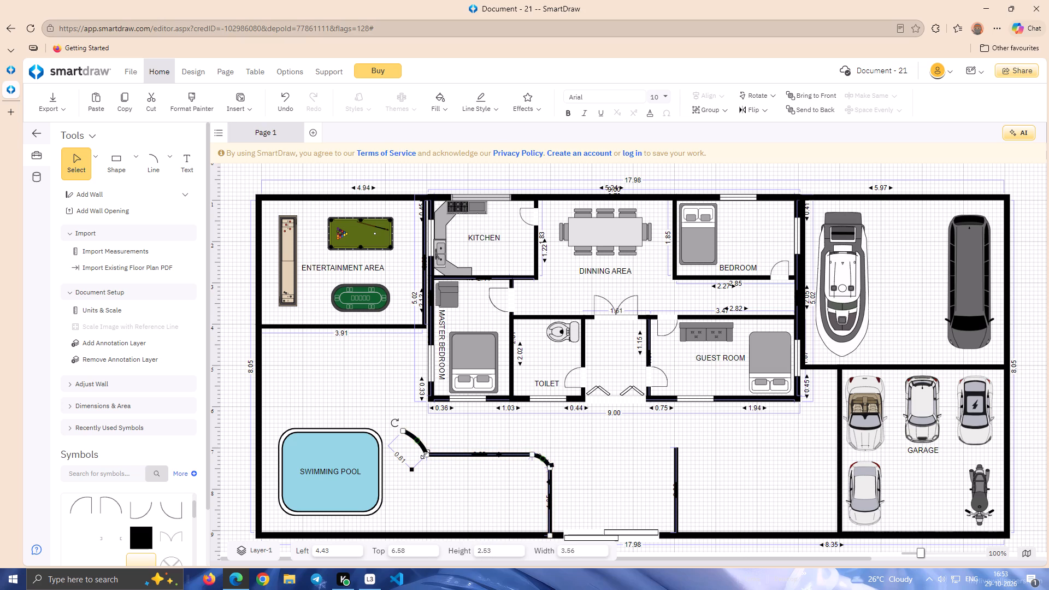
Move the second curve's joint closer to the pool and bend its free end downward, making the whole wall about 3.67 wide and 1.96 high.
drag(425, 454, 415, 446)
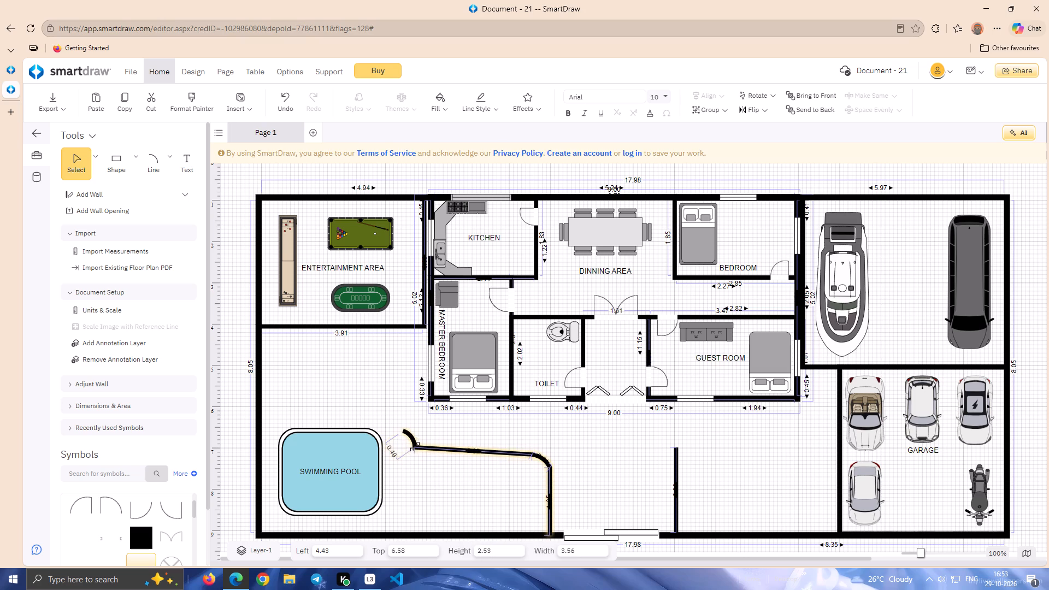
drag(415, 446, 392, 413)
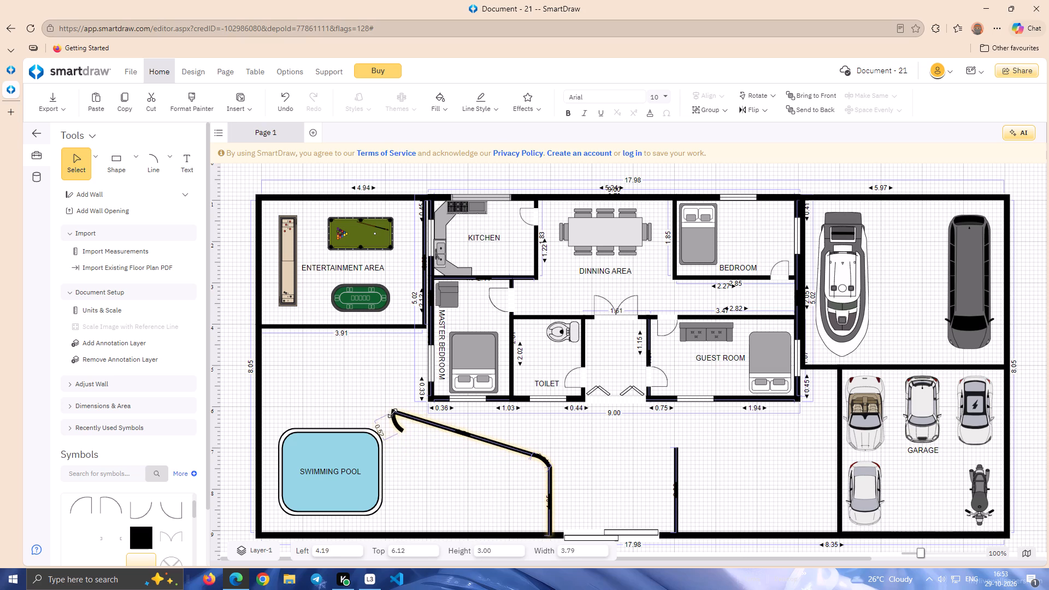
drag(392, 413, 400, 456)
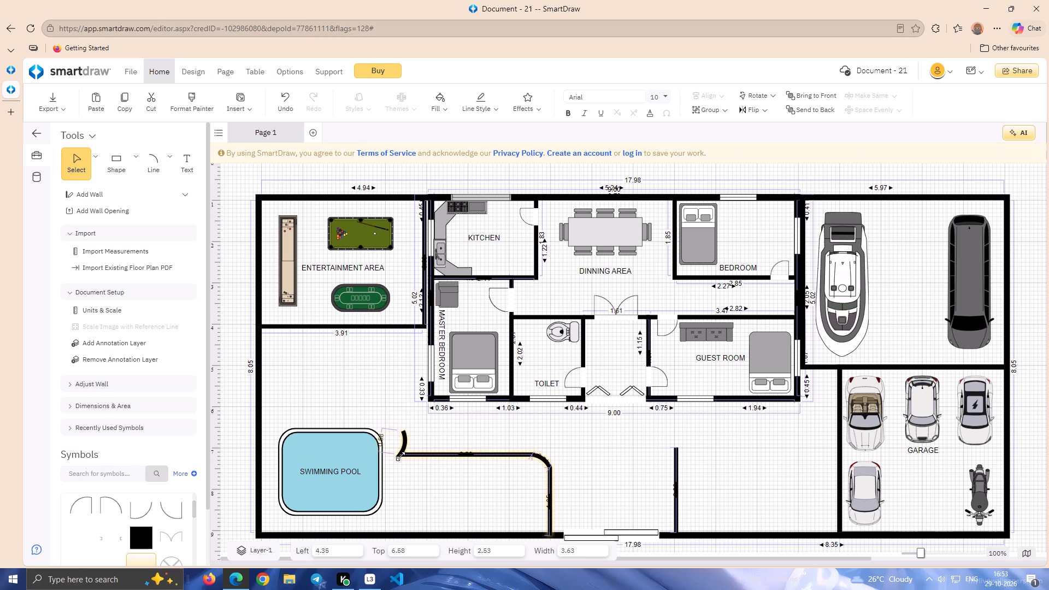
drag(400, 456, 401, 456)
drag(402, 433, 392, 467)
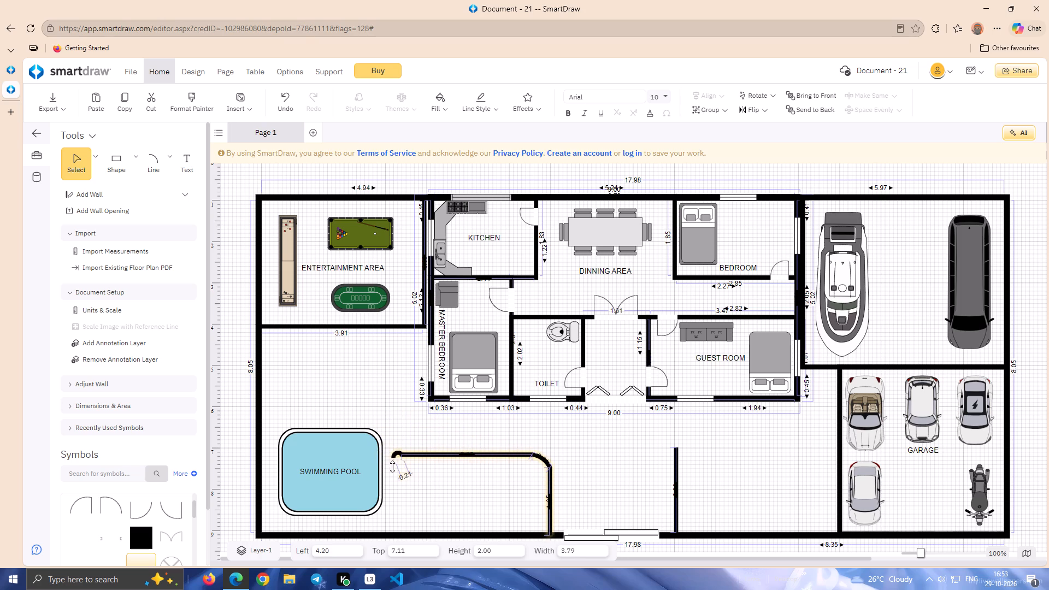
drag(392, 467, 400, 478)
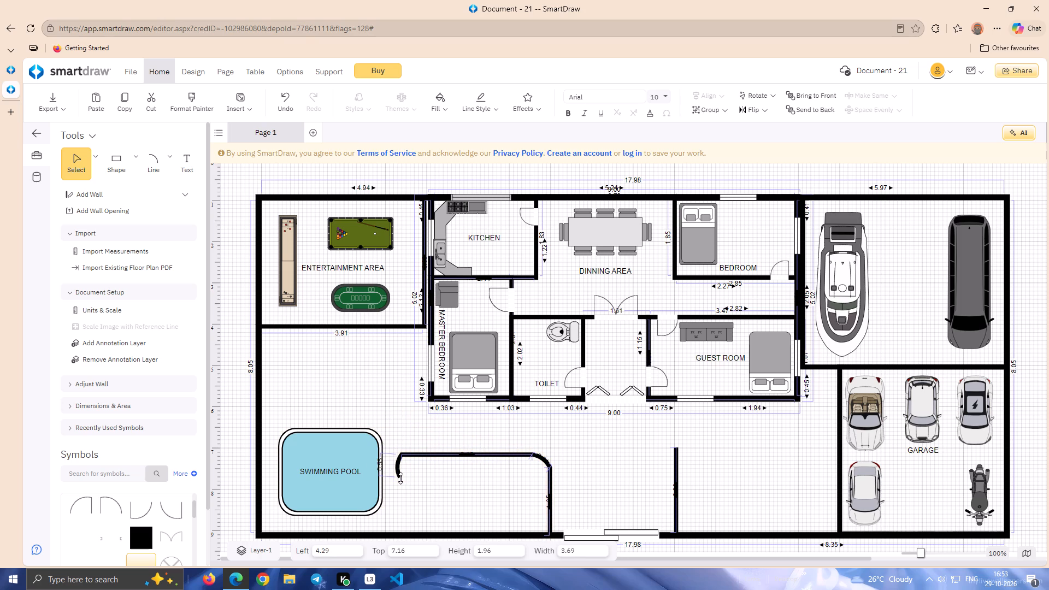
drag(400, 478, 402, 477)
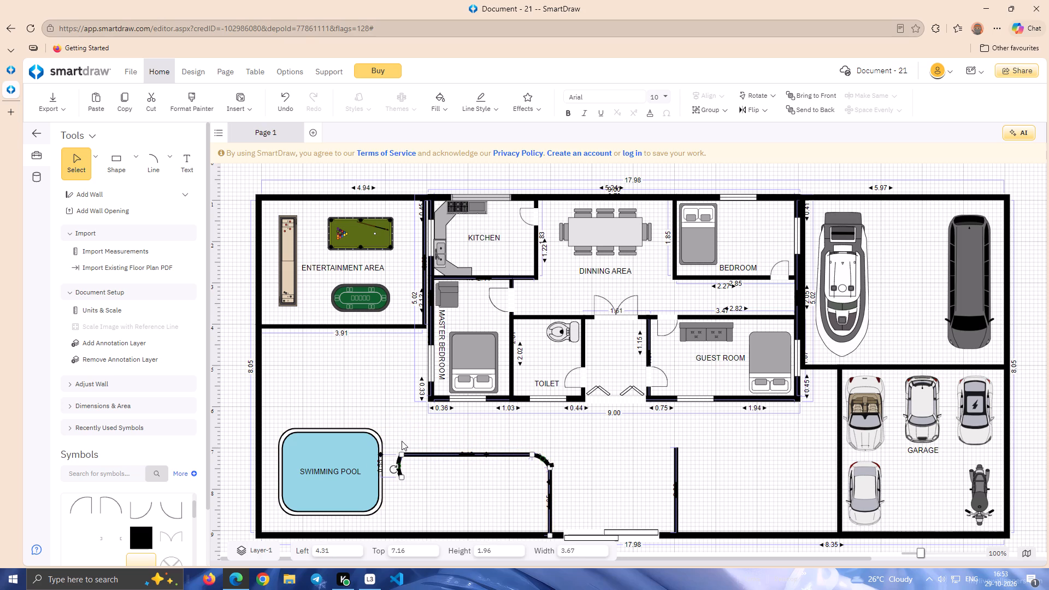
Delete the connected entrance wall with its curved corners on the swimming pool side.
key(BackSpace)
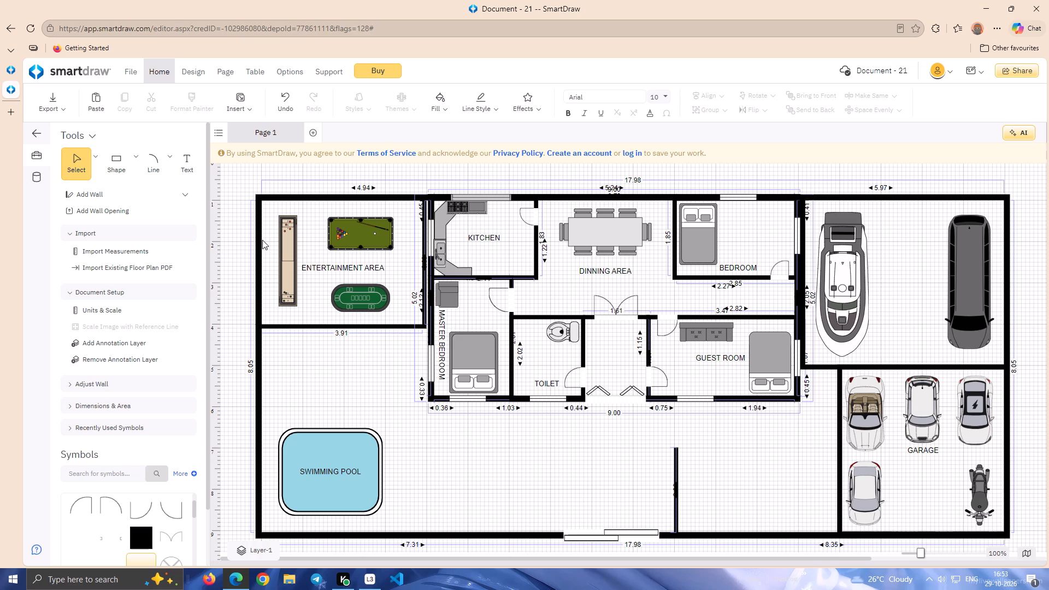
Draw a vertical wall about 1.93 high with the Curved Connector, rising from the bottom boundary wall at the gate's pool side.
click(169, 147)
click(169, 155)
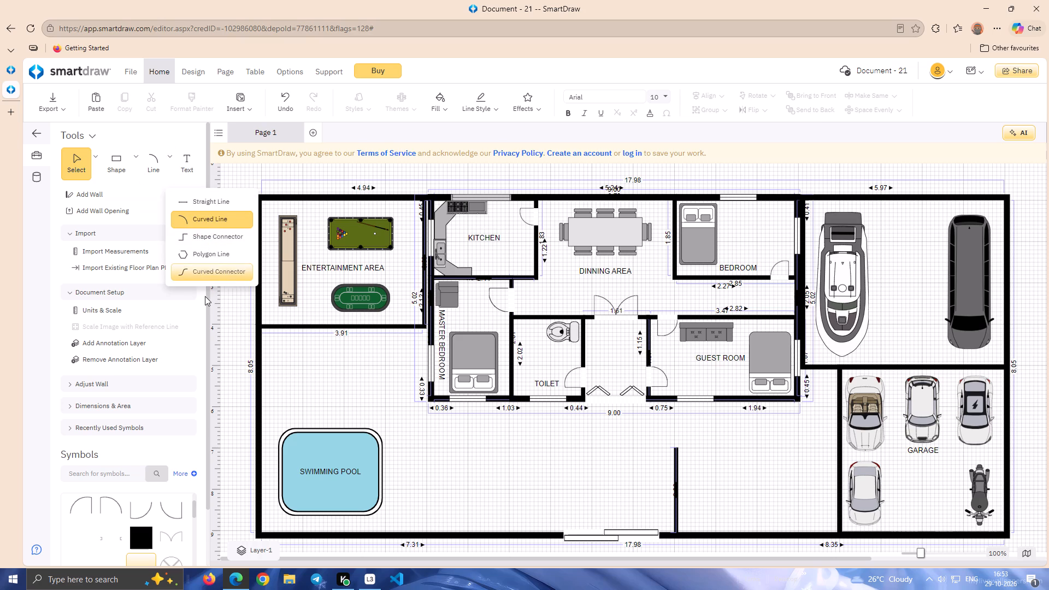
click(214, 278)
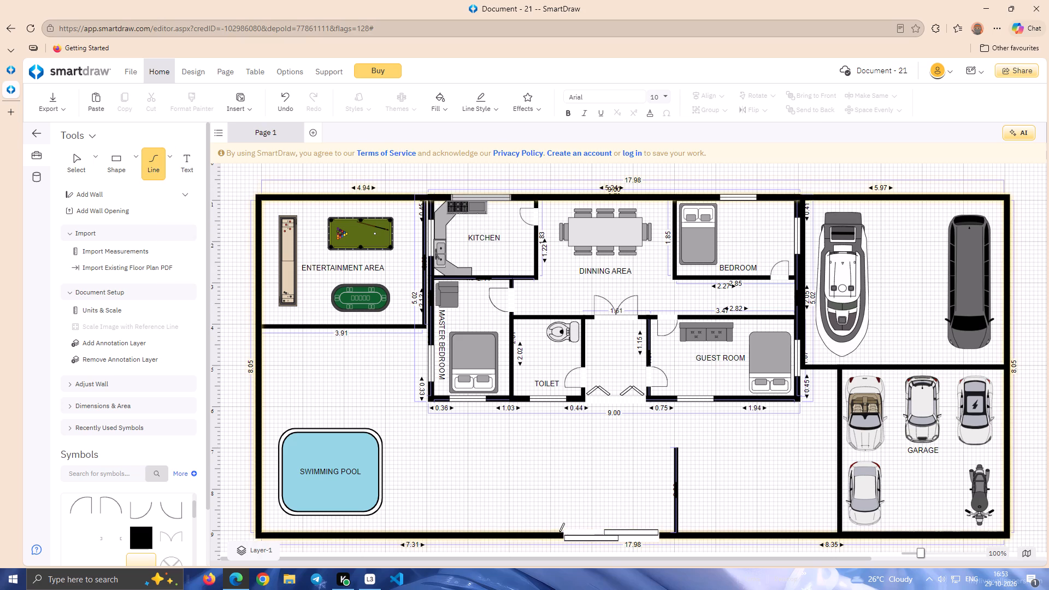
drag(559, 532, 559, 453)
click(559, 453)
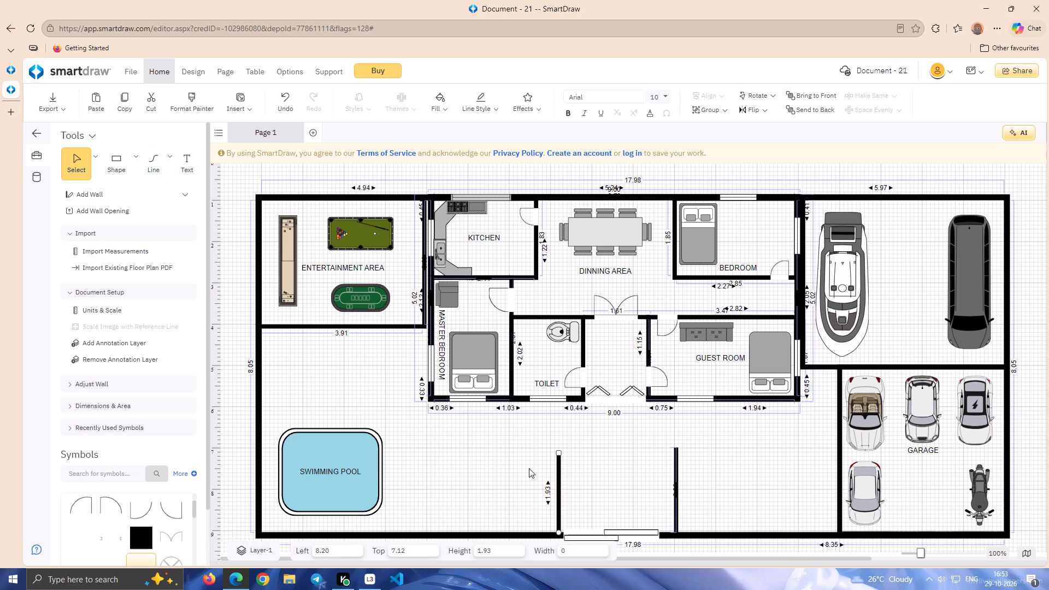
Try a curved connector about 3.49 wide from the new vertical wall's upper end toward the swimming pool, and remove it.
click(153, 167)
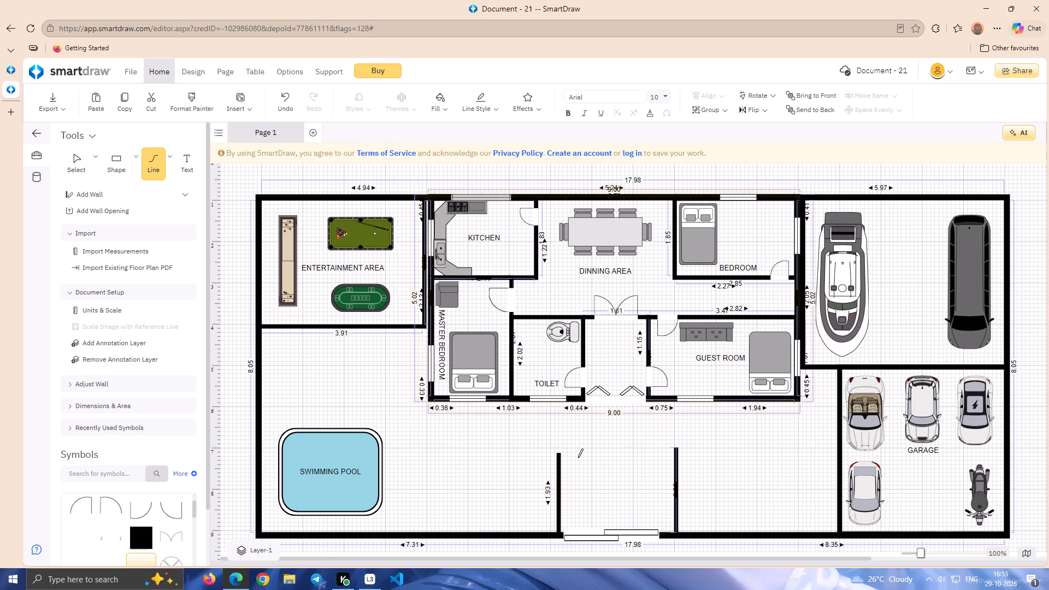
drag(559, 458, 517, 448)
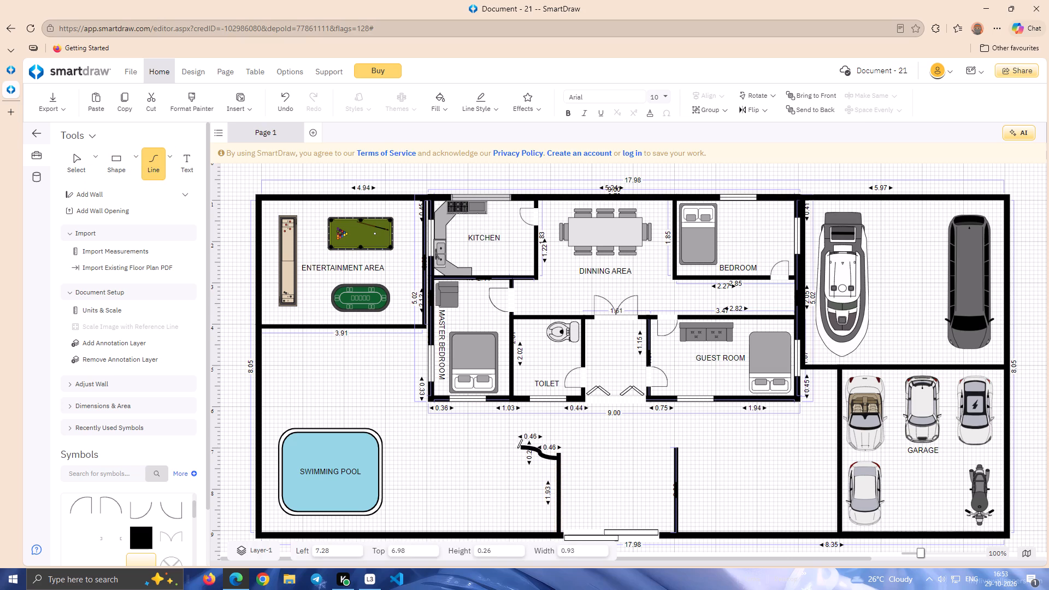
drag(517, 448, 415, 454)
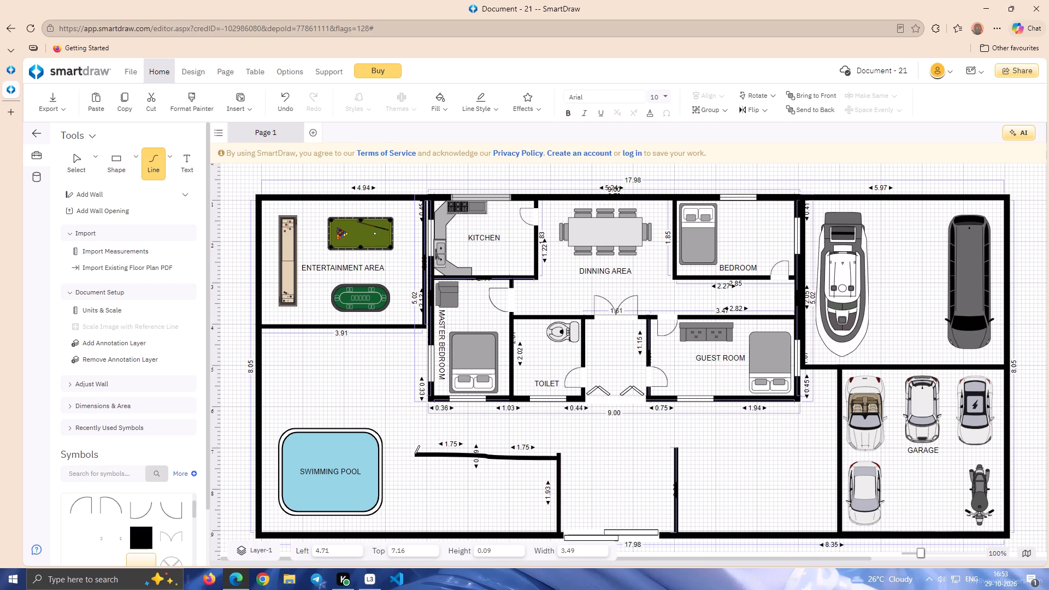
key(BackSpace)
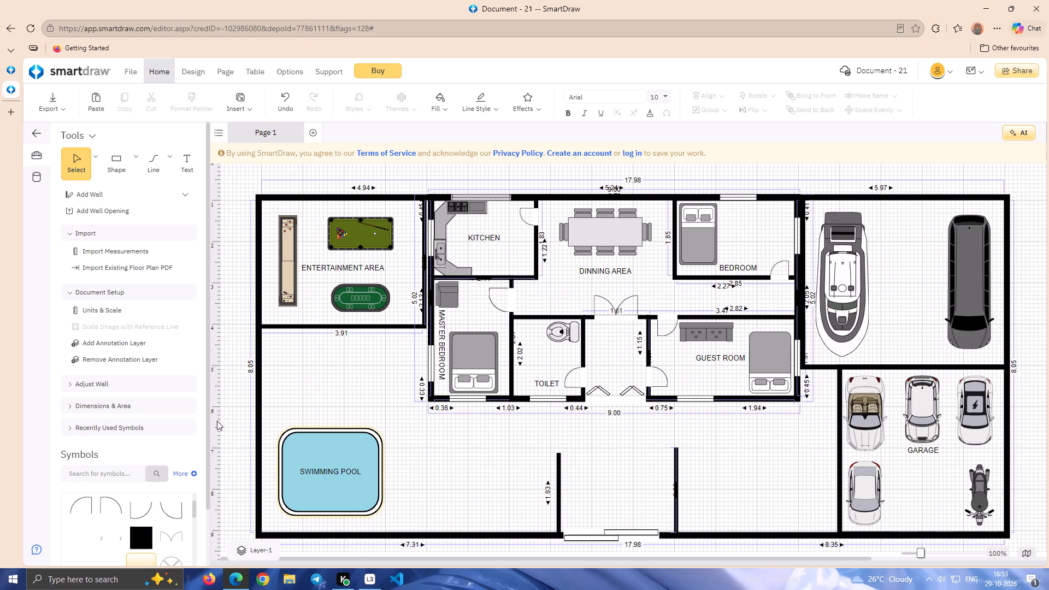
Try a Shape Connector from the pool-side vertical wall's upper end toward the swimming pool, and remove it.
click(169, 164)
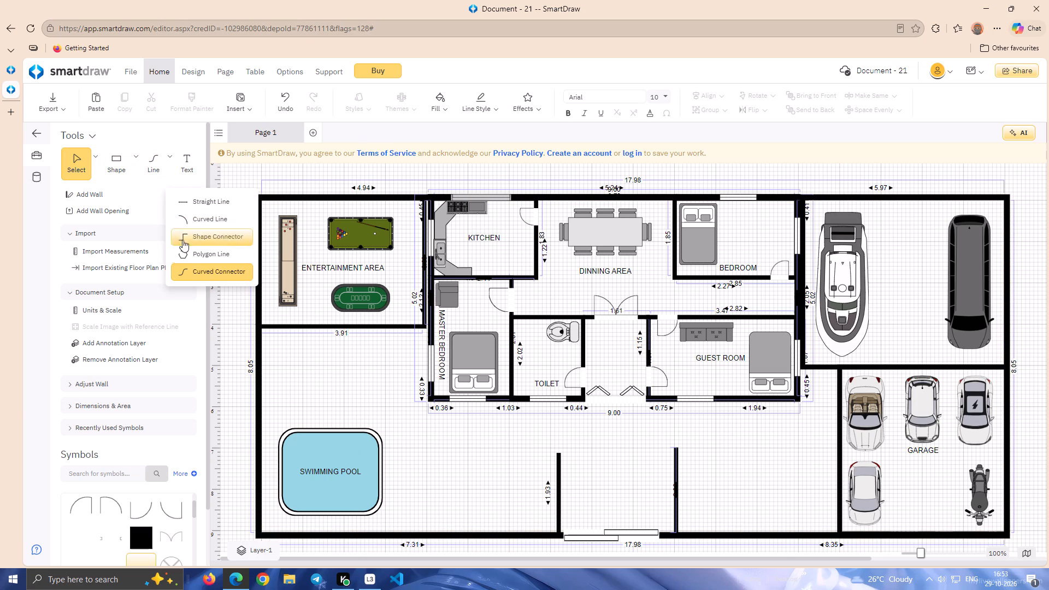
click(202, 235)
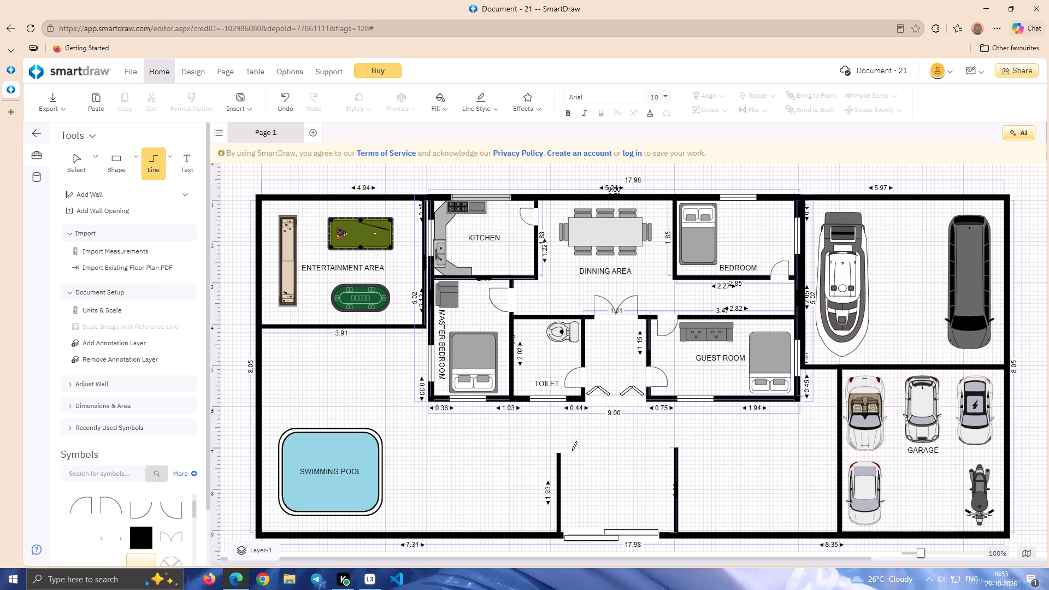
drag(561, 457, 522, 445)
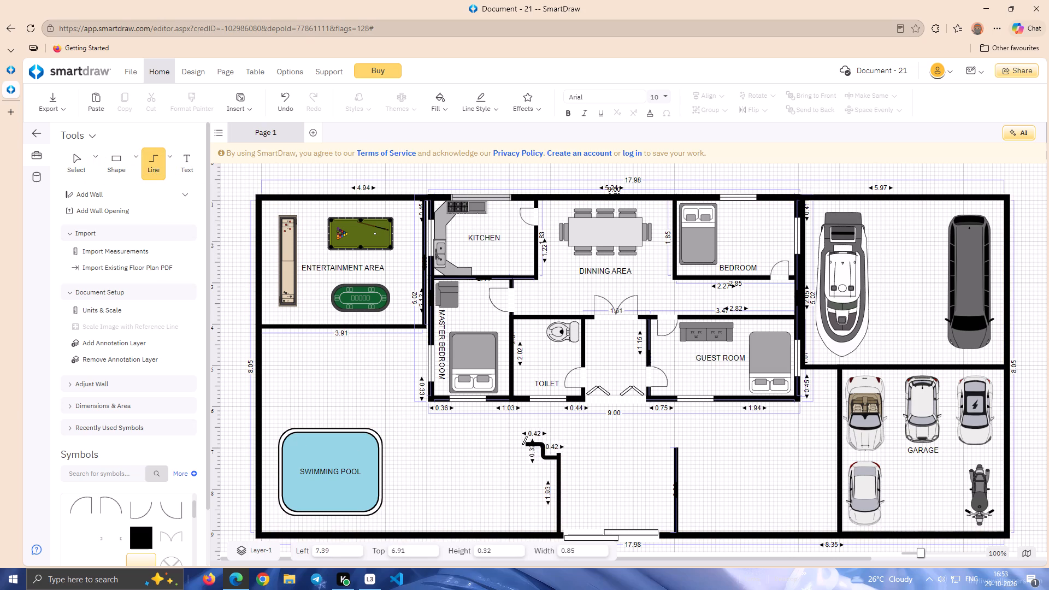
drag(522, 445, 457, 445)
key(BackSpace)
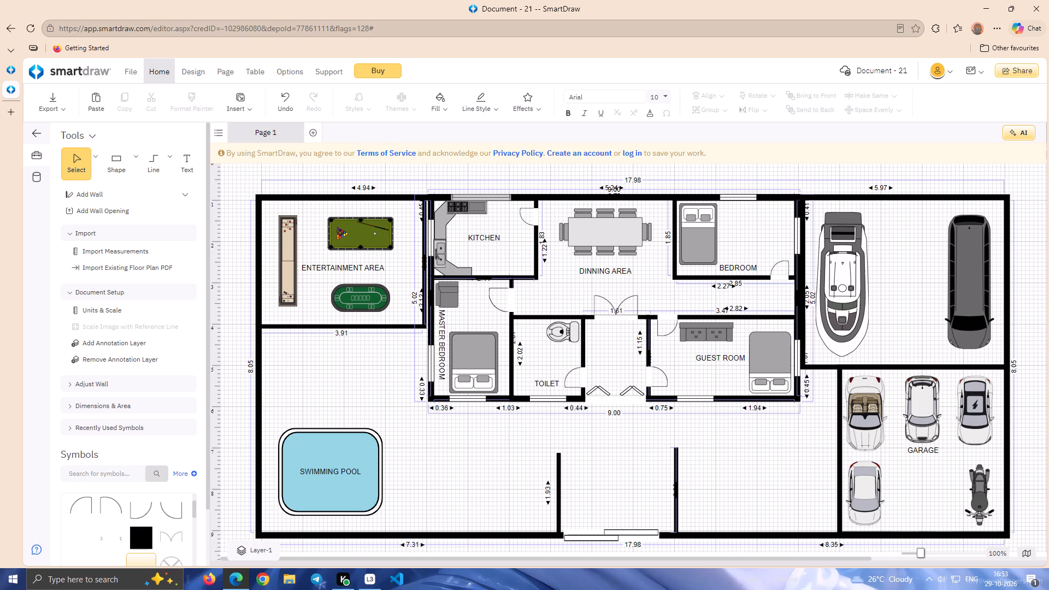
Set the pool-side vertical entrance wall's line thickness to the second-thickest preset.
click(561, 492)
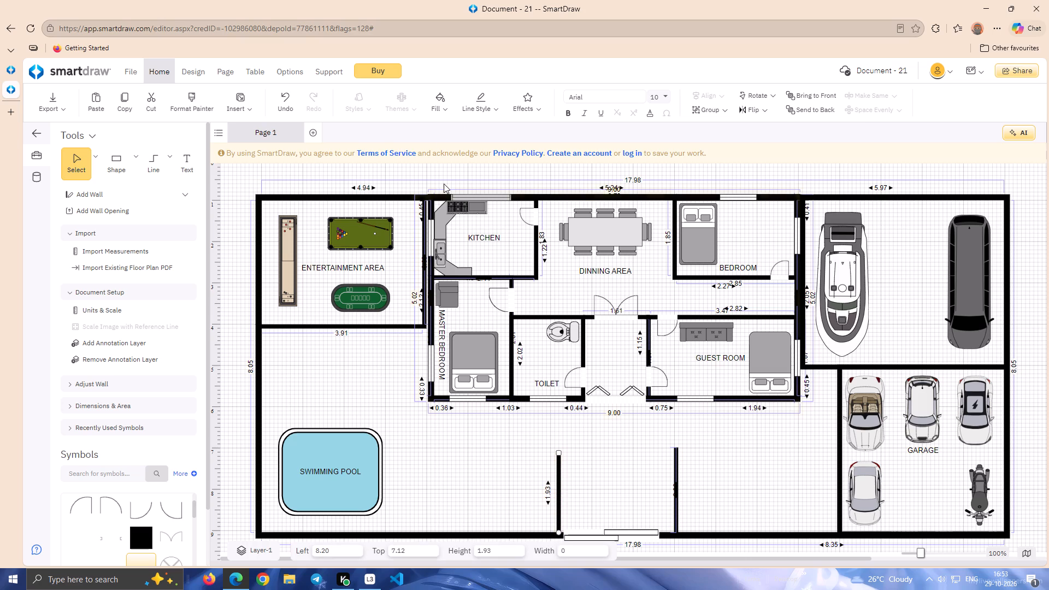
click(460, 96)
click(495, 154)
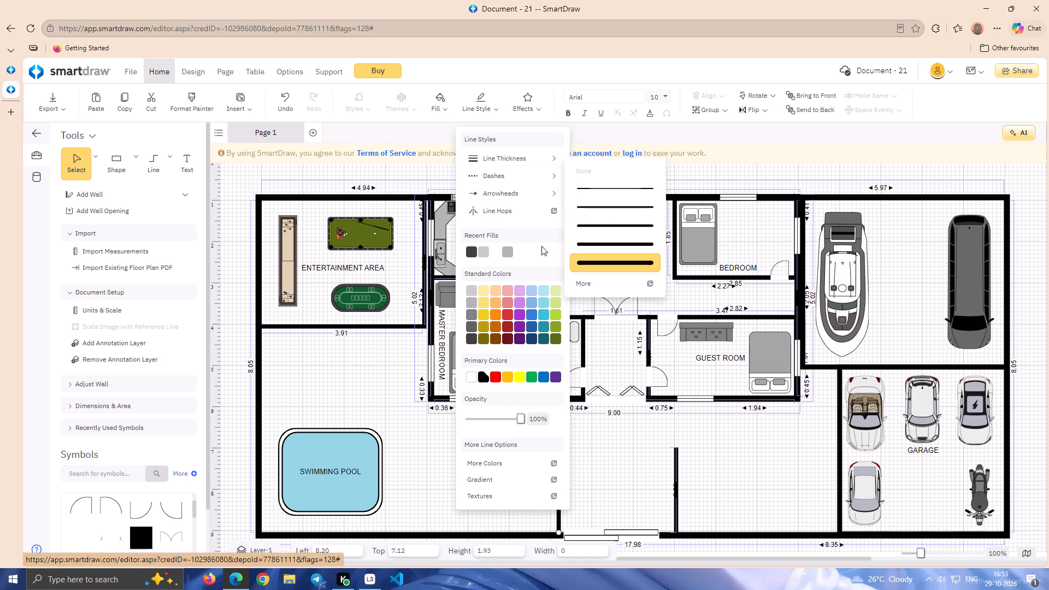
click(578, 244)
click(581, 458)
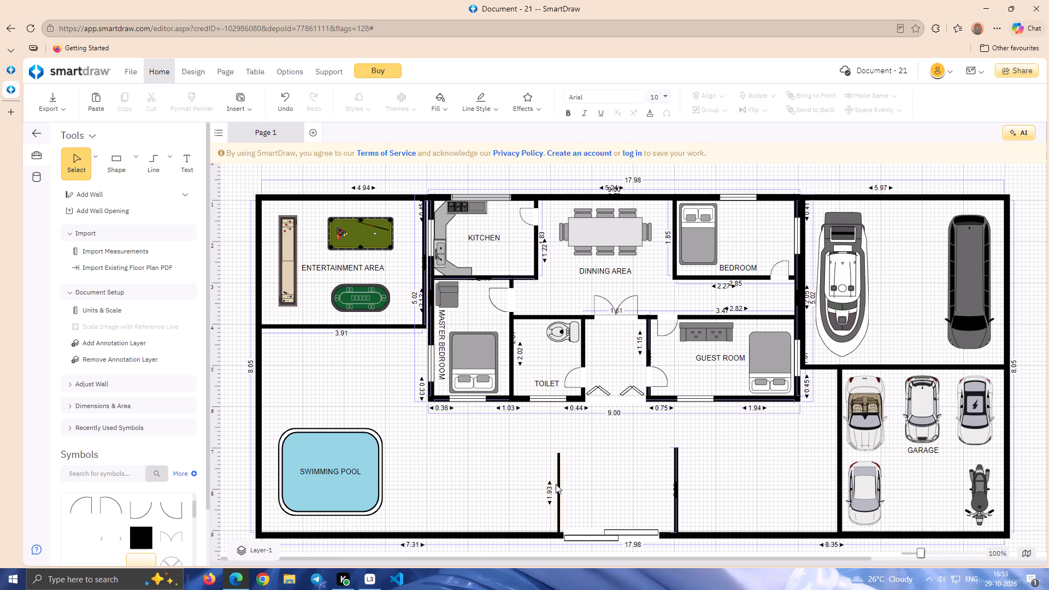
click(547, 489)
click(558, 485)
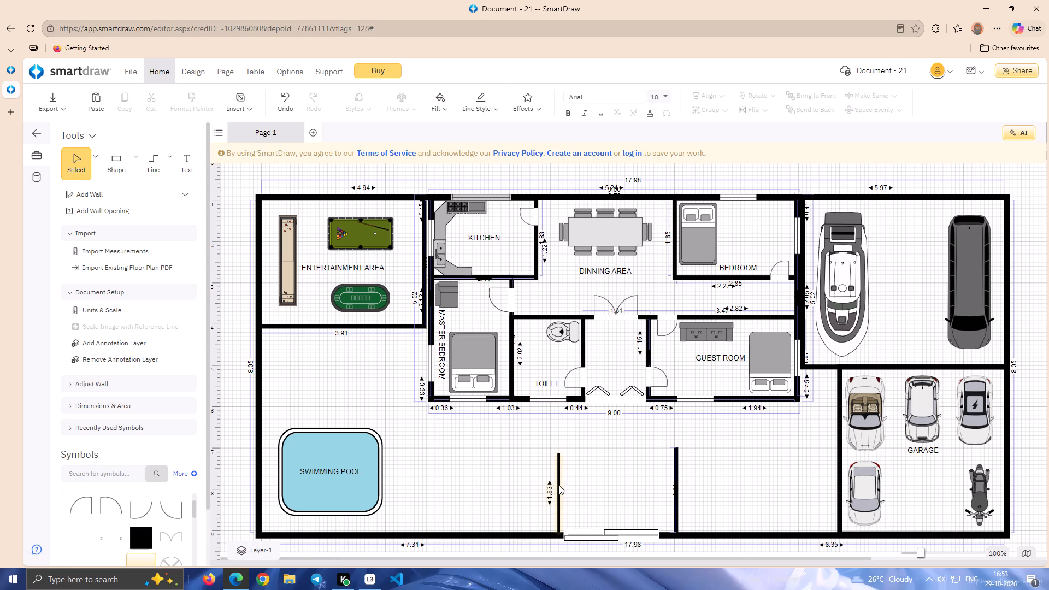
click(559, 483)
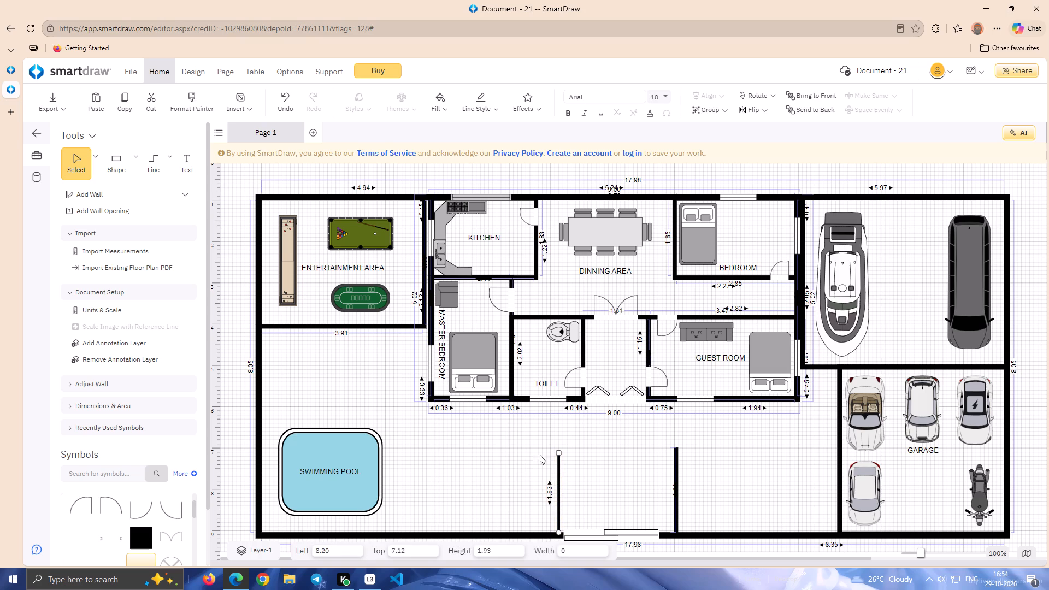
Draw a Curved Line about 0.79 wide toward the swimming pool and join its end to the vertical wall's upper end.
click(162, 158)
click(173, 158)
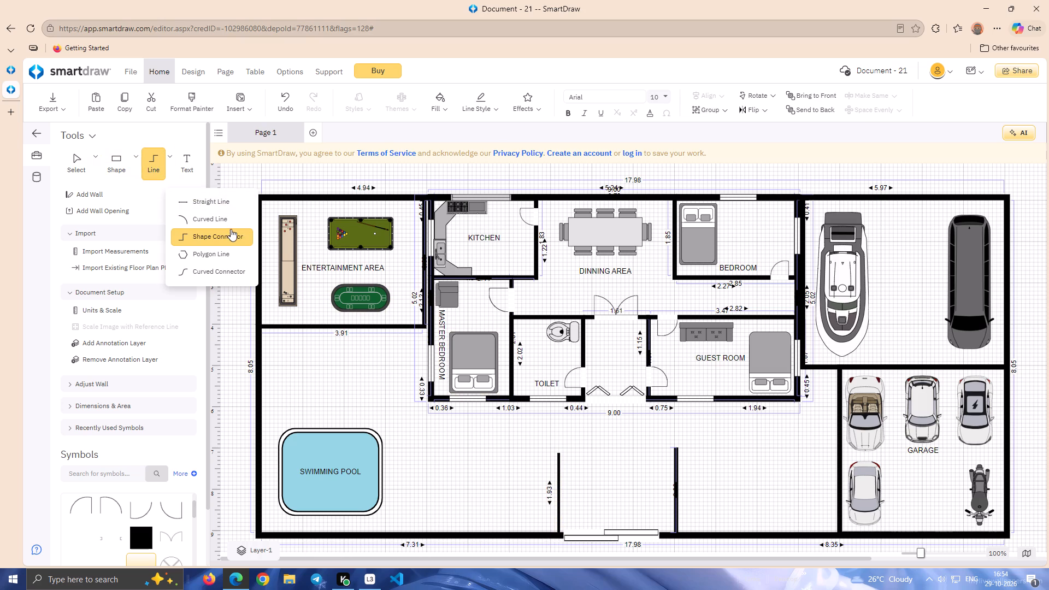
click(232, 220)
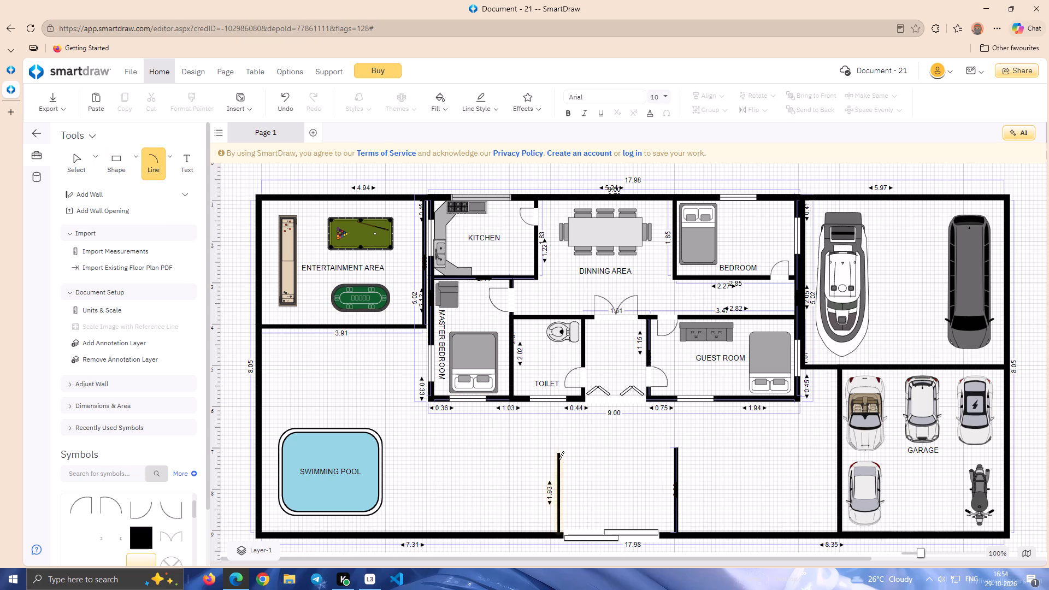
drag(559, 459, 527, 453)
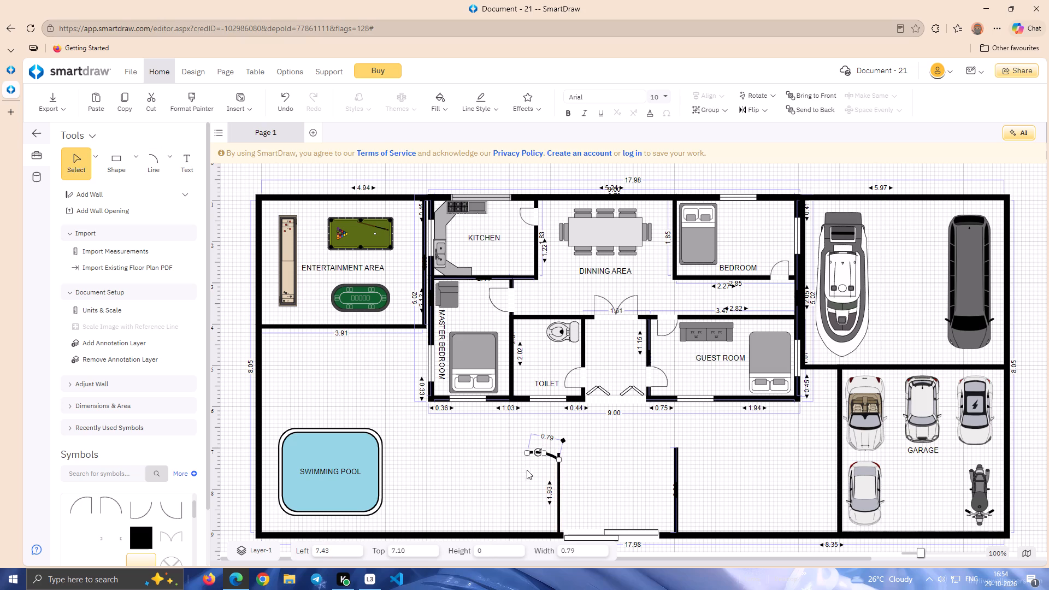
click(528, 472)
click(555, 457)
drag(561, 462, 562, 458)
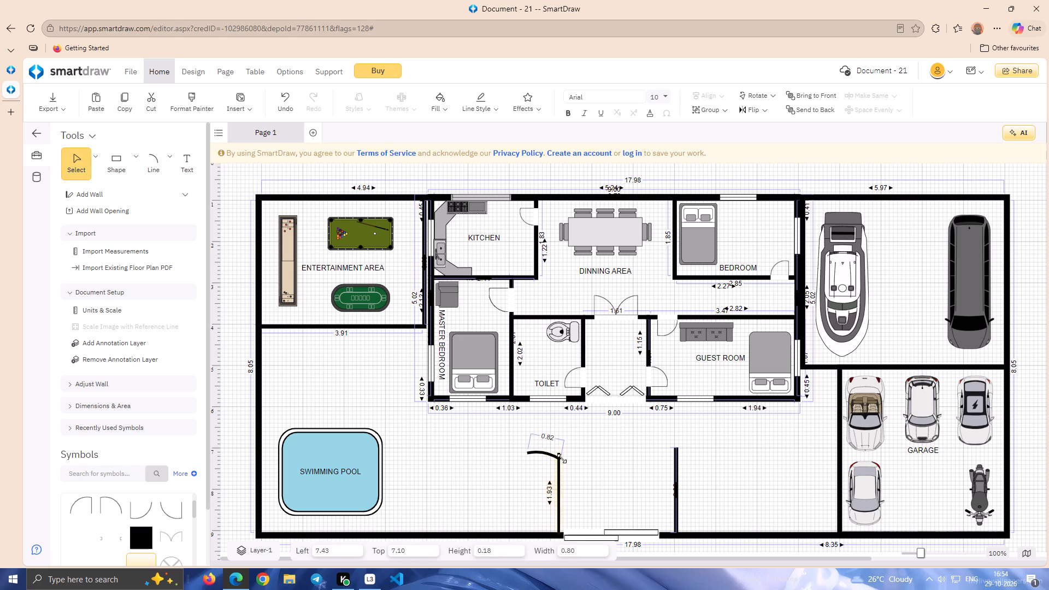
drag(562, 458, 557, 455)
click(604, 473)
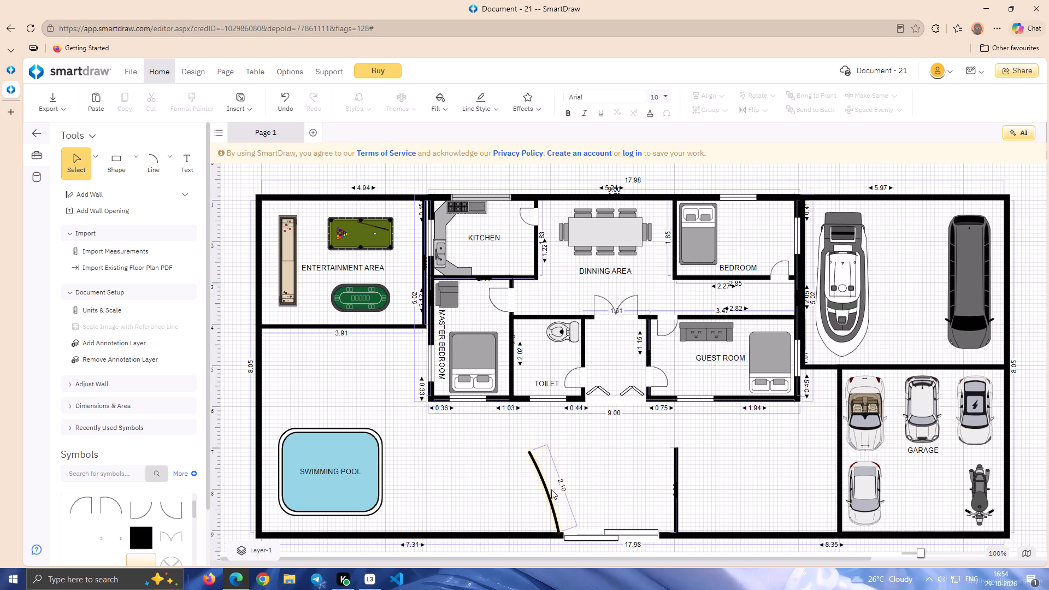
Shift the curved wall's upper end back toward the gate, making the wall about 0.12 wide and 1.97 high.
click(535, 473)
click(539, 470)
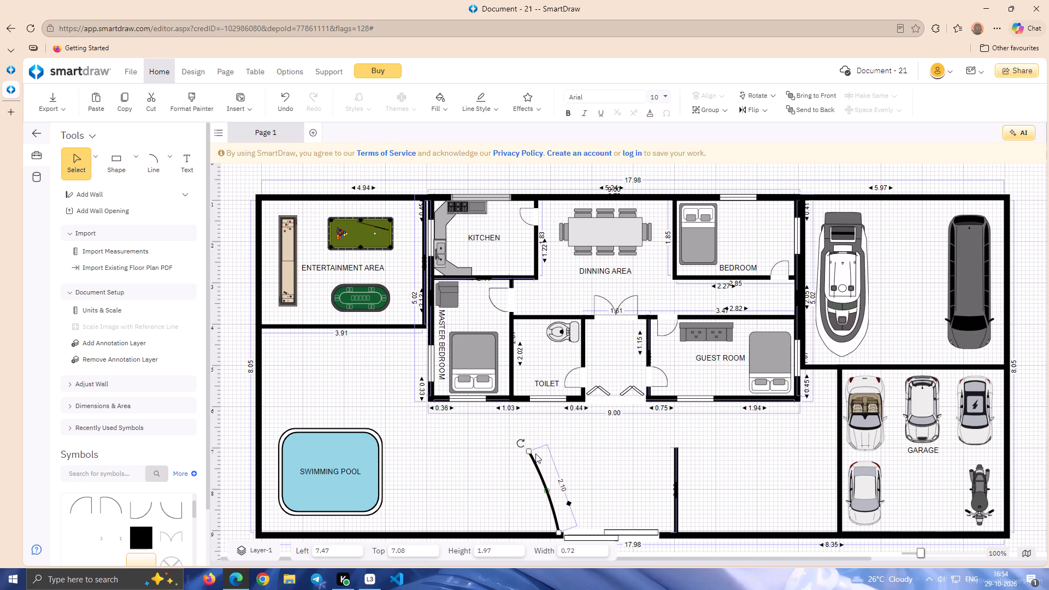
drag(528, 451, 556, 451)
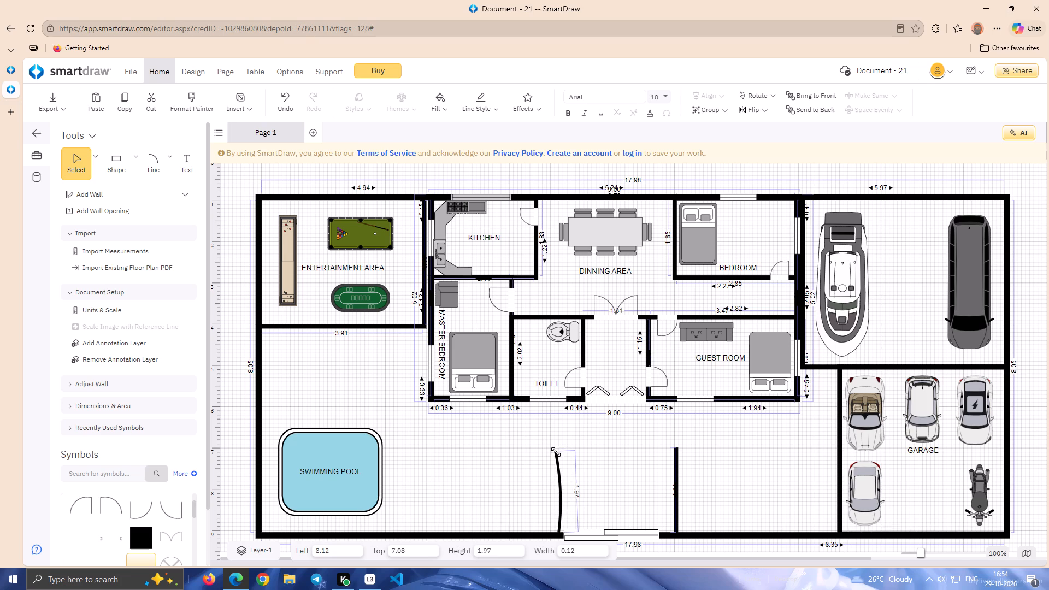
Delete the curved wall at the gate's pool side.
key(BackSpace)
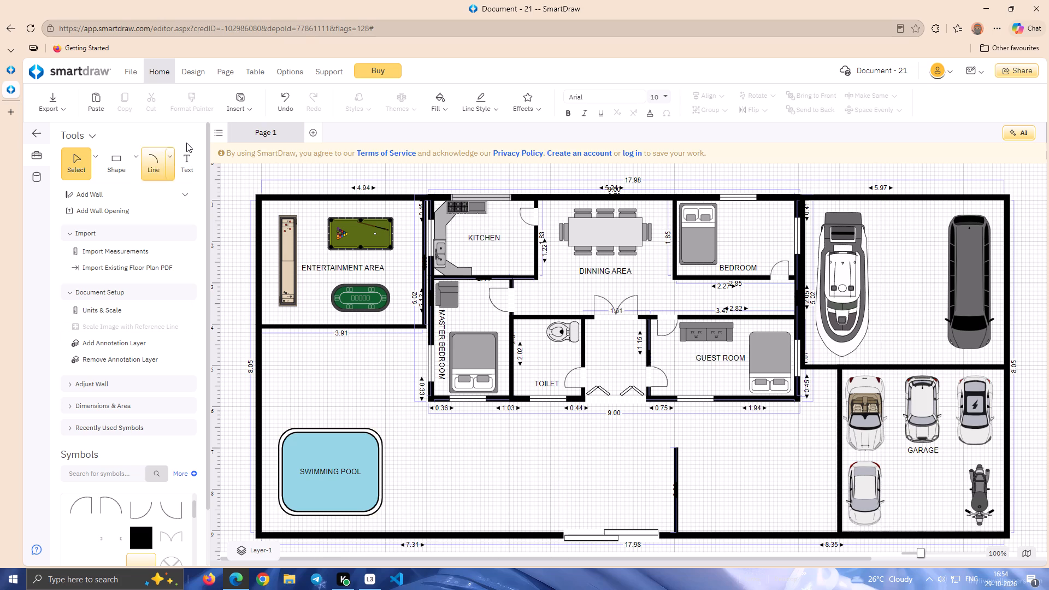
Draw a vertical Straight Line wall about 2.06 high, rising from the bottom boundary wall at the gate's pool side.
click(170, 150)
click(193, 196)
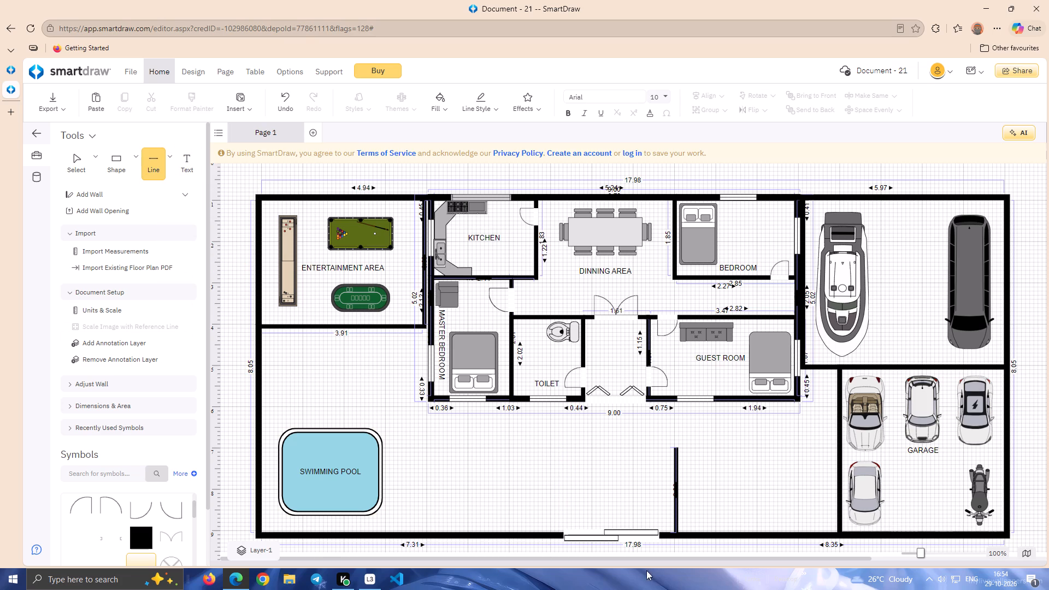
drag(551, 533, 551, 493)
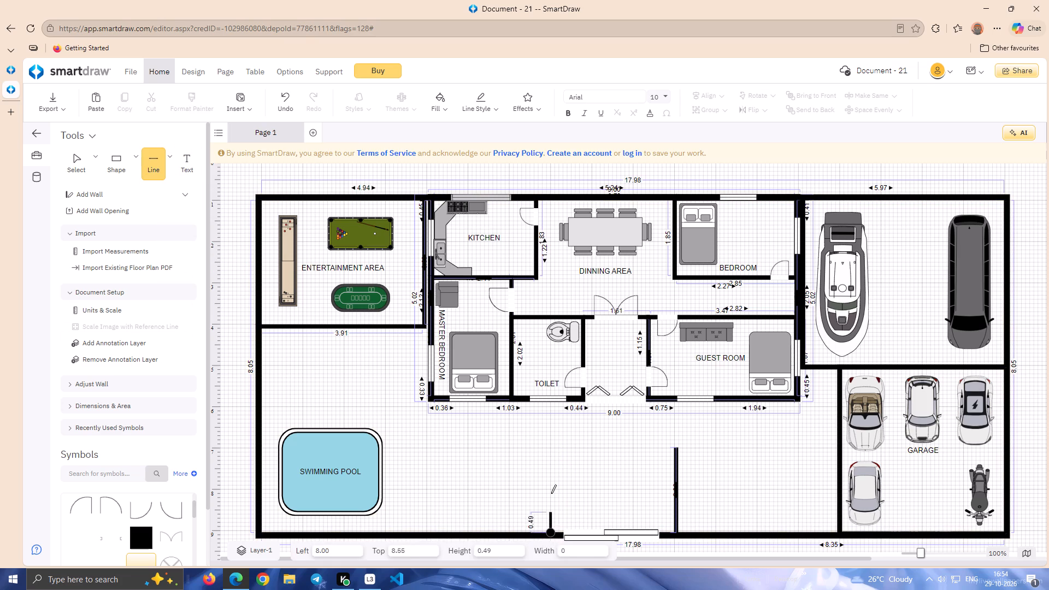
drag(551, 493, 552, 447)
click(614, 476)
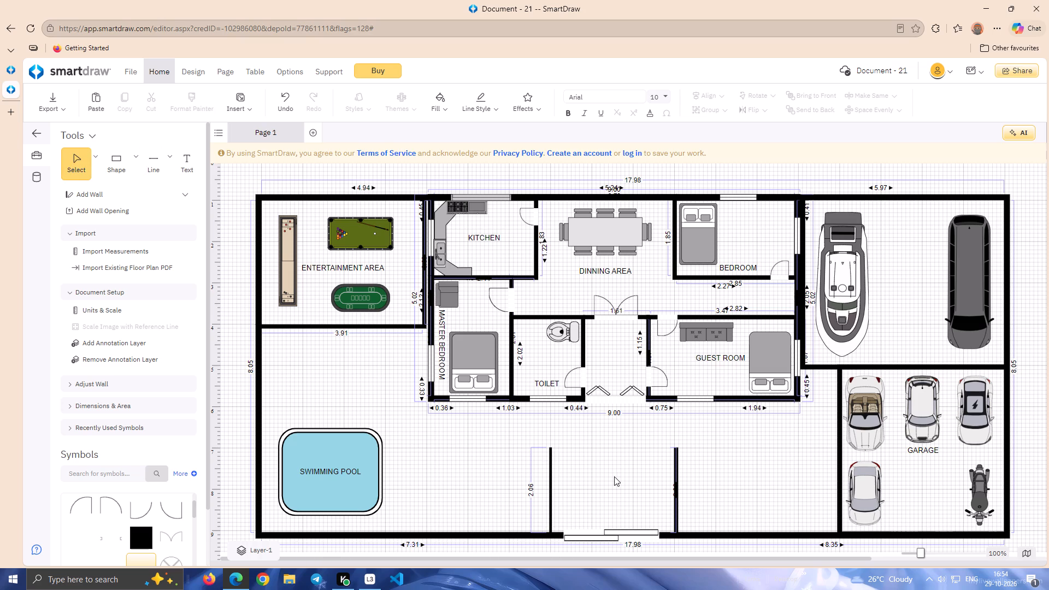
Set the garage-side vertical entrance wall's line thickness to the second-thickest preset.
click(680, 483)
click(677, 483)
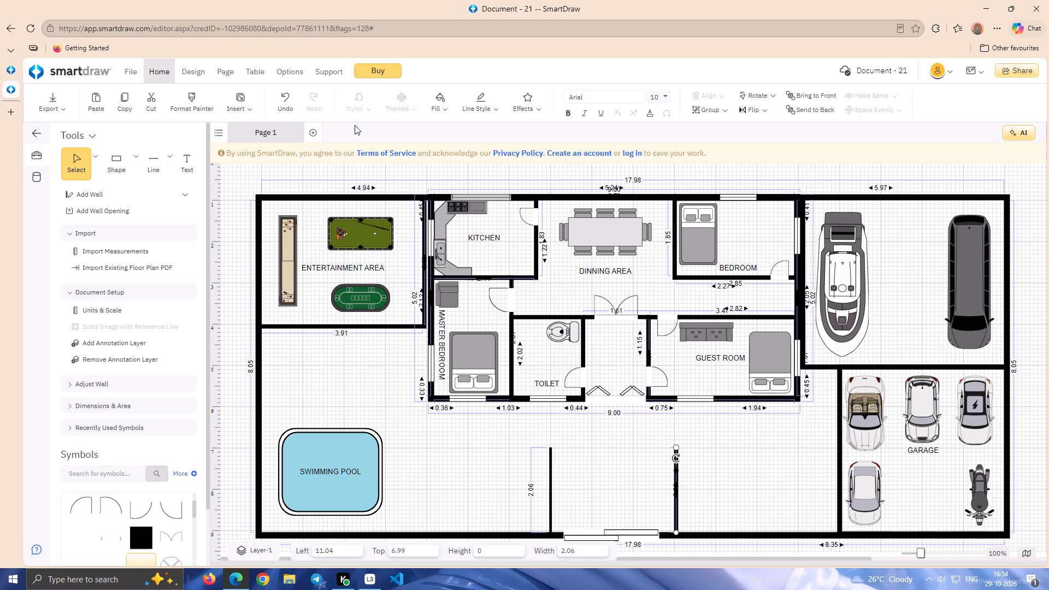
click(462, 99)
click(523, 153)
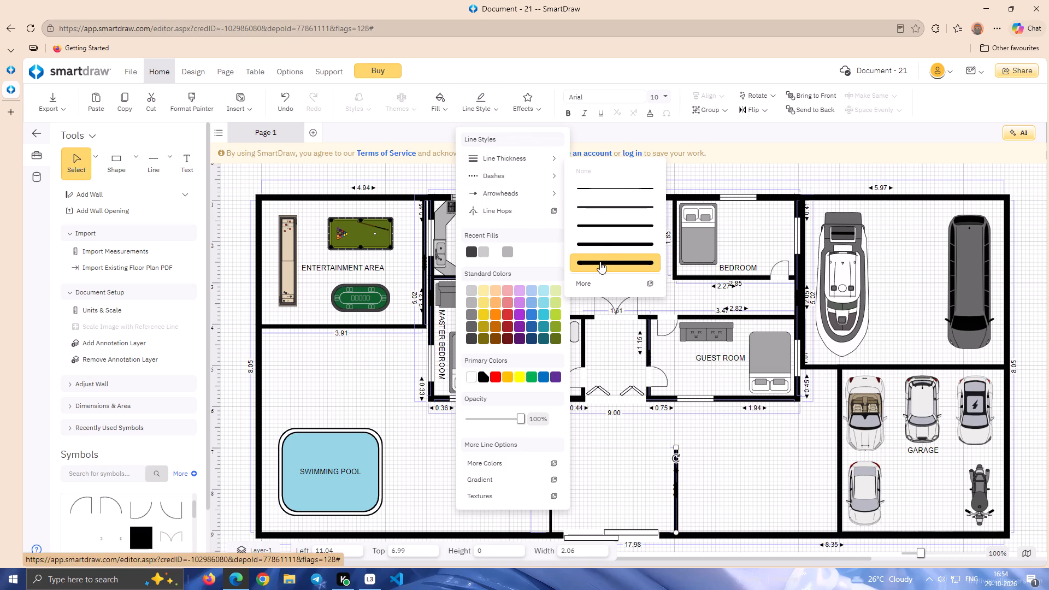
click(601, 250)
click(747, 481)
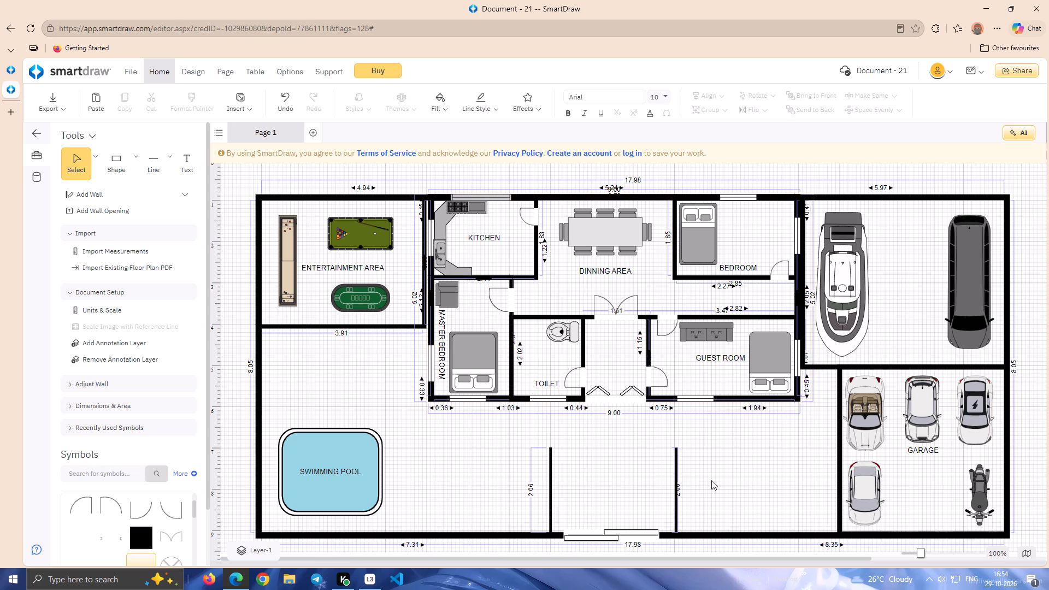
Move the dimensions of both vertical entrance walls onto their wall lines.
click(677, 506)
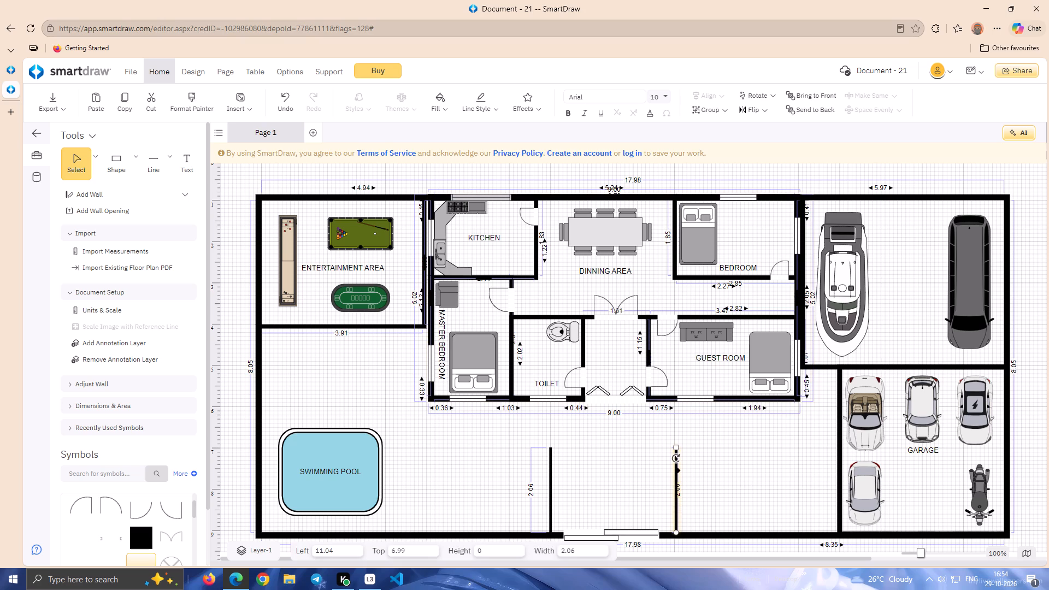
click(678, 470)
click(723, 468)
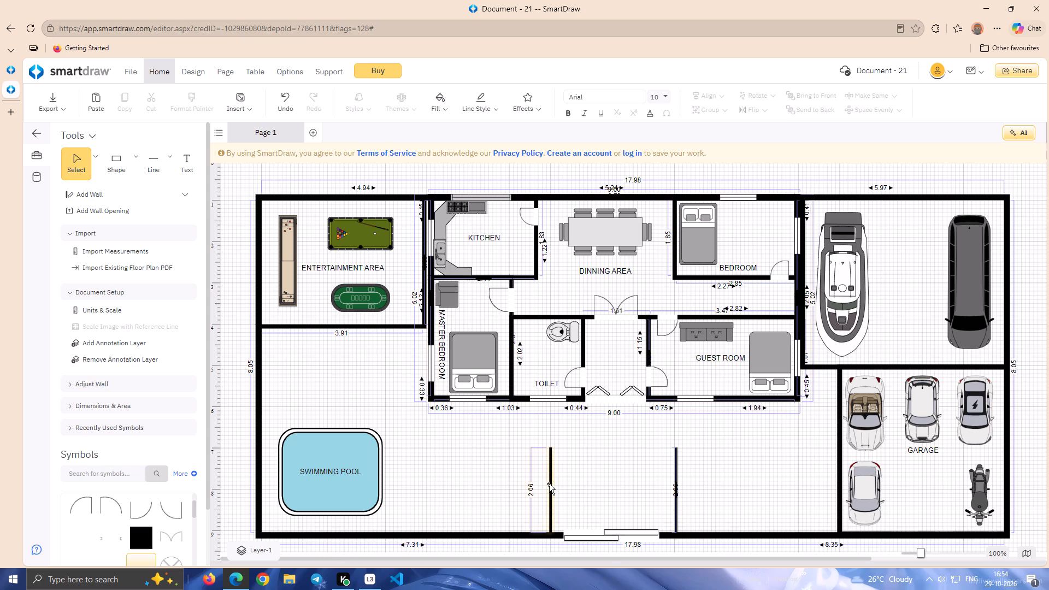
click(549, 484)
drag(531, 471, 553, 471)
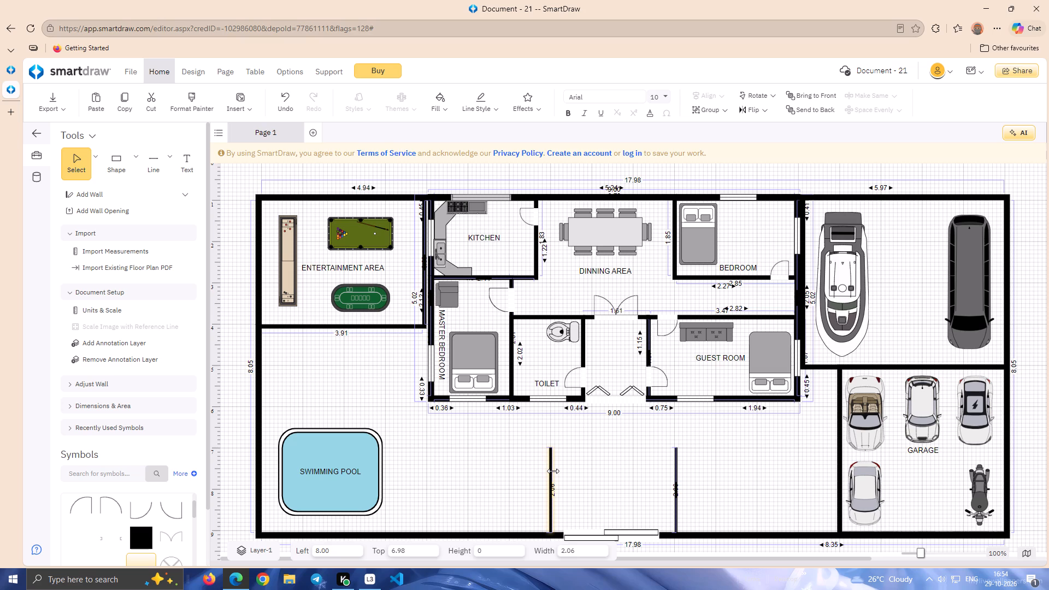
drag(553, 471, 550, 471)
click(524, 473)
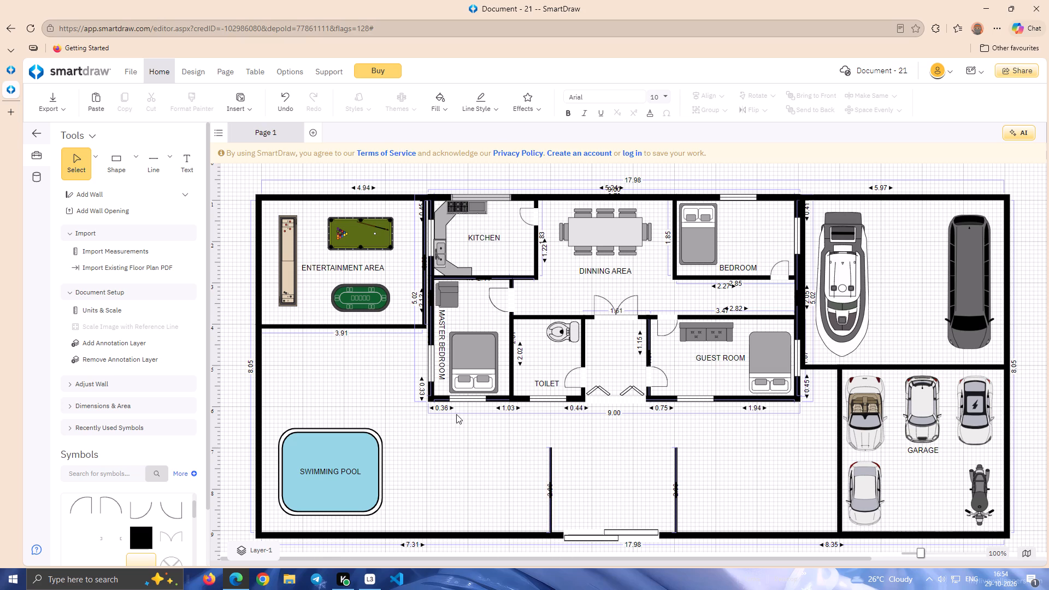
Draw a horizontal Straight Line wall about 3.09 wide joining the upper ends of the two vertical entrance walls.
click(174, 170)
click(187, 194)
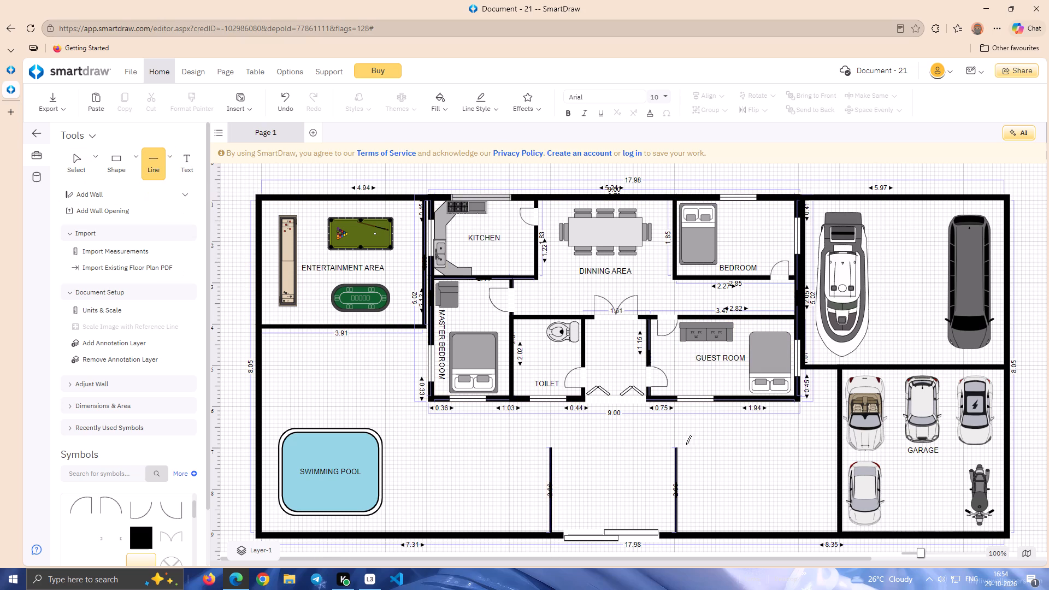
click(678, 450)
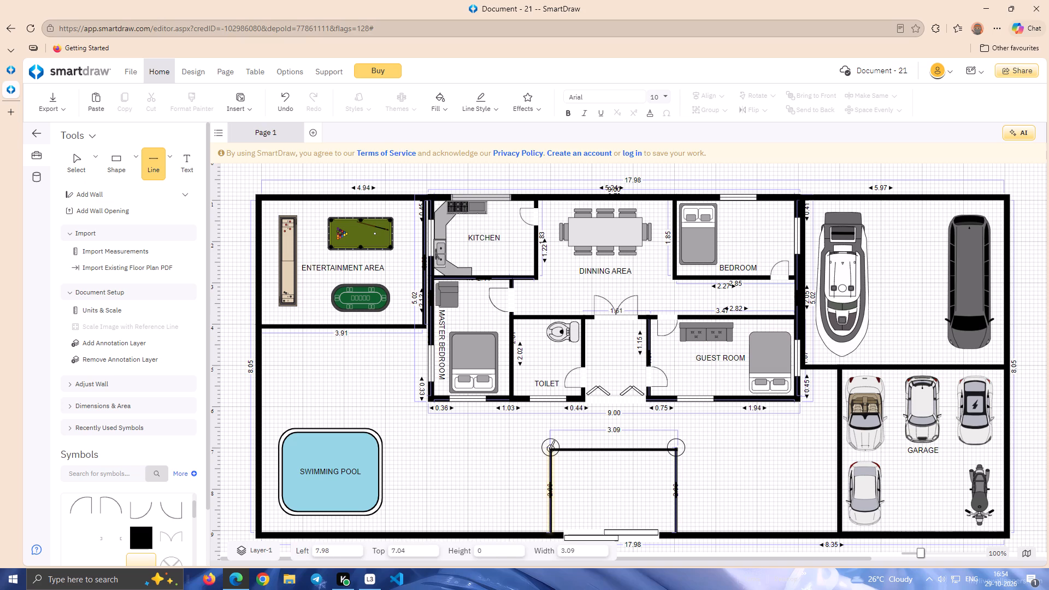
click(459, 457)
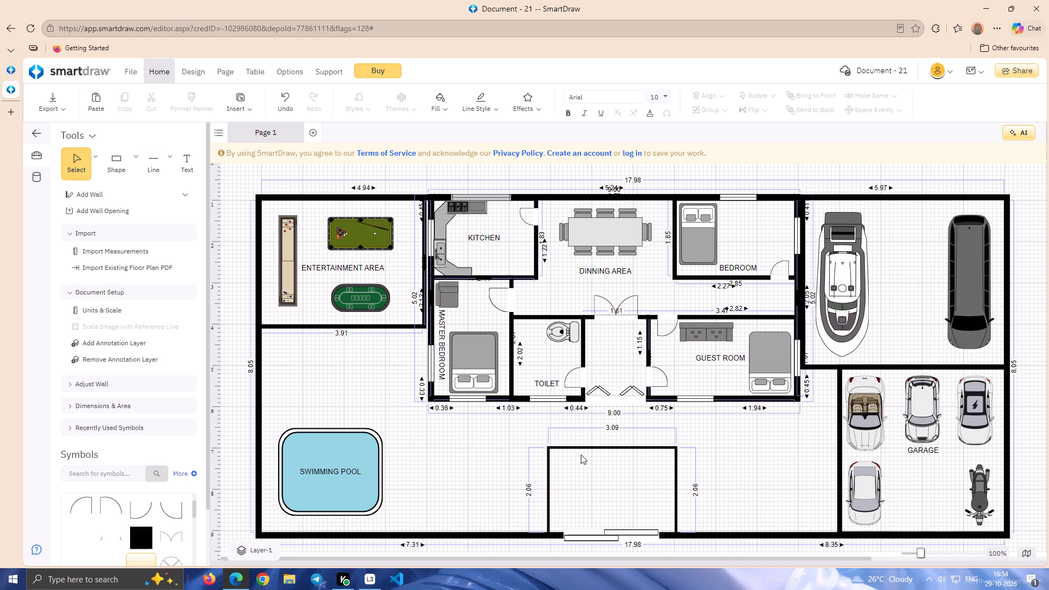
Move the 3.09 and both 2.06 dimensions of the entrance walls just inside the entrance rectangle.
click(653, 449)
drag(631, 429, 631, 433)
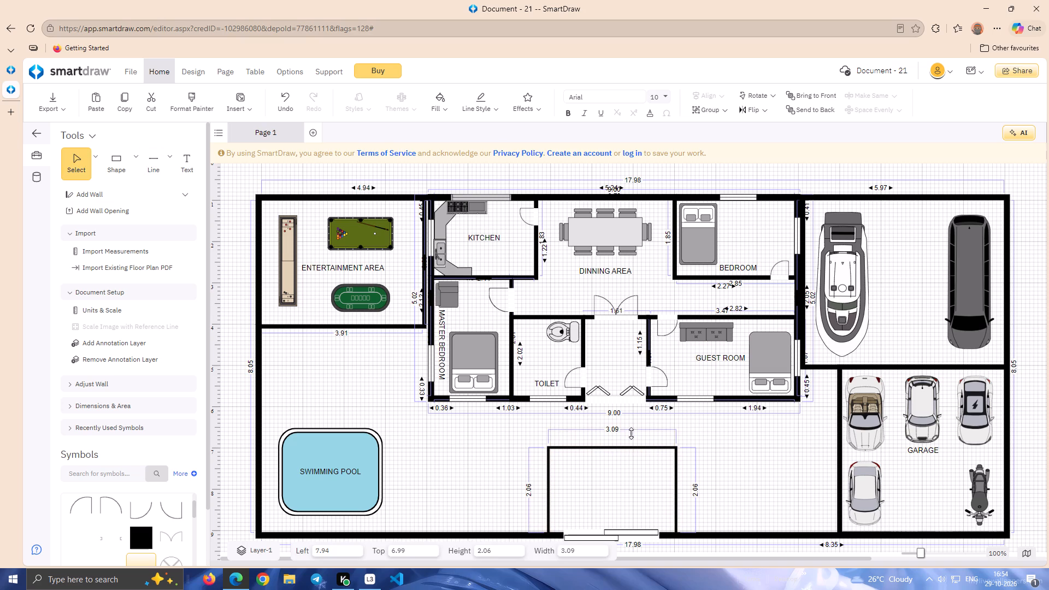
drag(631, 433, 629, 442)
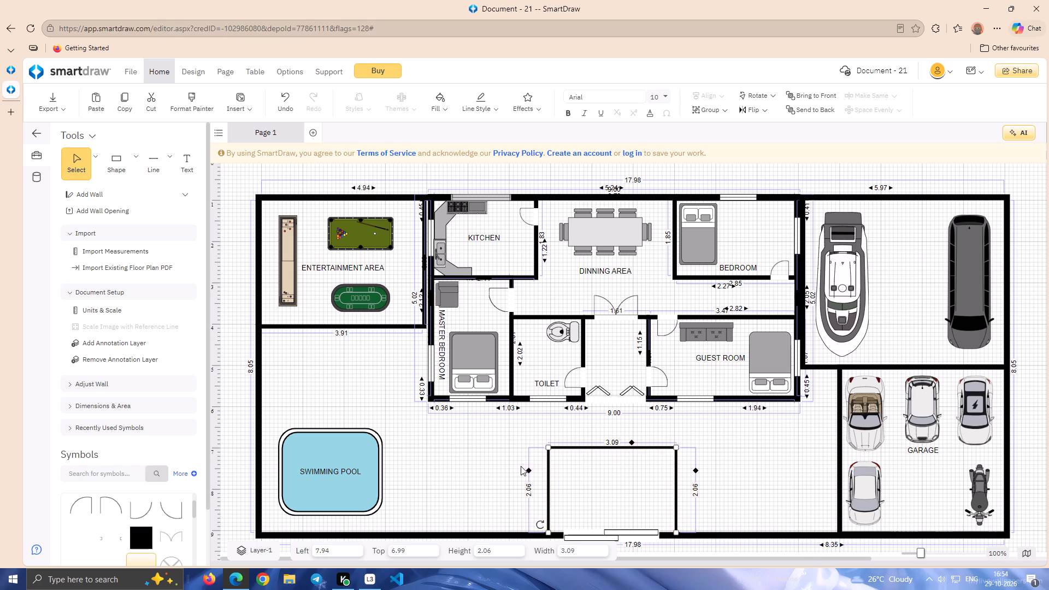
drag(528, 469, 553, 471)
drag(553, 471, 553, 471)
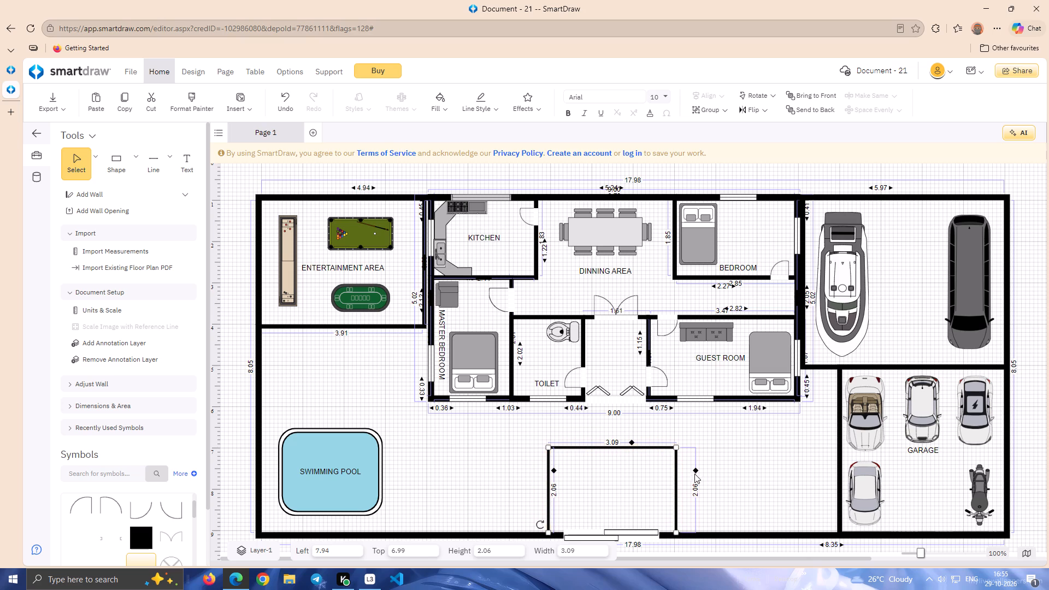
drag(696, 471, 671, 471)
drag(671, 471, 670, 473)
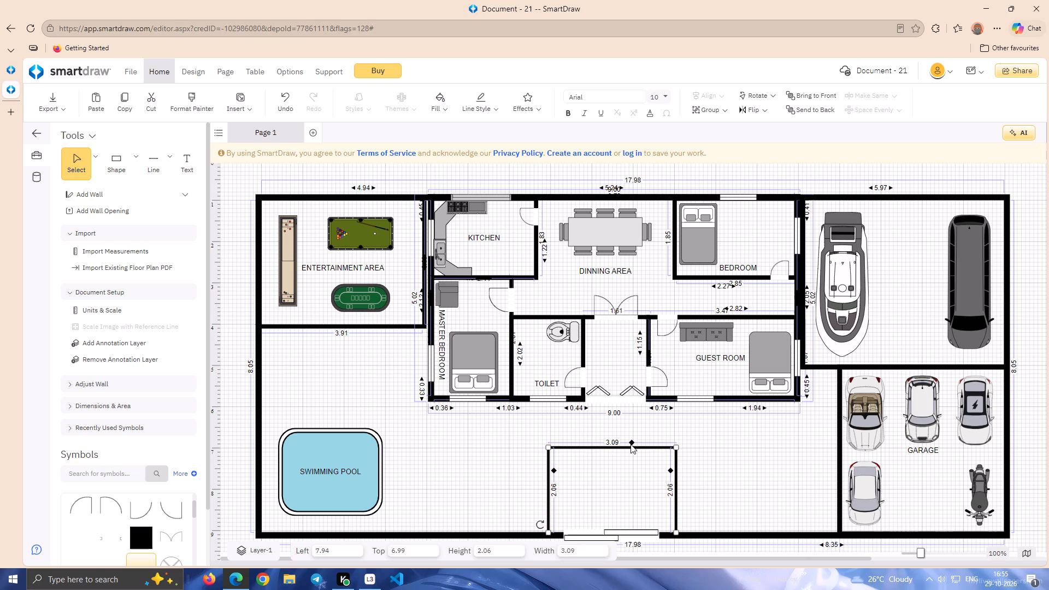
drag(631, 444, 631, 455)
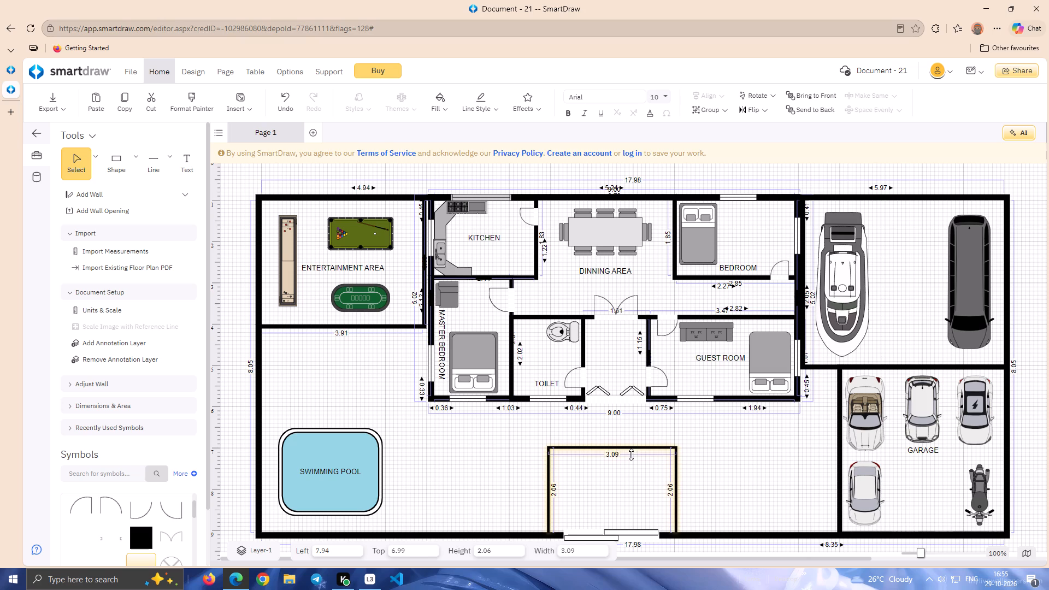
drag(631, 455, 630, 455)
click(633, 424)
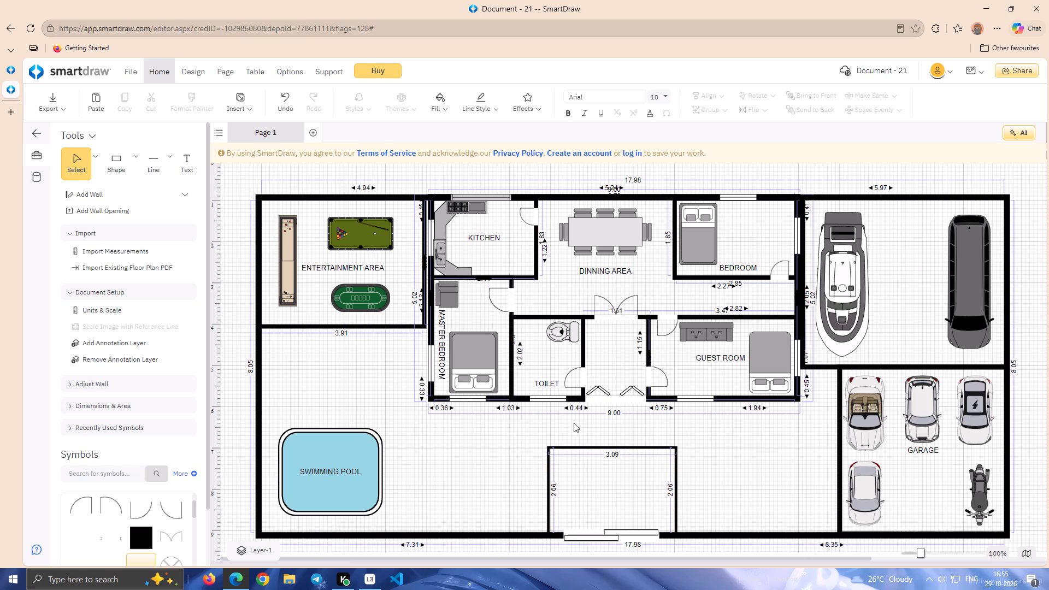
Insert a Double Door (60°), centre it on the entrance's upper horizontal wall opening towards the house, and shrink it.
drag(195, 516, 193, 522)
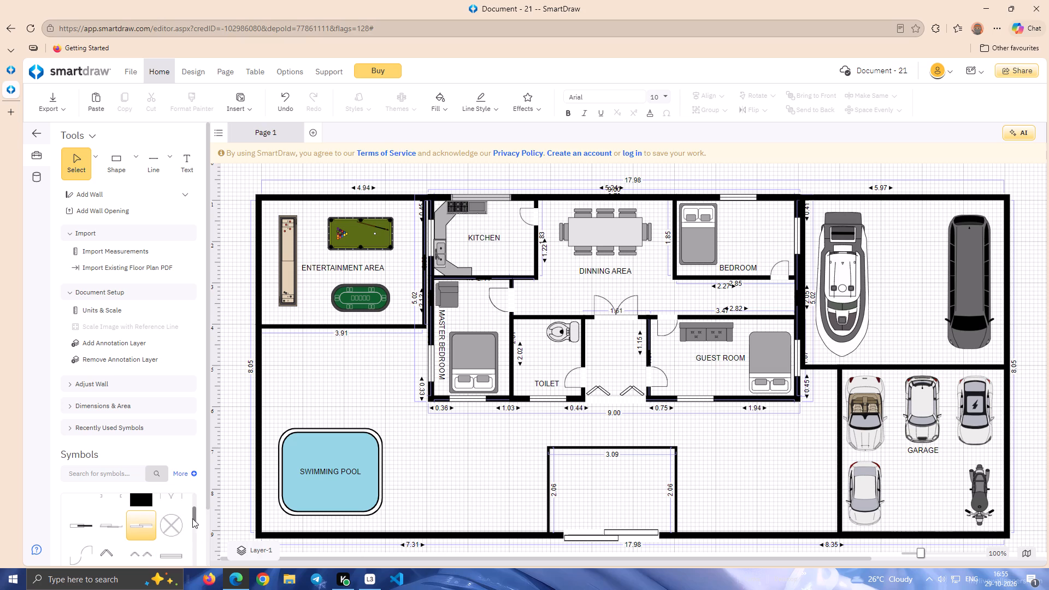
drag(193, 517, 196, 511)
double_click(177, 527)
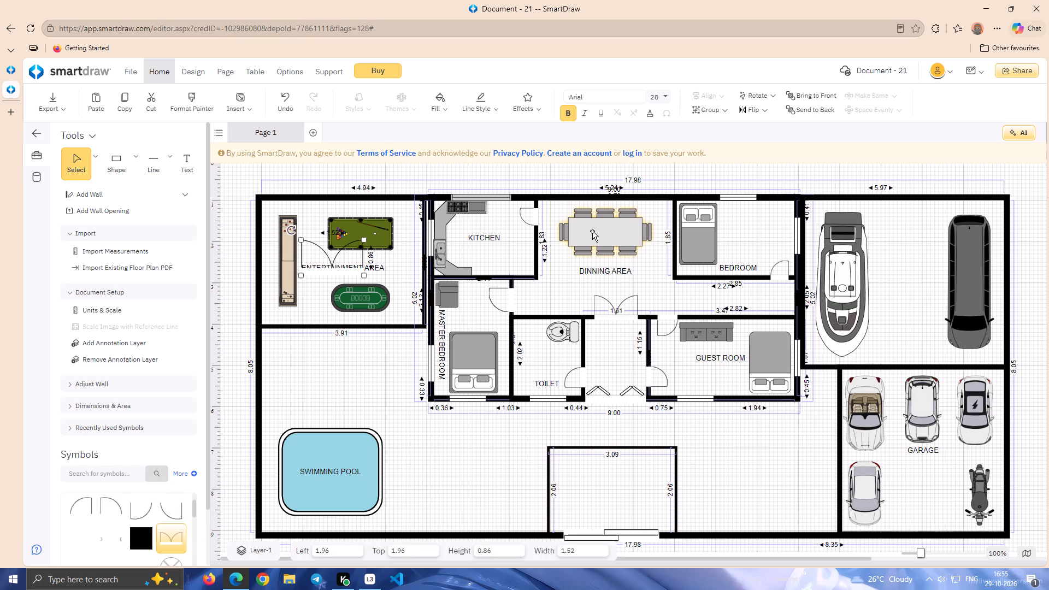
click(343, 276)
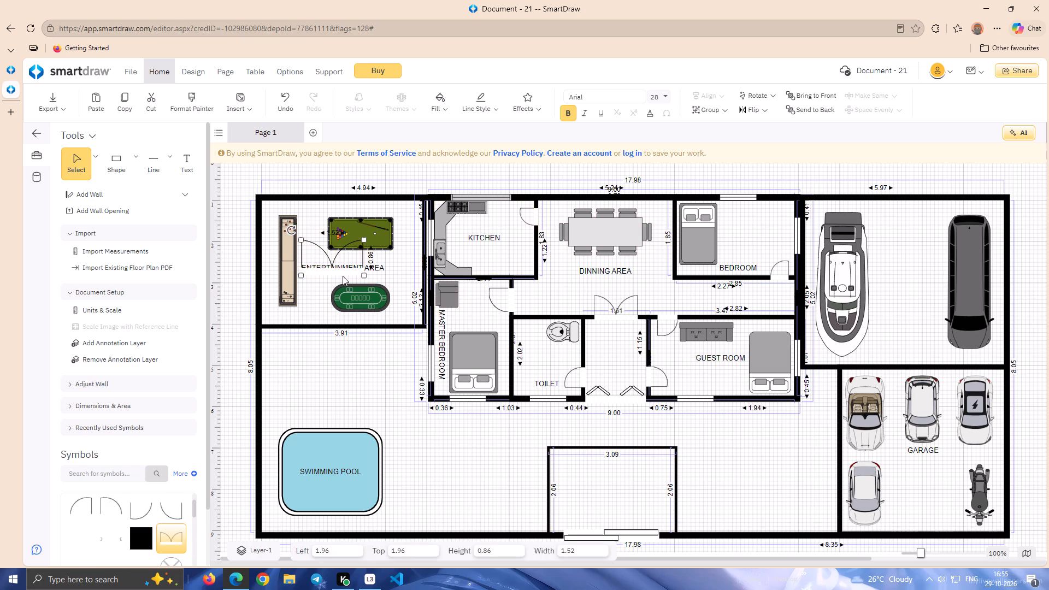
drag(346, 272, 621, 455)
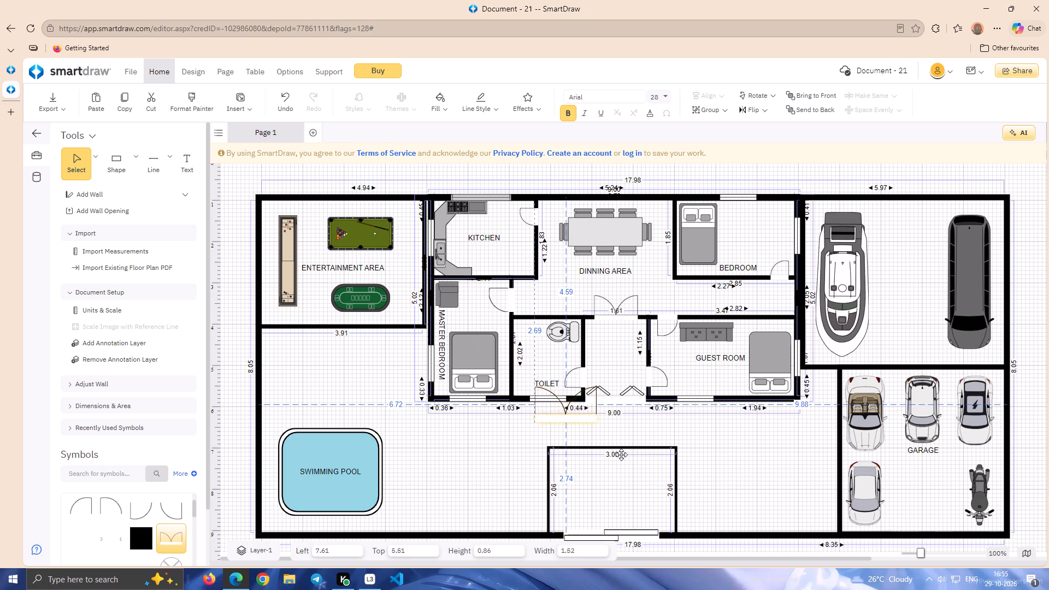
drag(621, 455, 627, 445)
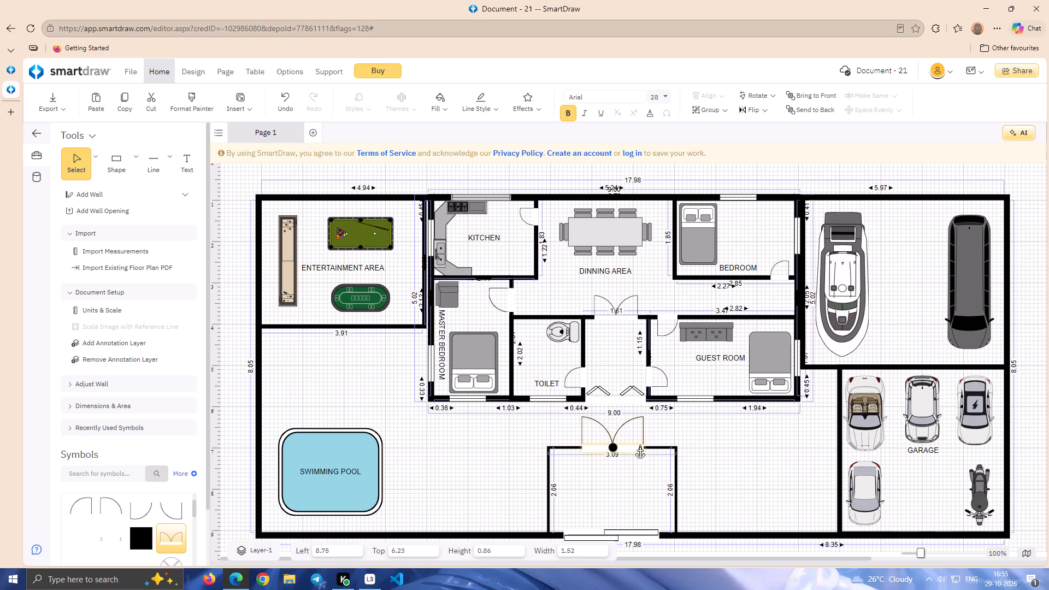
drag(643, 450, 629, 445)
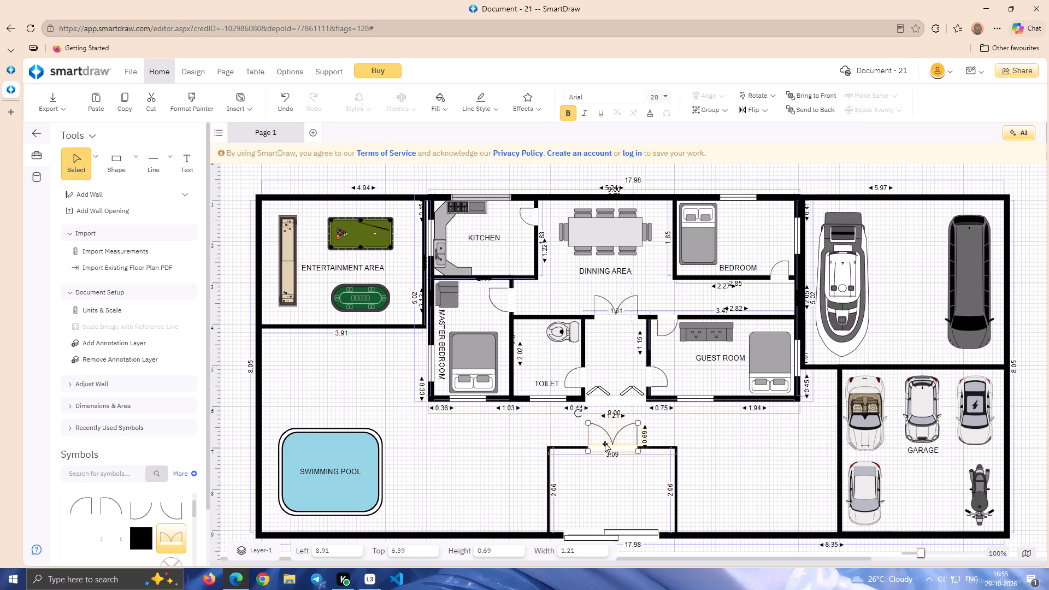
drag(638, 452, 634, 449)
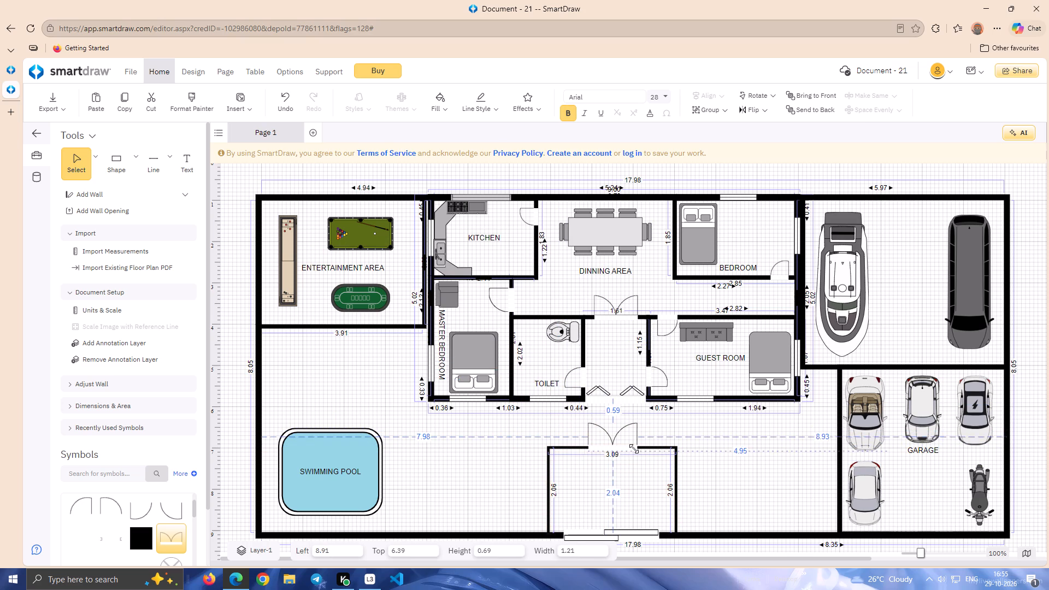
drag(634, 449, 628, 446)
click(722, 432)
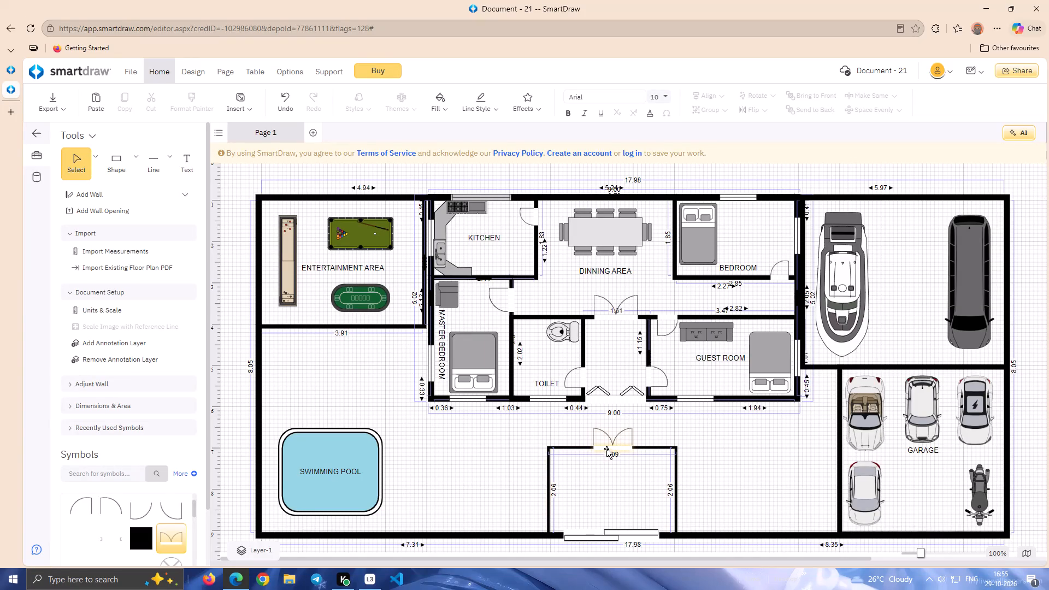
Add a Double Door (60°) about 1.07 wide and 0.61 high on the pool-side entrance wall, rotated to open towards the pool.
double_click(173, 532)
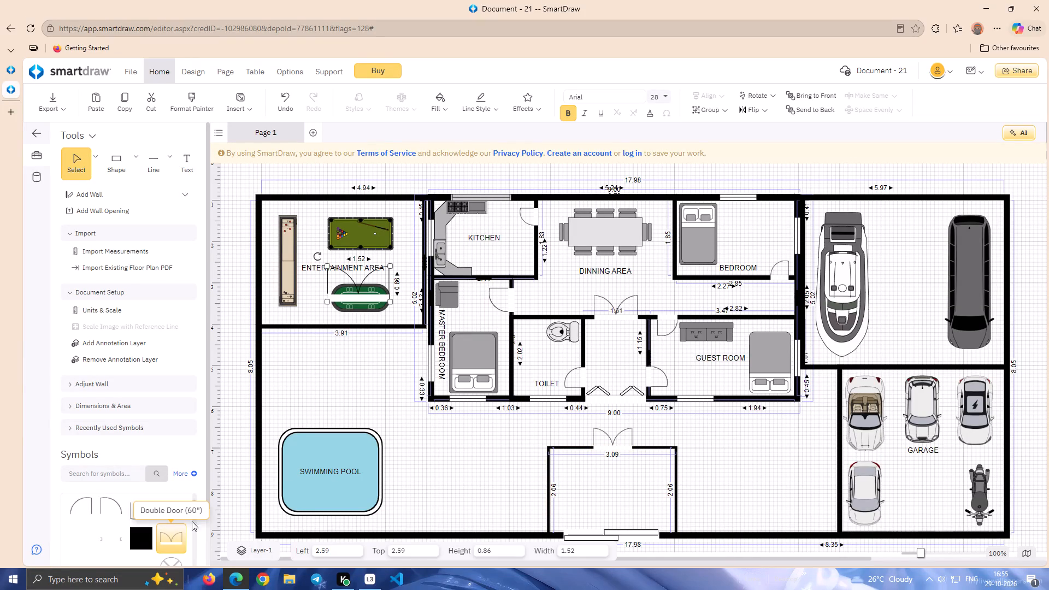
drag(315, 257, 309, 287)
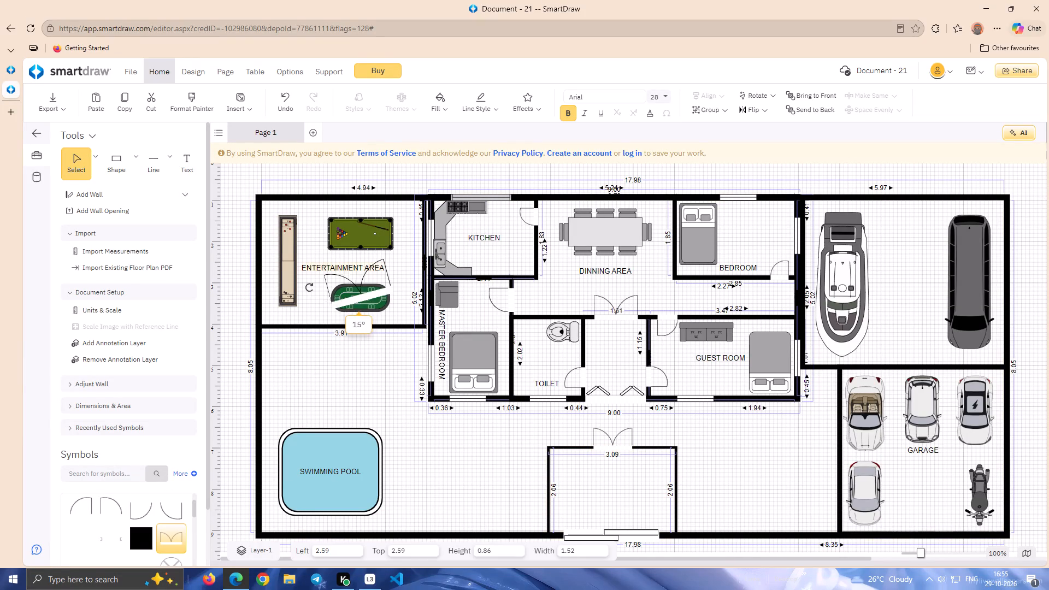
drag(309, 287, 326, 337)
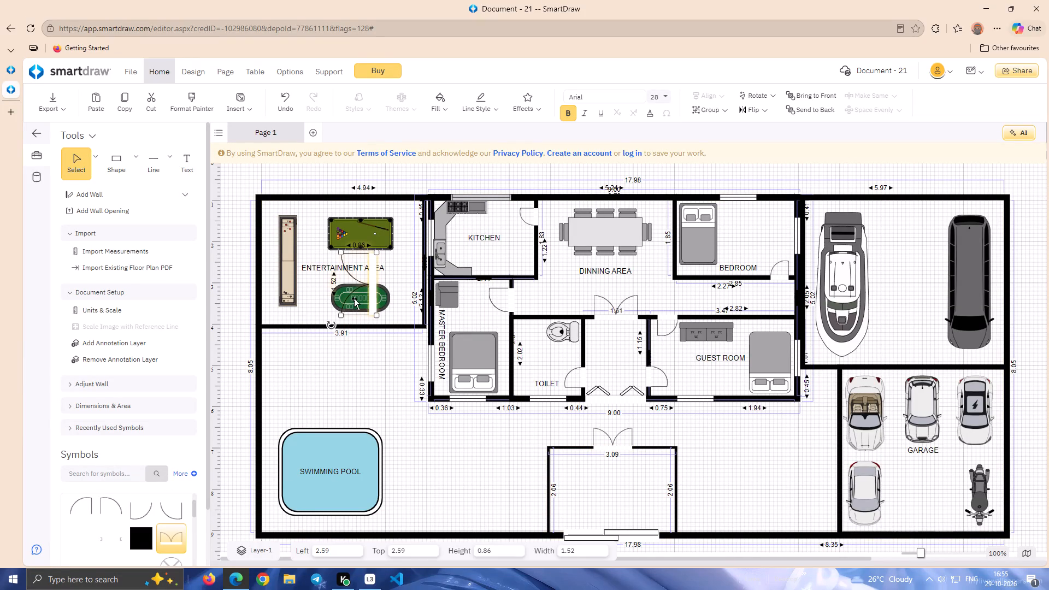
drag(373, 291, 440, 461)
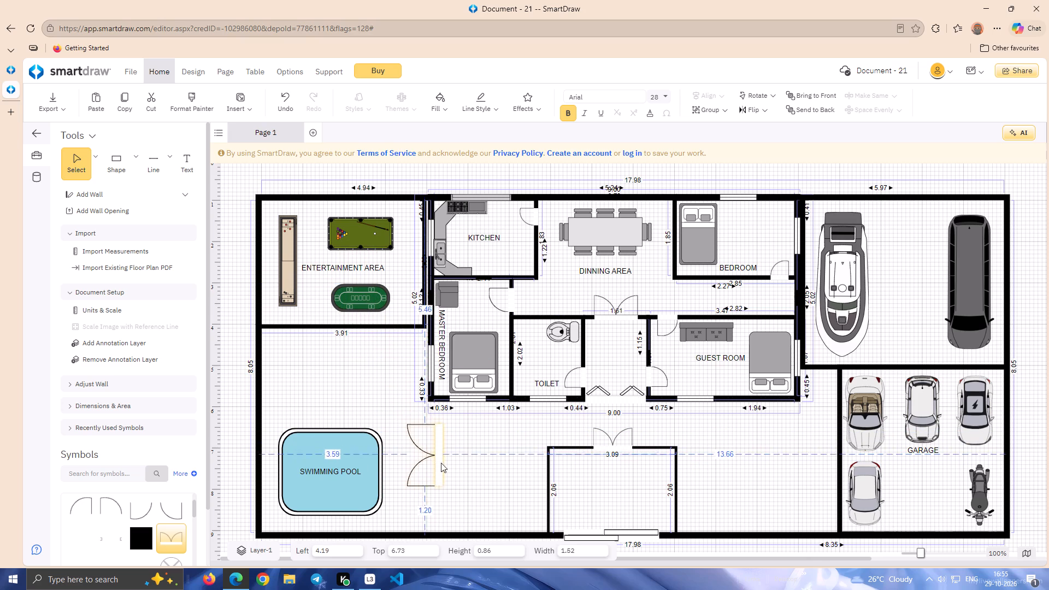
drag(443, 424, 430, 430)
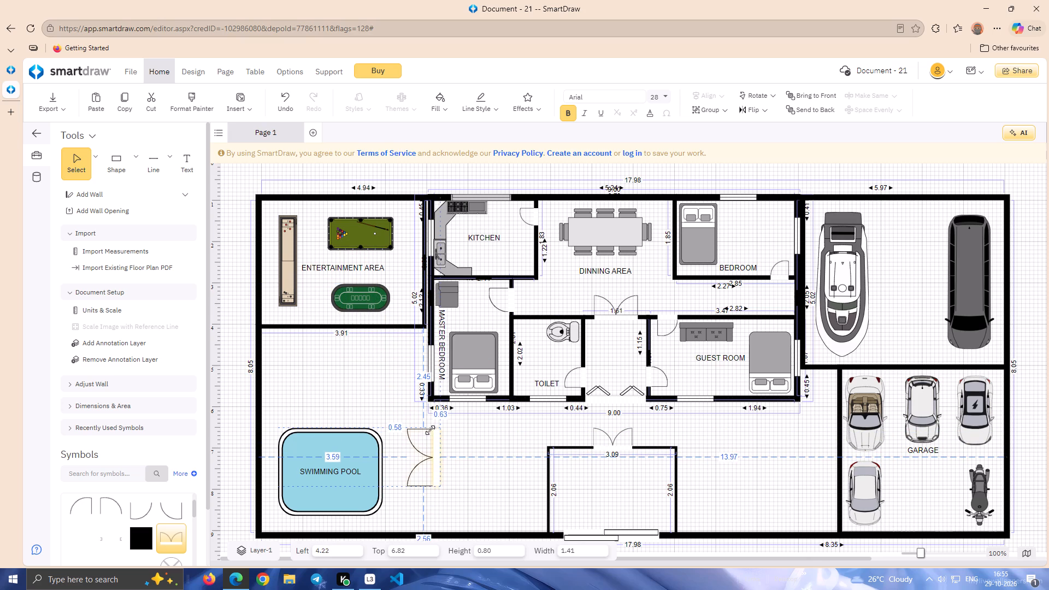
drag(430, 430, 419, 440)
drag(427, 466, 539, 497)
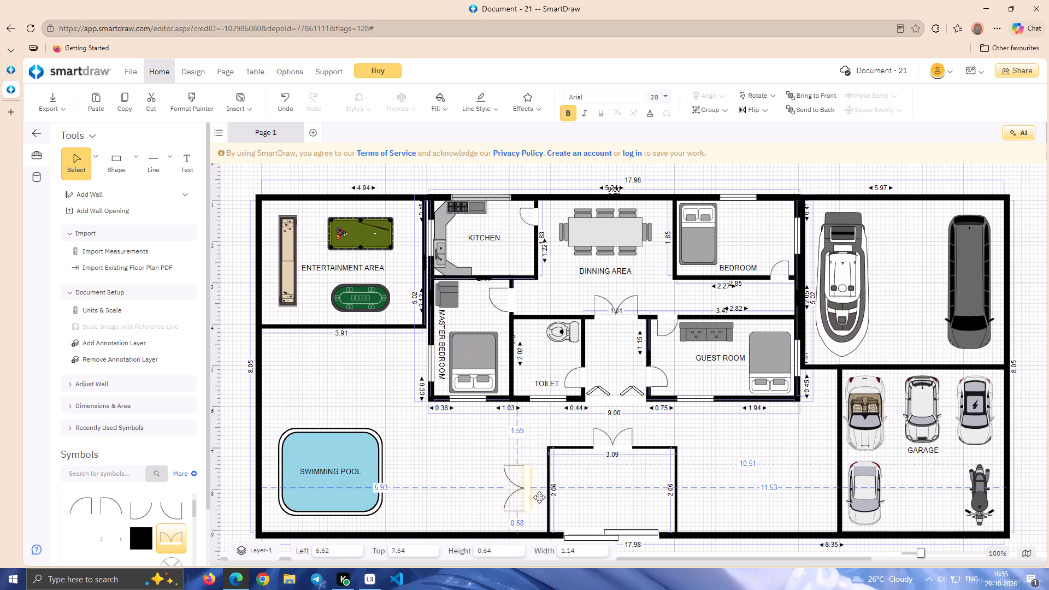
drag(539, 497, 512, 490)
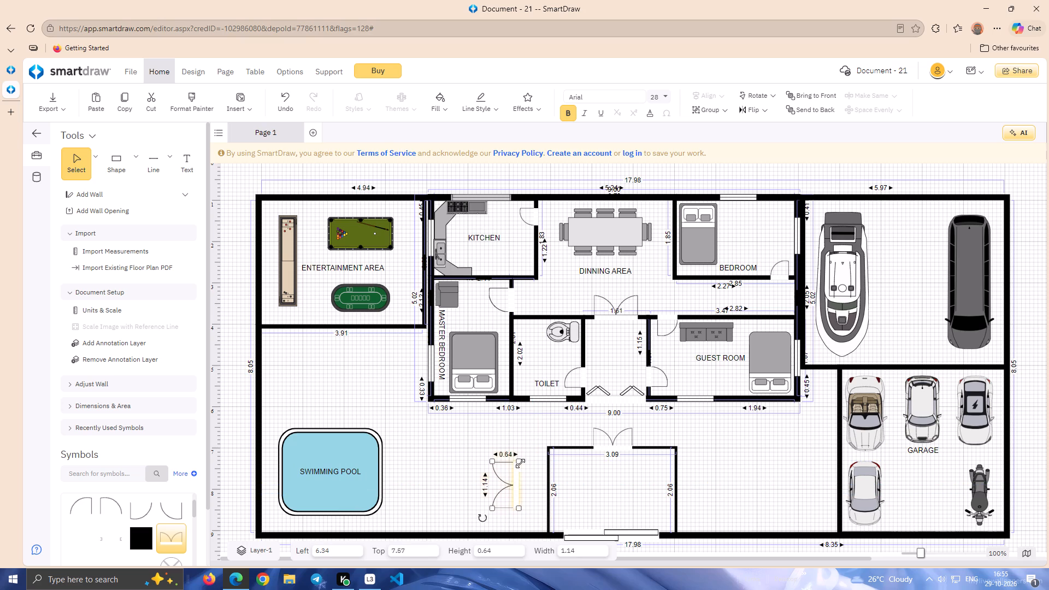
drag(521, 462, 486, 467)
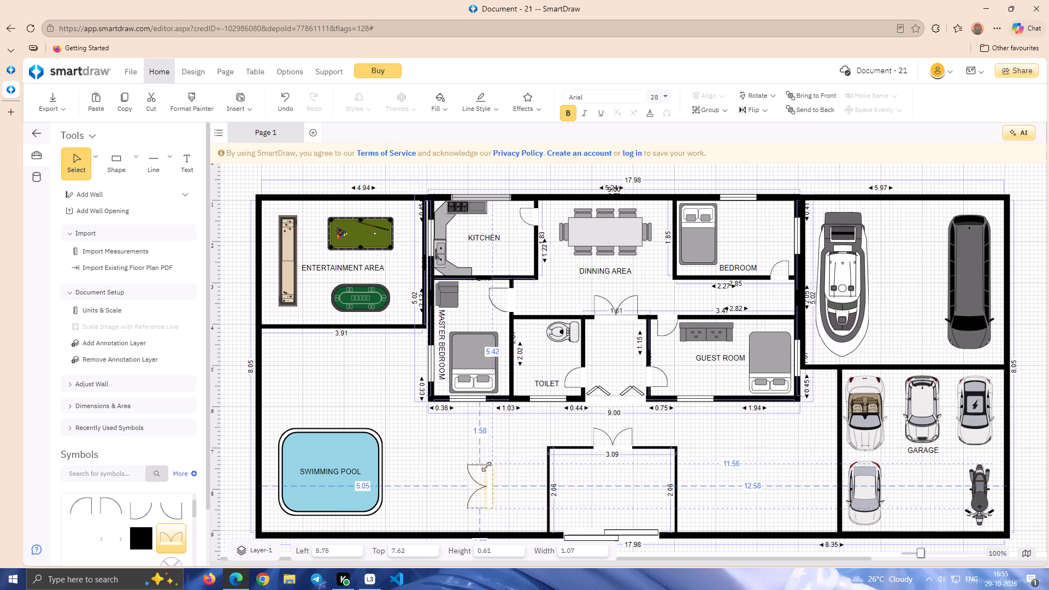
drag(486, 467, 482, 465)
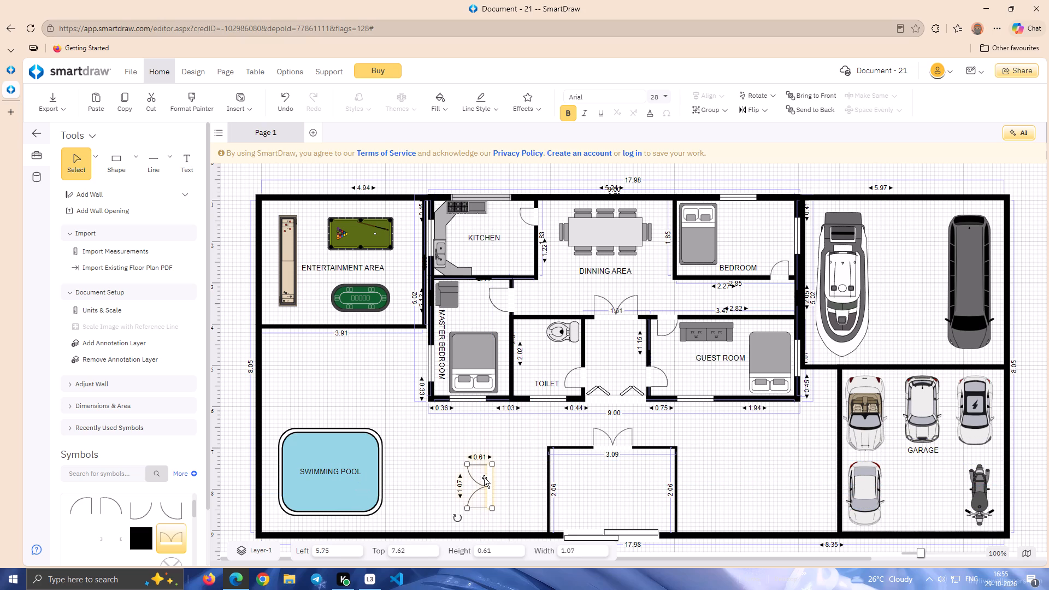
drag(487, 479, 540, 482)
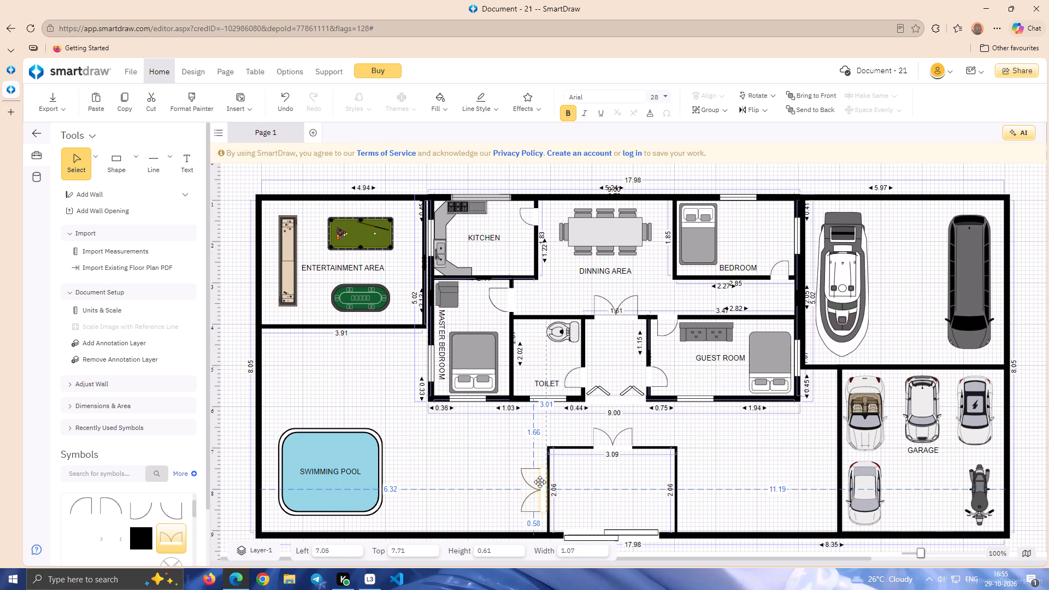
drag(540, 482, 546, 483)
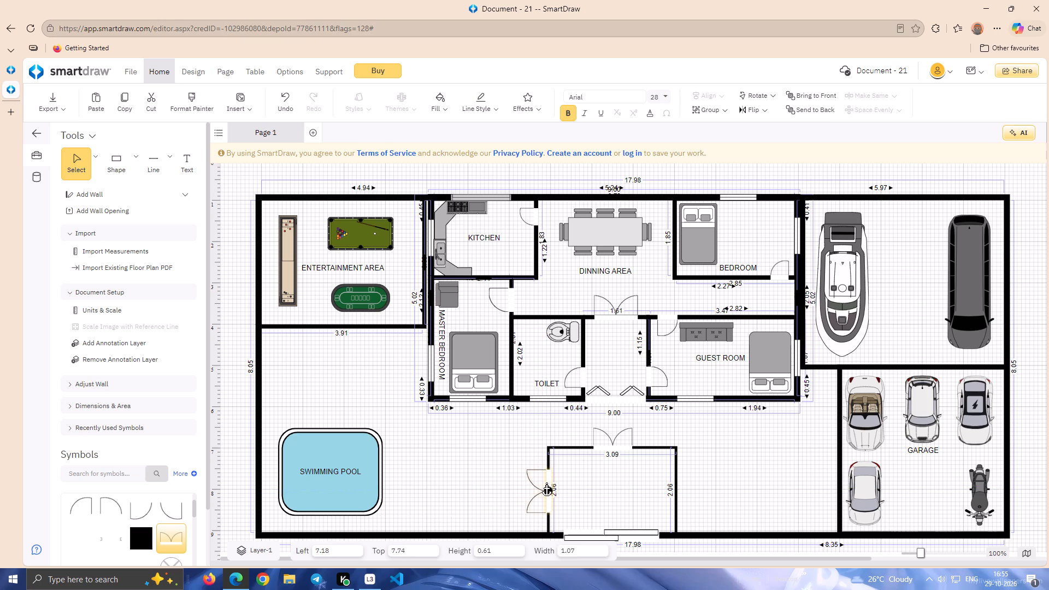
drag(546, 483, 547, 483)
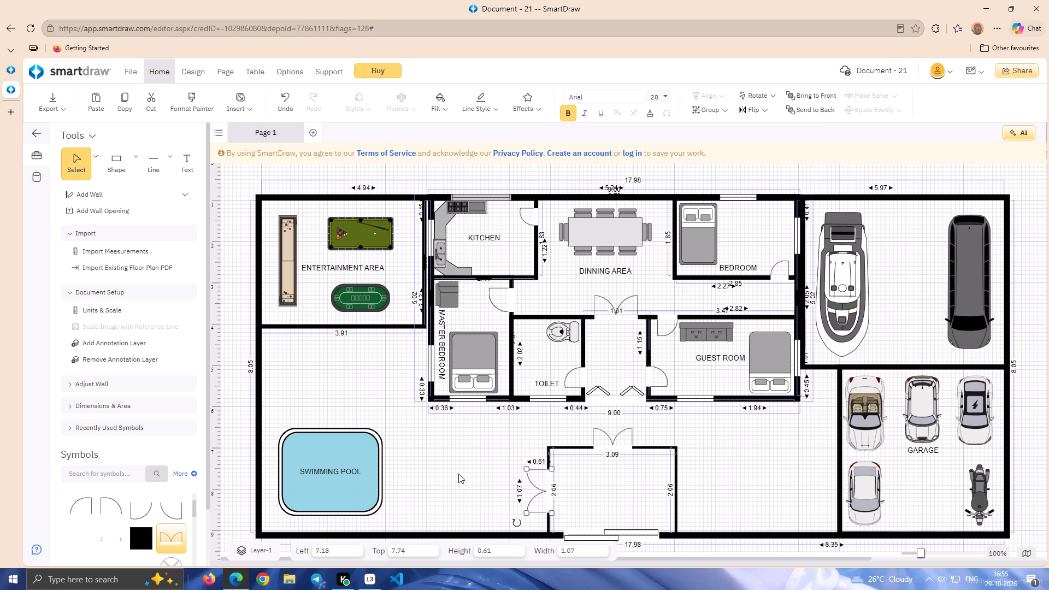
click(456, 472)
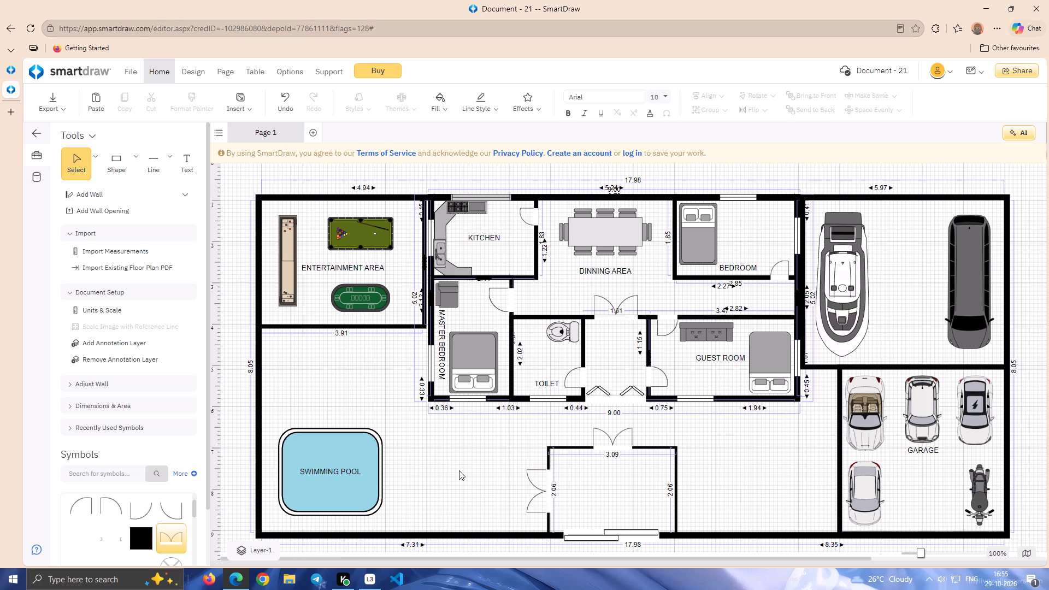
Add a Double Door (60°) about 0.95 wide and 0.54 high on the garage-side entrance wall, rotated to open towards the garage.
double_click(166, 530)
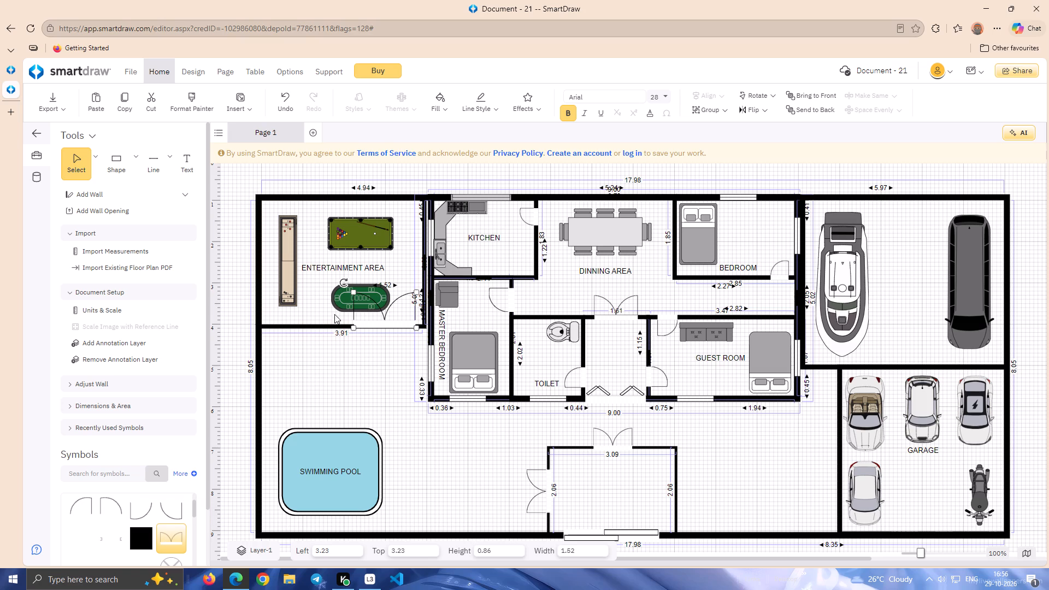
drag(343, 281, 383, 308)
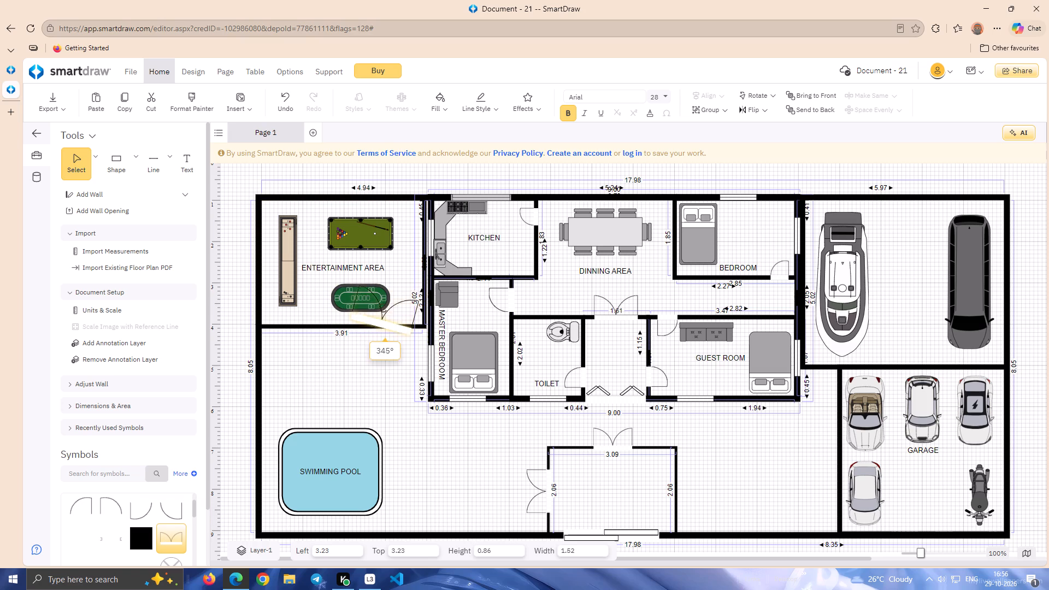
drag(383, 308, 405, 287)
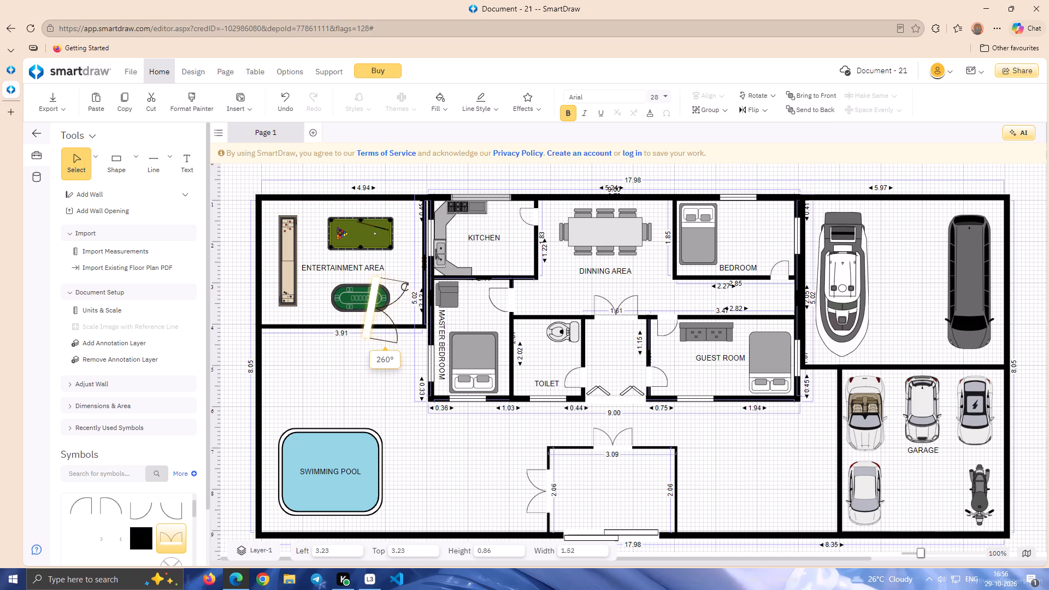
drag(405, 287, 402, 285)
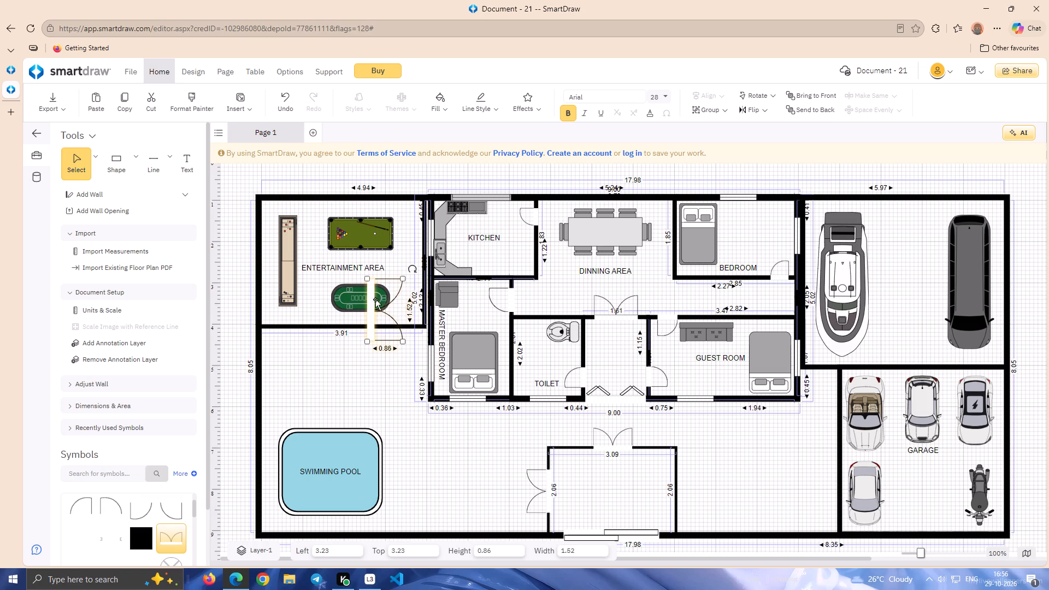
drag(368, 279, 370, 302)
drag(385, 311, 682, 494)
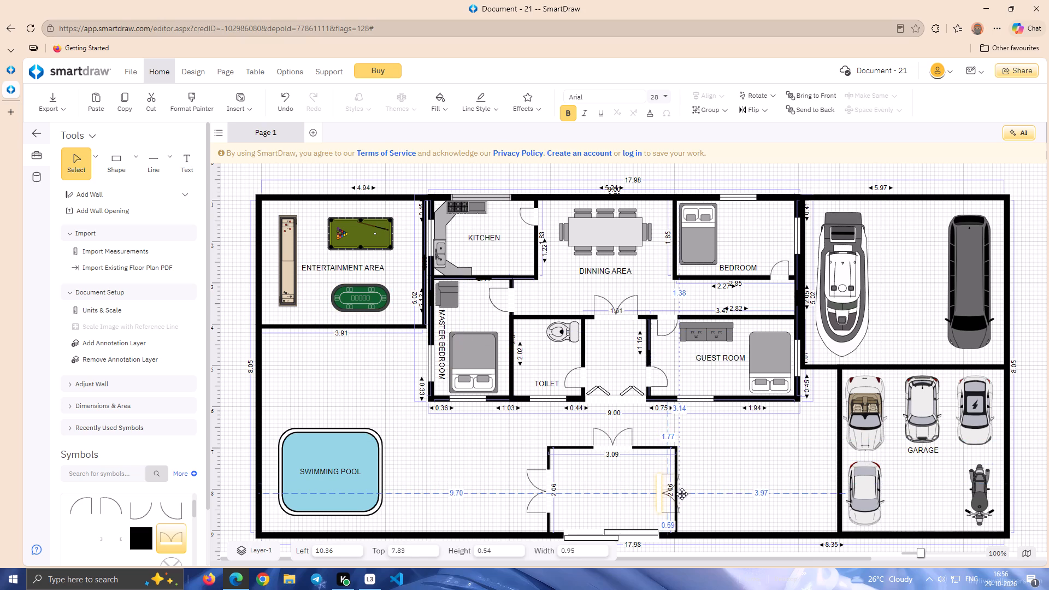
drag(682, 494, 673, 492)
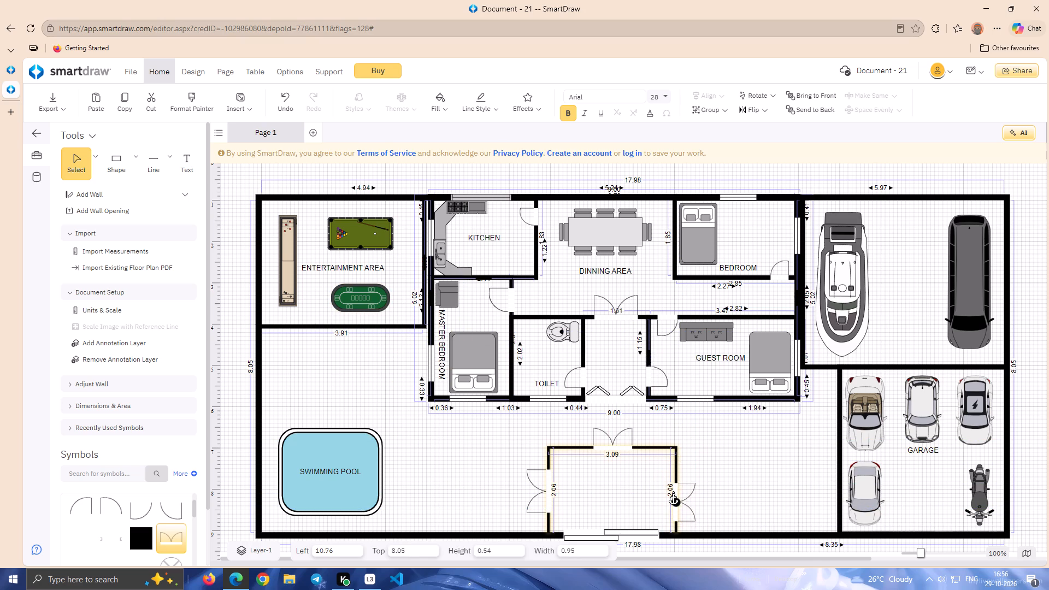
Reposition the garage-side double door along its entrance wall, at about 7.72 from the top.
drag(673, 492, 672, 463)
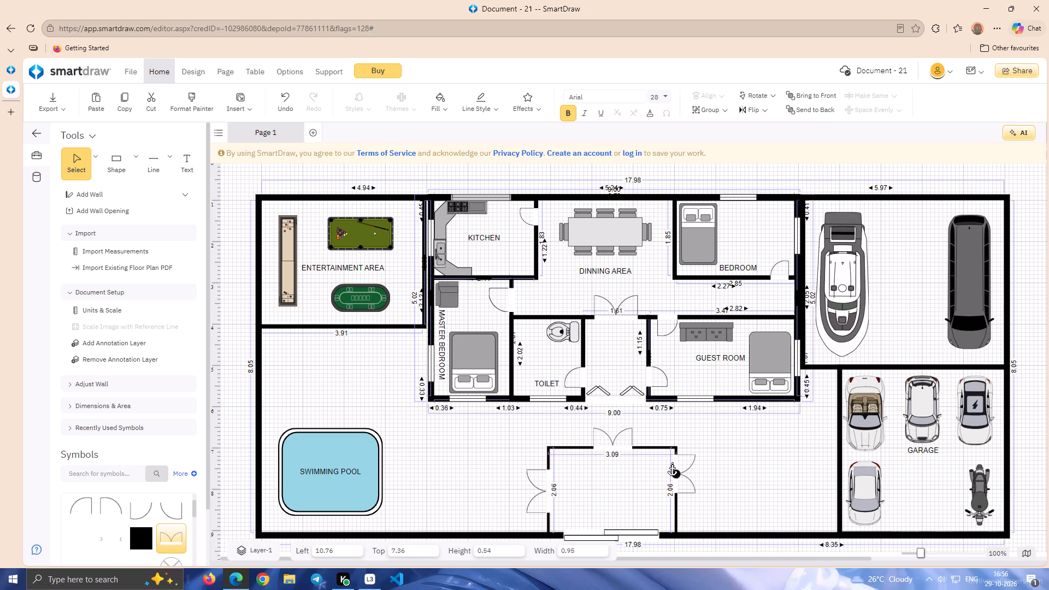
drag(672, 463, 674, 482)
drag(674, 482, 674, 479)
click(704, 439)
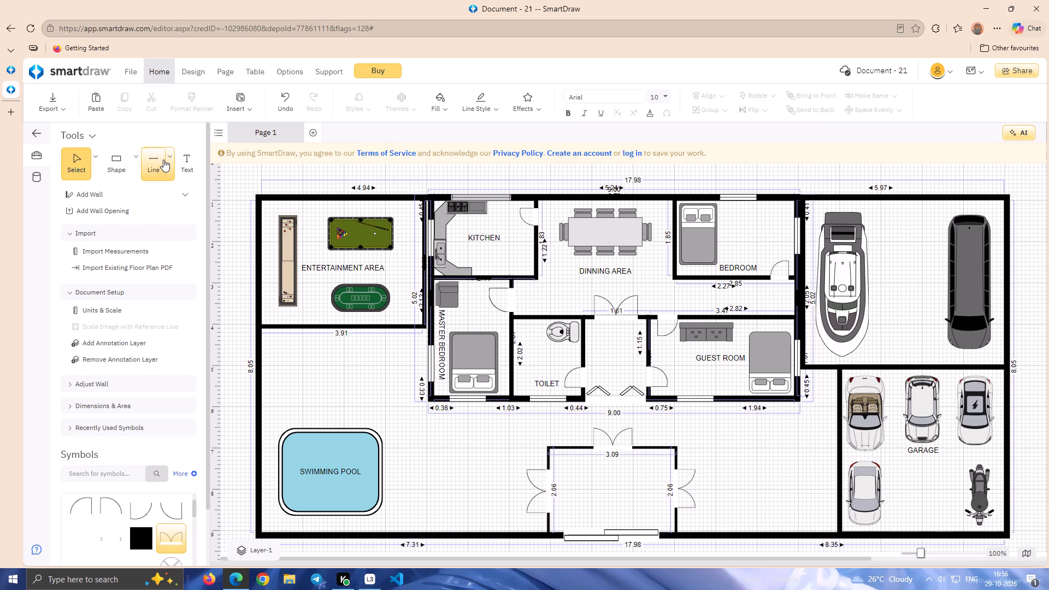
Draw a straight line about 1.63 long from the garage-side door's upper edge towards the garage, with its dimension just above the line.
double_click(163, 160)
click(173, 158)
click(195, 200)
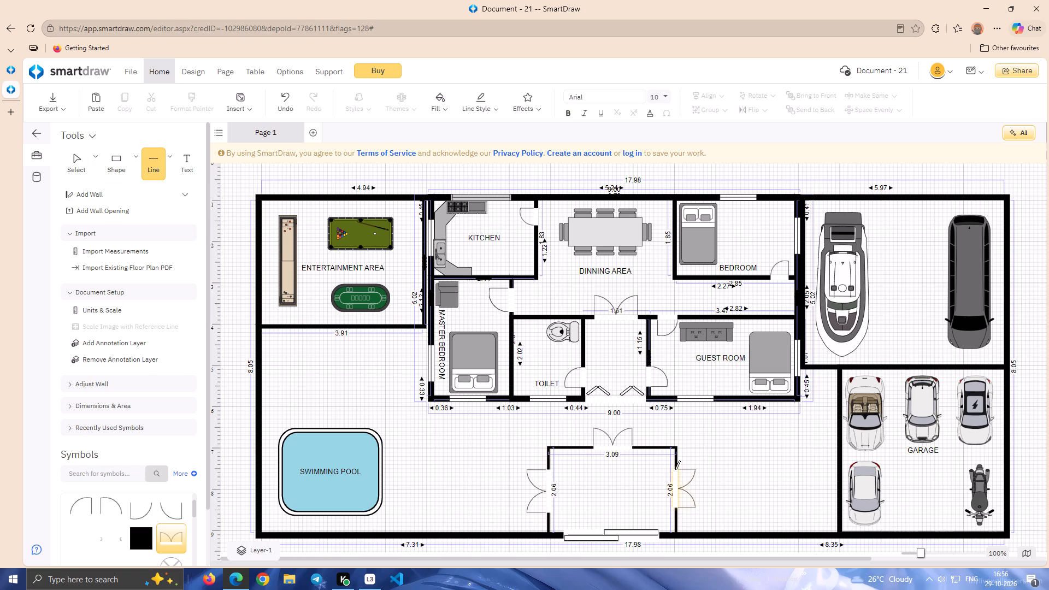
drag(681, 469, 741, 471)
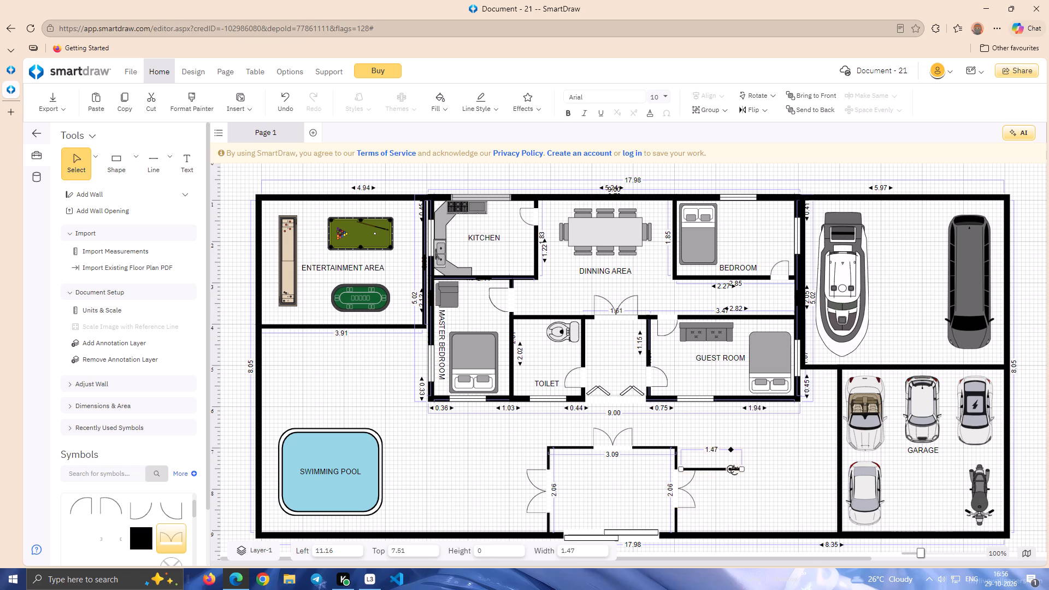
drag(681, 471, 675, 470)
click(691, 427)
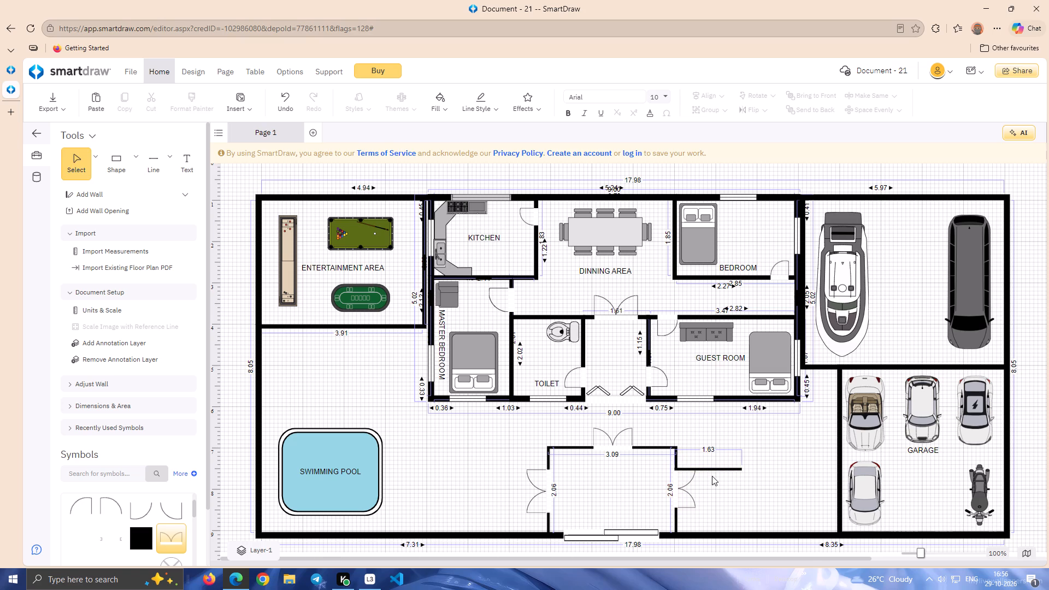
click(711, 469)
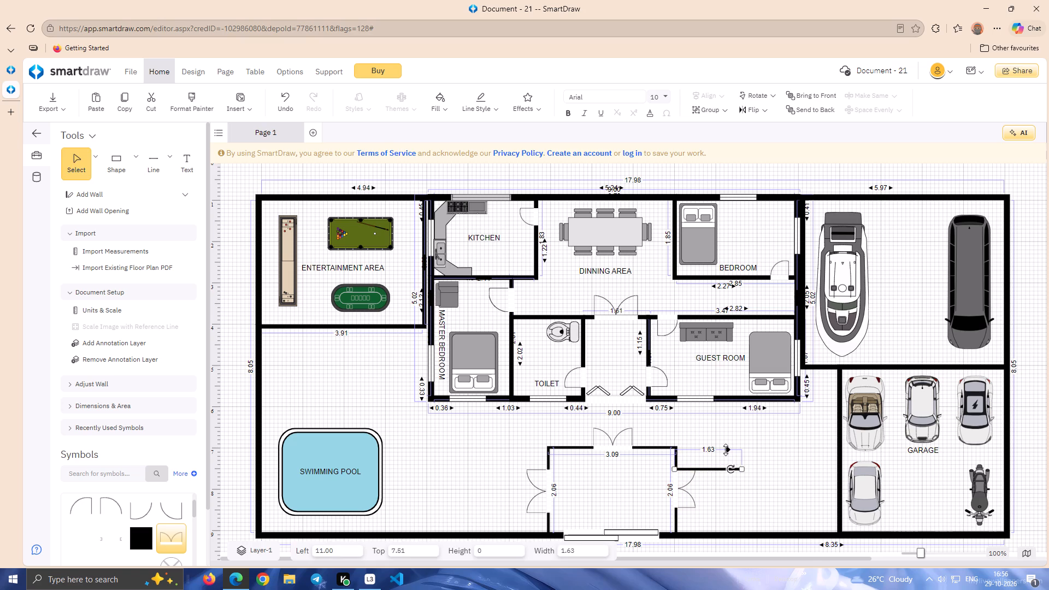
drag(728, 450, 728, 464)
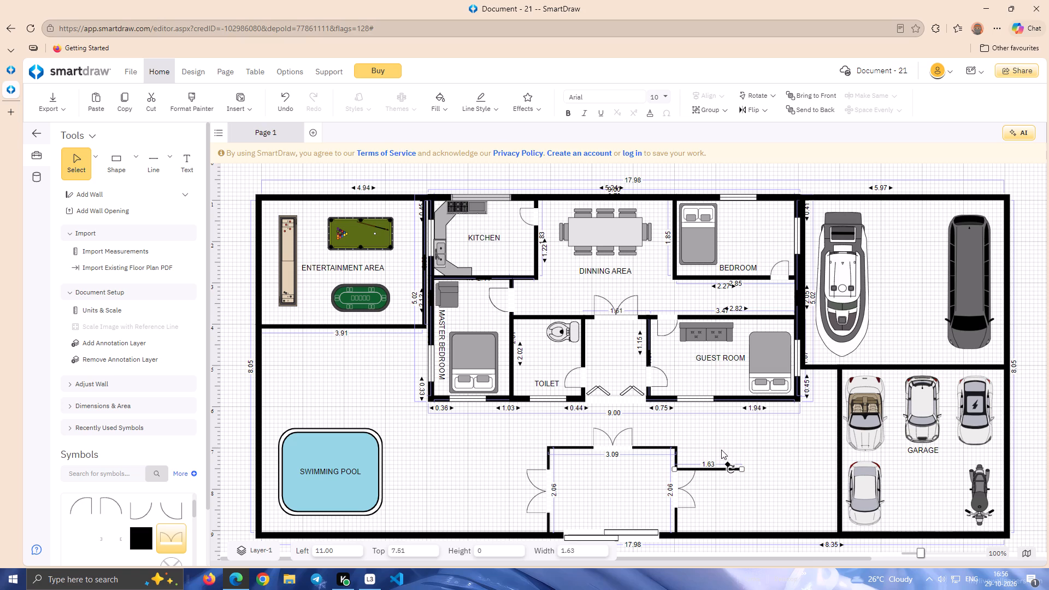
click(722, 450)
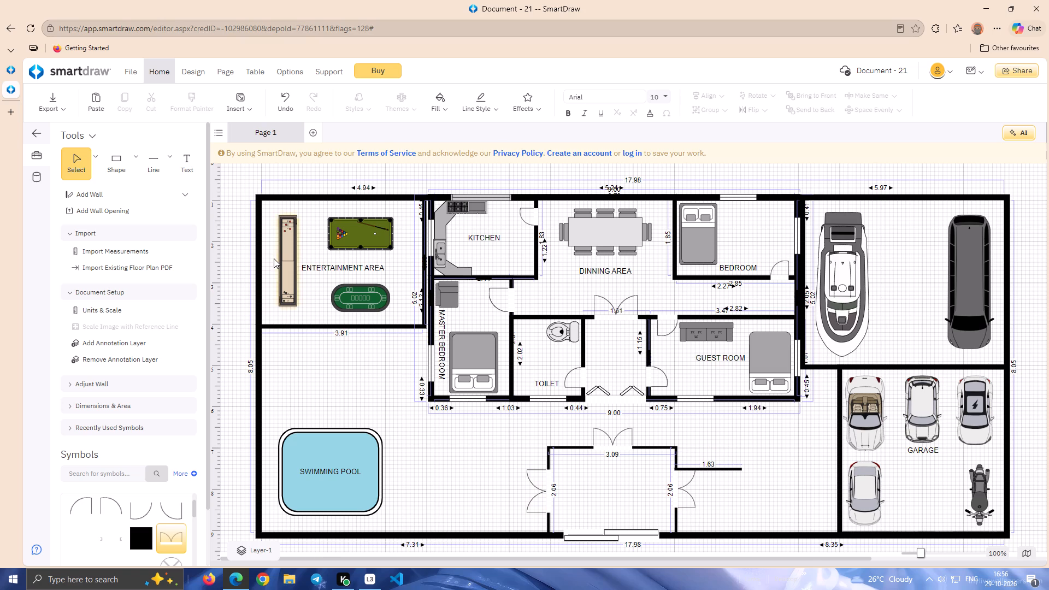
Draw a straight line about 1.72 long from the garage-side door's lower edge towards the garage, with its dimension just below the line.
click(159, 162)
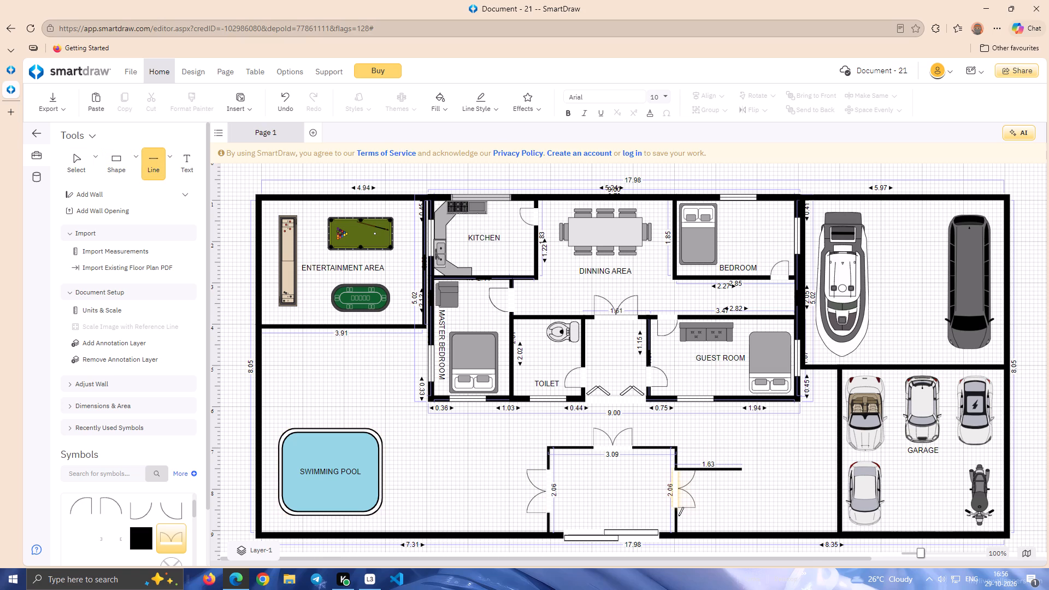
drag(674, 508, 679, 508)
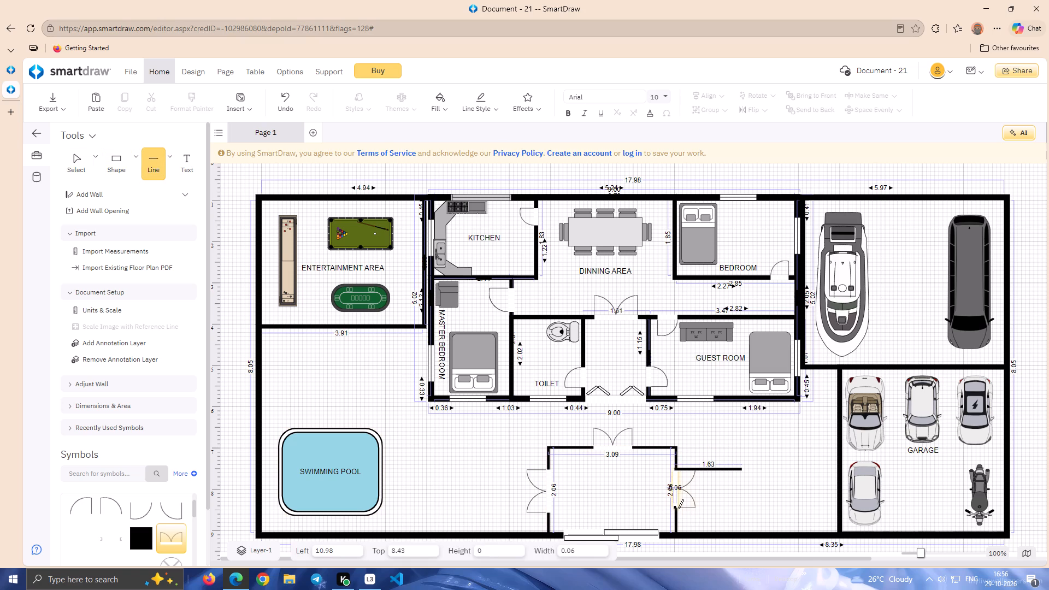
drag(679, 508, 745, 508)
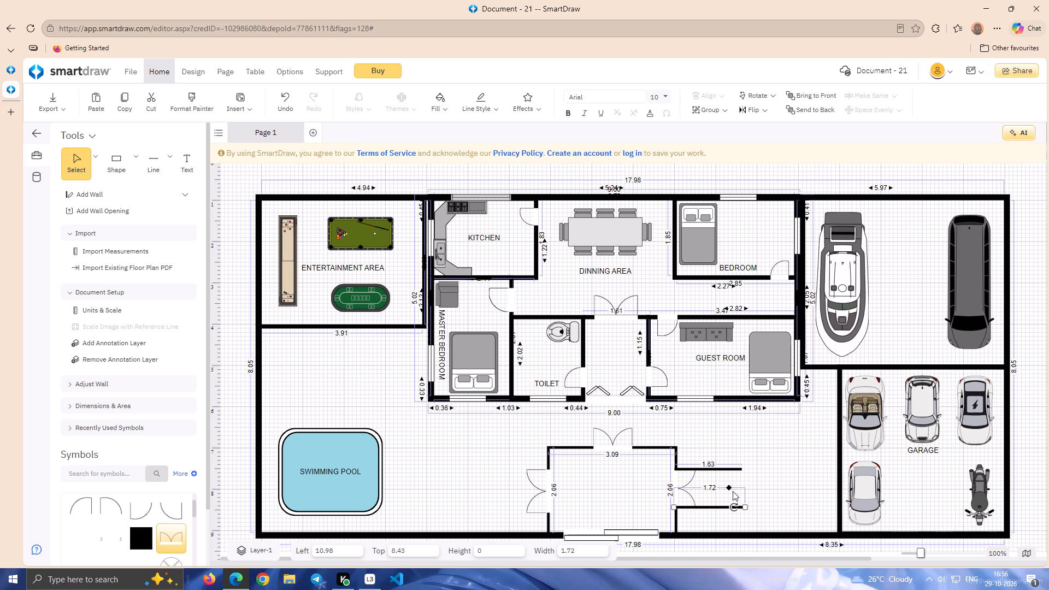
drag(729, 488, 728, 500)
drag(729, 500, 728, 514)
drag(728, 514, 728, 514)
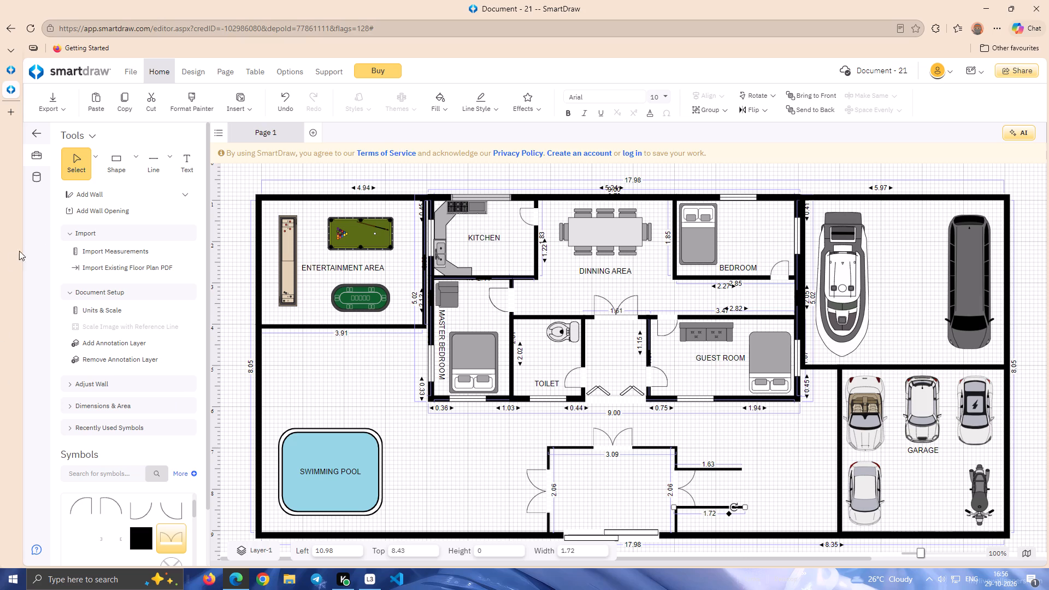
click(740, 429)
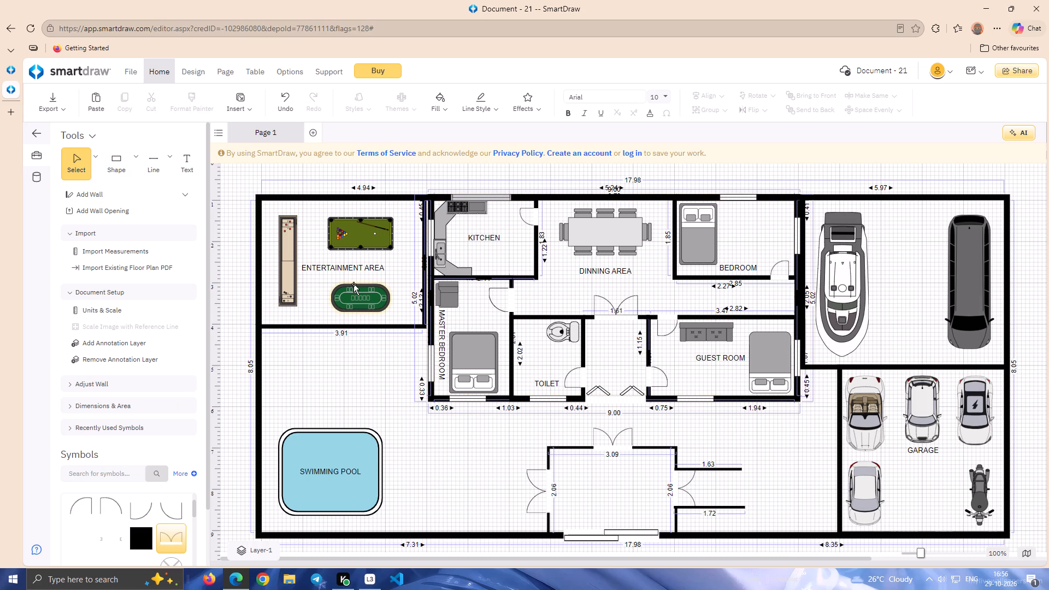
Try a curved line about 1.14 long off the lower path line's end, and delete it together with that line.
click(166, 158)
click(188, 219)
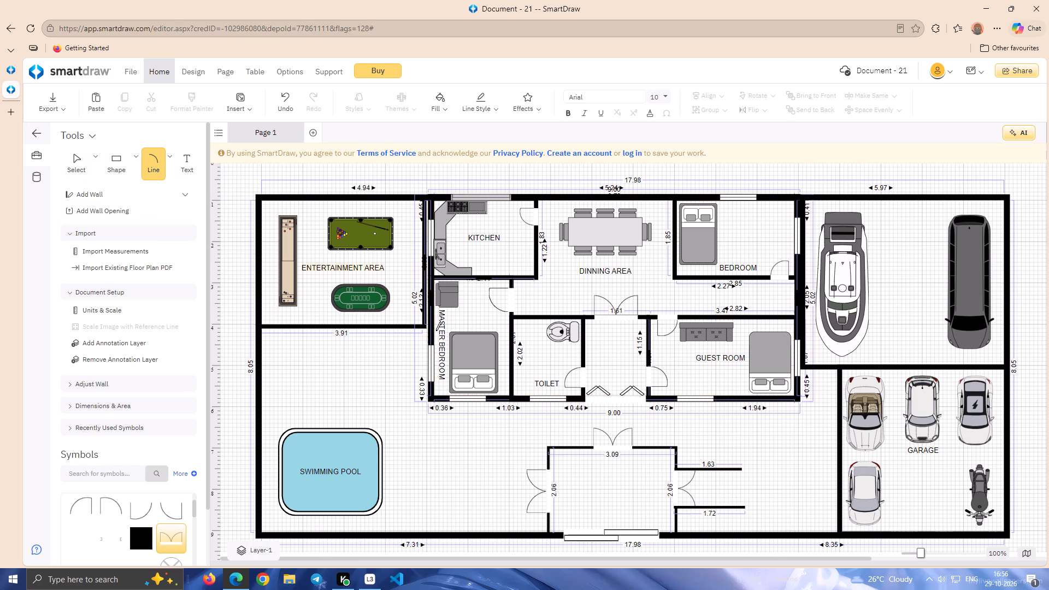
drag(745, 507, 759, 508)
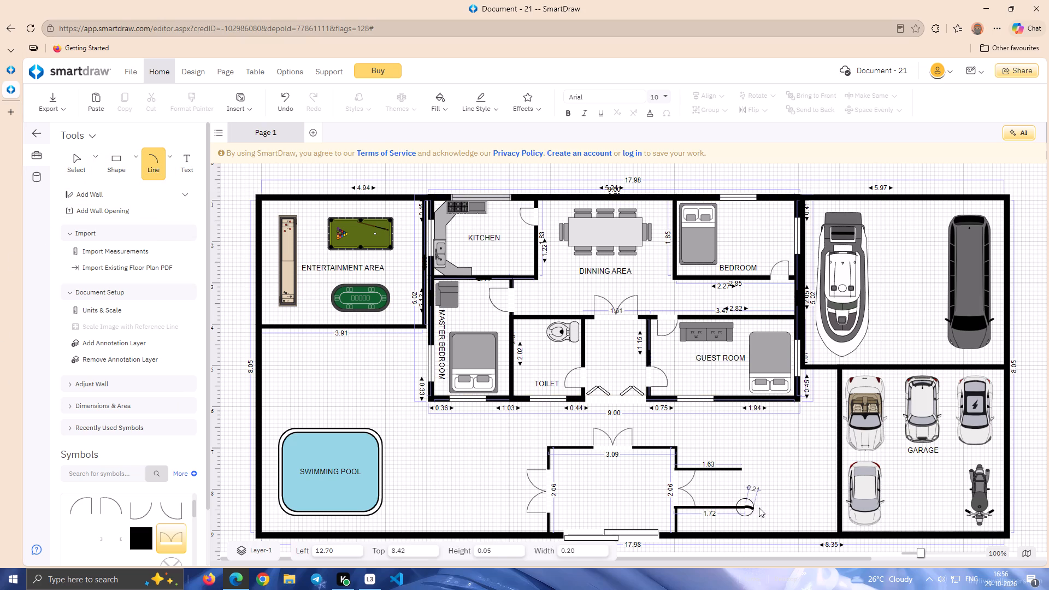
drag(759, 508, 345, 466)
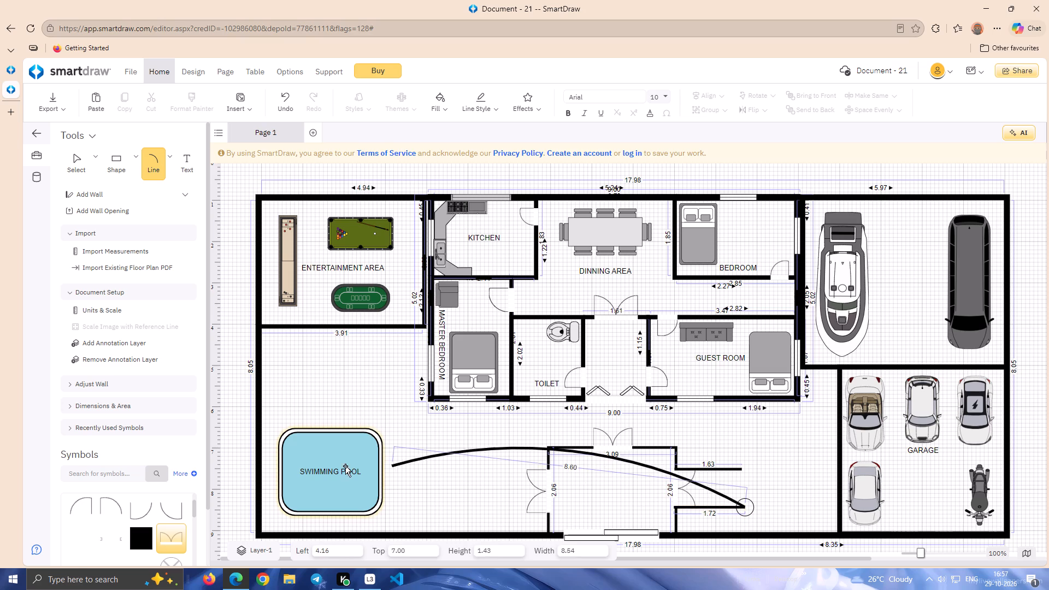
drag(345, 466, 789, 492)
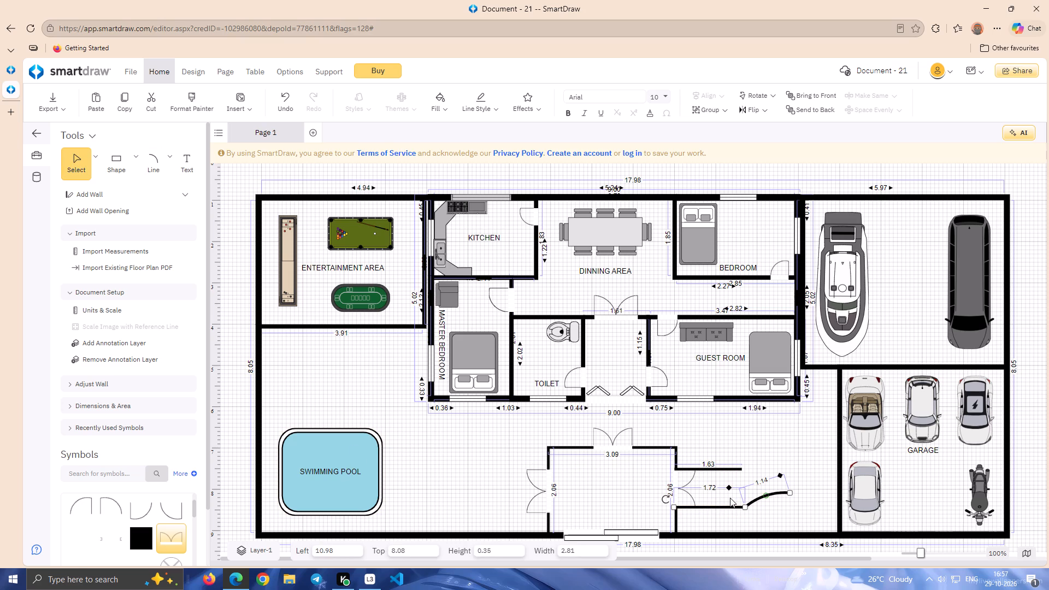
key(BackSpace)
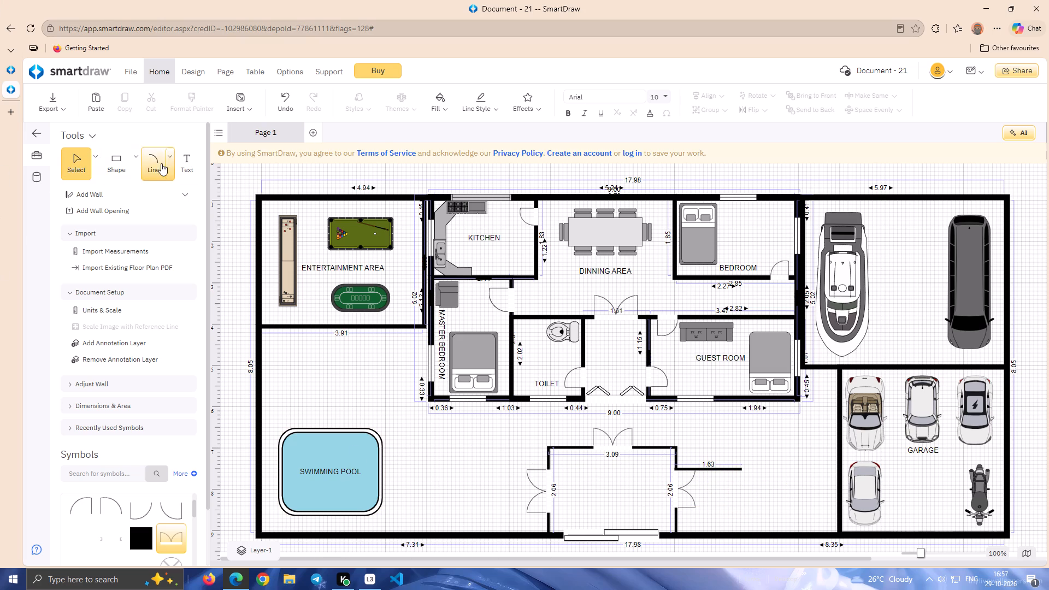
Draw a curved line about 0.61 long in the open area between pool and entrance, rotated to bend upwards towards the garage side.
click(167, 145)
click(156, 157)
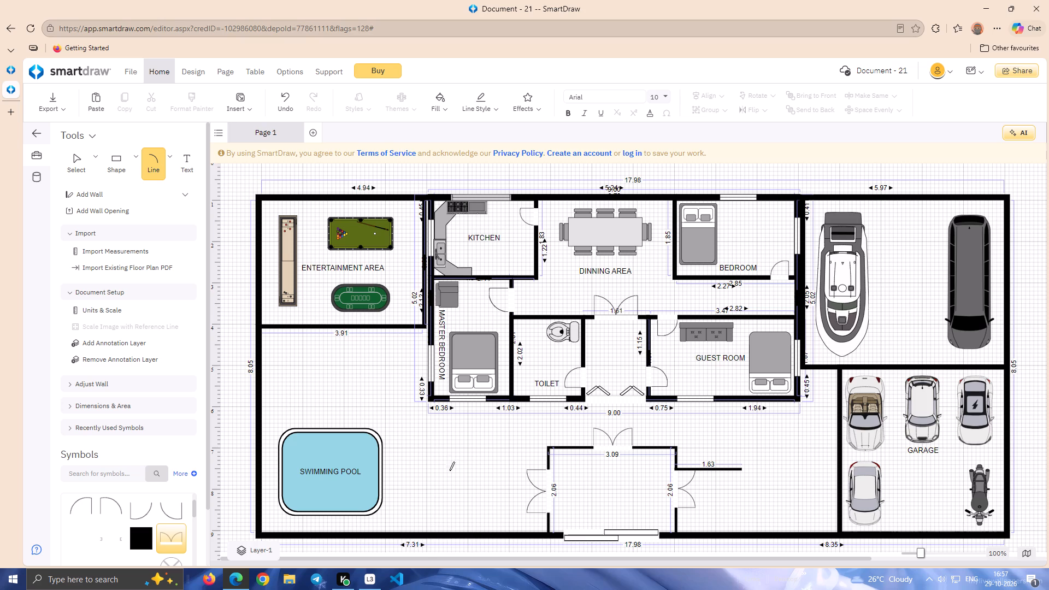
drag(450, 471, 443, 498)
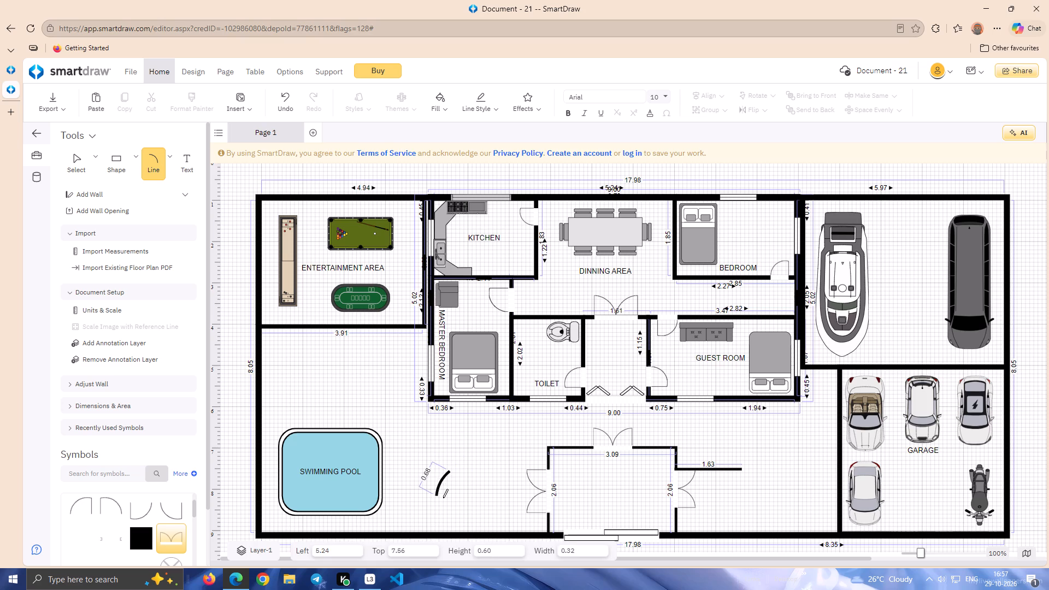
drag(443, 498, 462, 492)
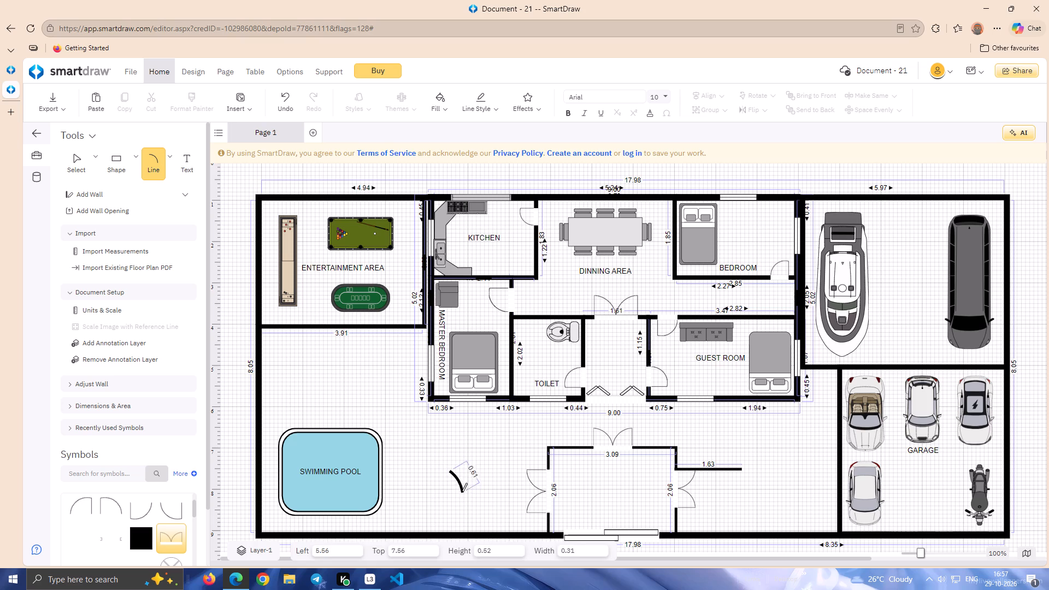
drag(462, 492, 476, 474)
drag(476, 474, 472, 480)
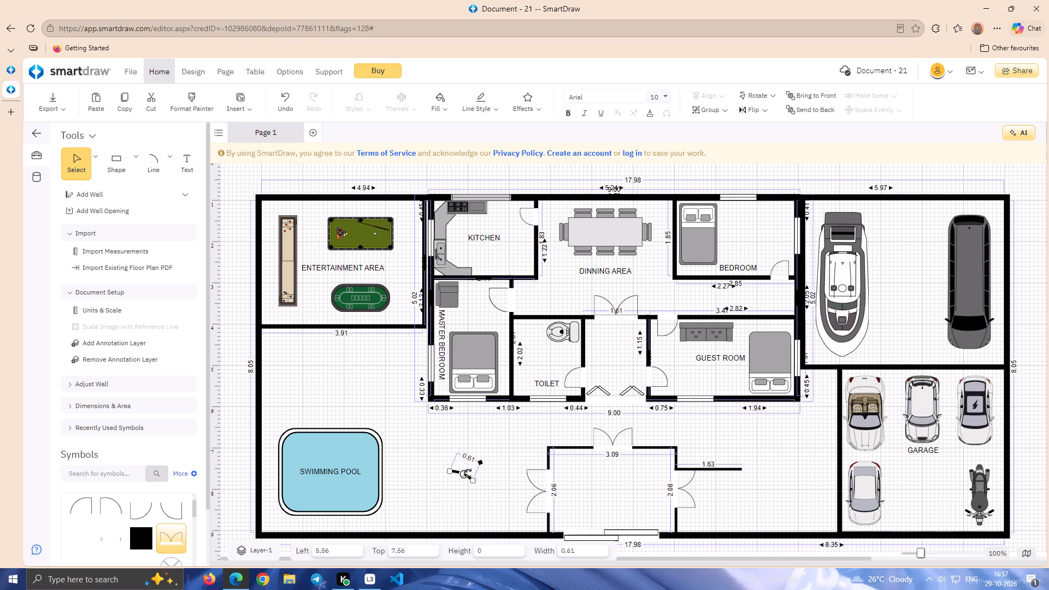
drag(465, 473, 466, 481)
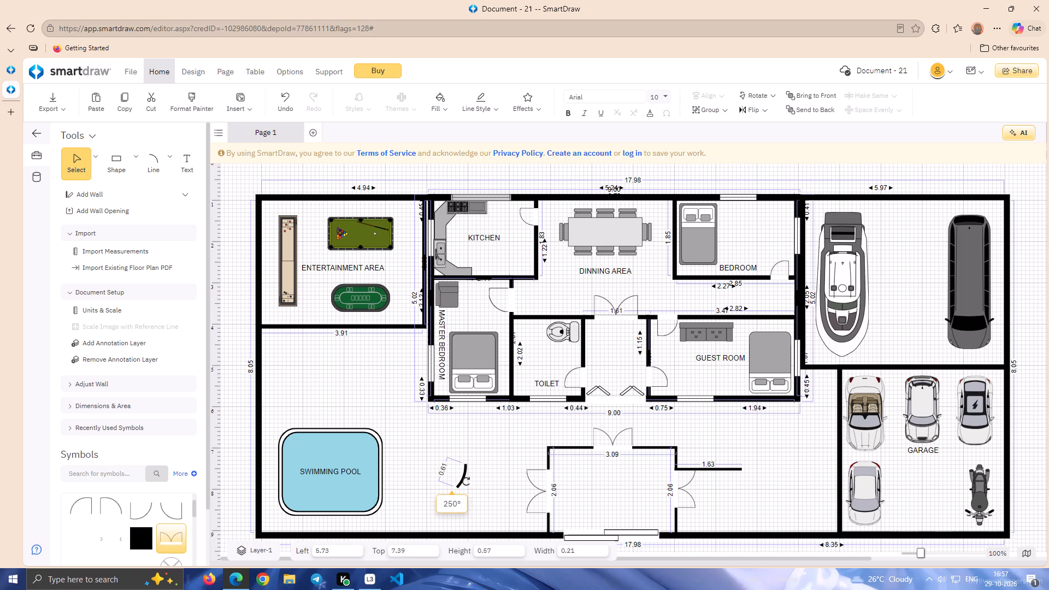
drag(466, 481, 463, 486)
click(411, 431)
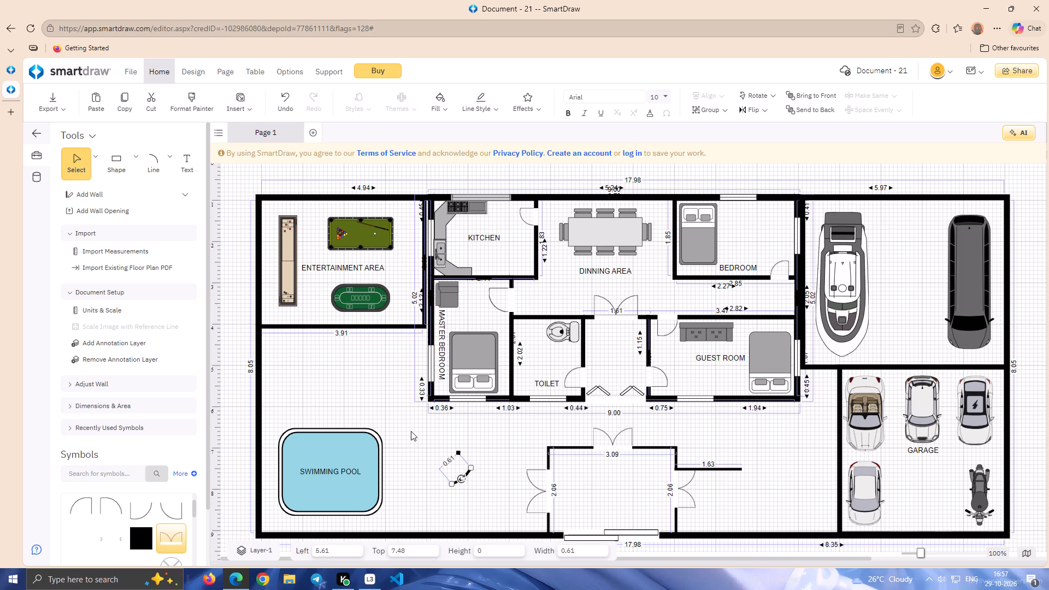
Draw a straight line about 1.71 long from the garage-side door's lower edge towards the garage.
click(167, 163)
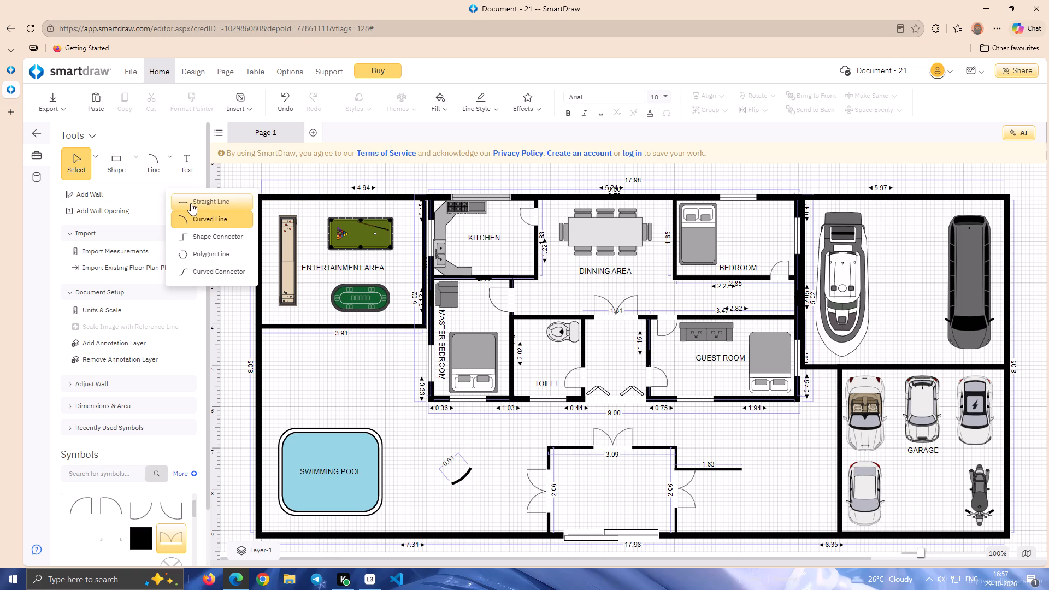
click(191, 203)
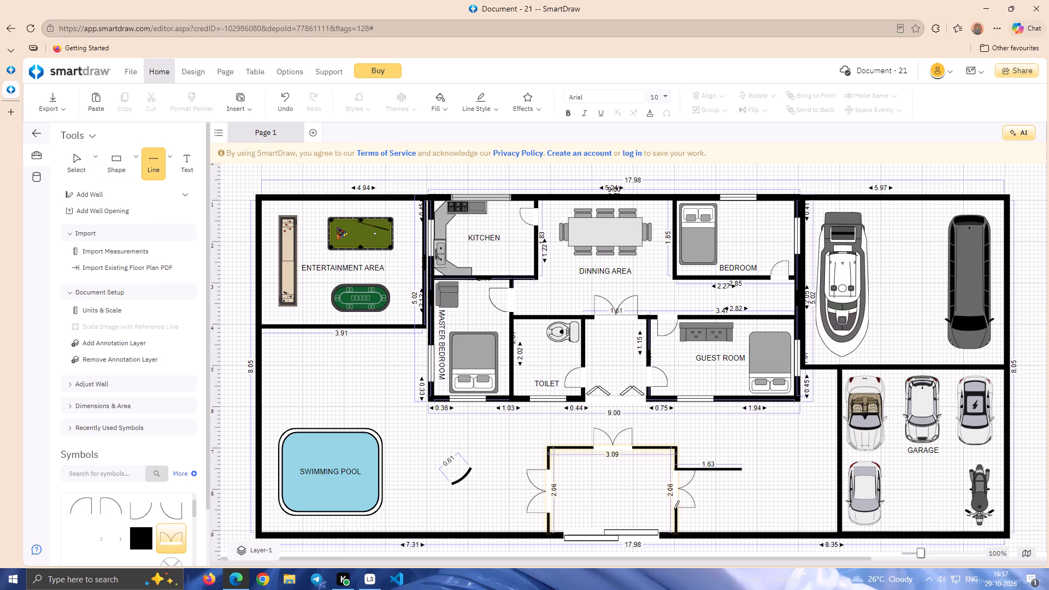
drag(675, 509, 737, 508)
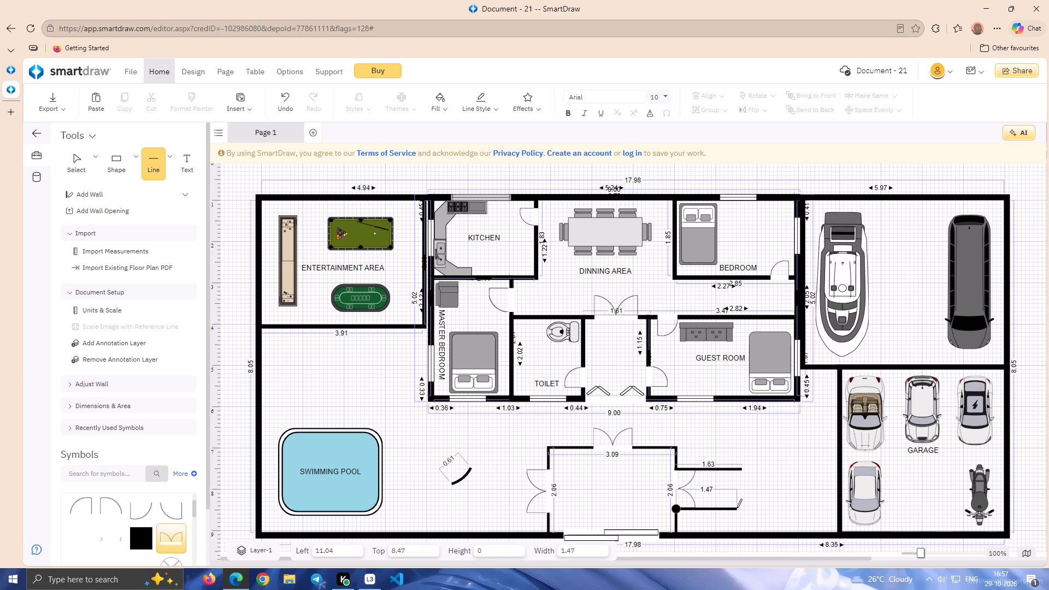
drag(737, 508, 747, 509)
drag(747, 509, 747, 509)
click(759, 468)
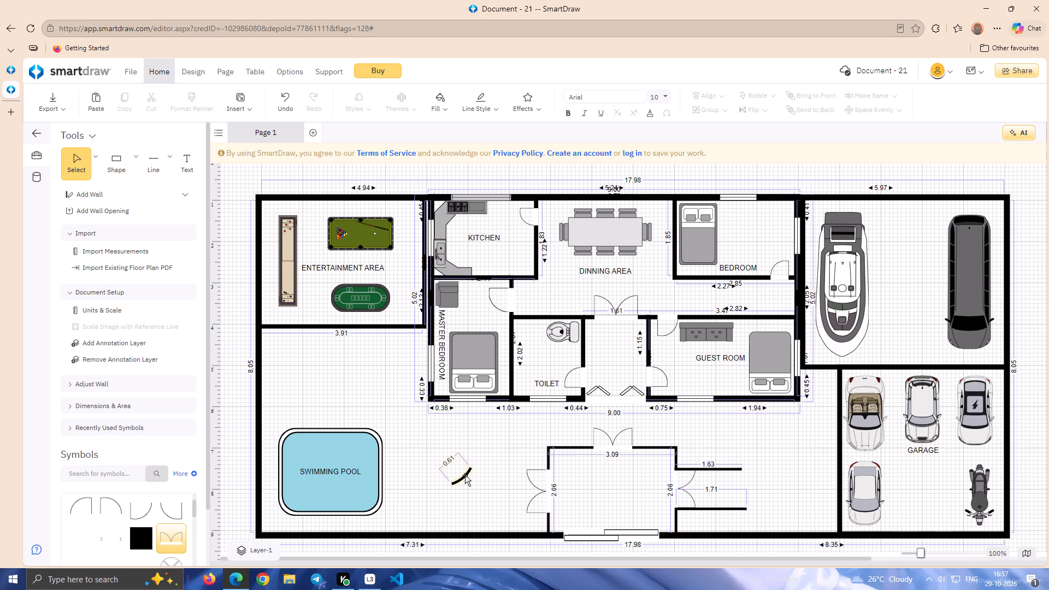
Move the 0.61 curved line onto the garage-side end of the 1.71 line so that it continues the path edge upwards.
drag(465, 475, 762, 501)
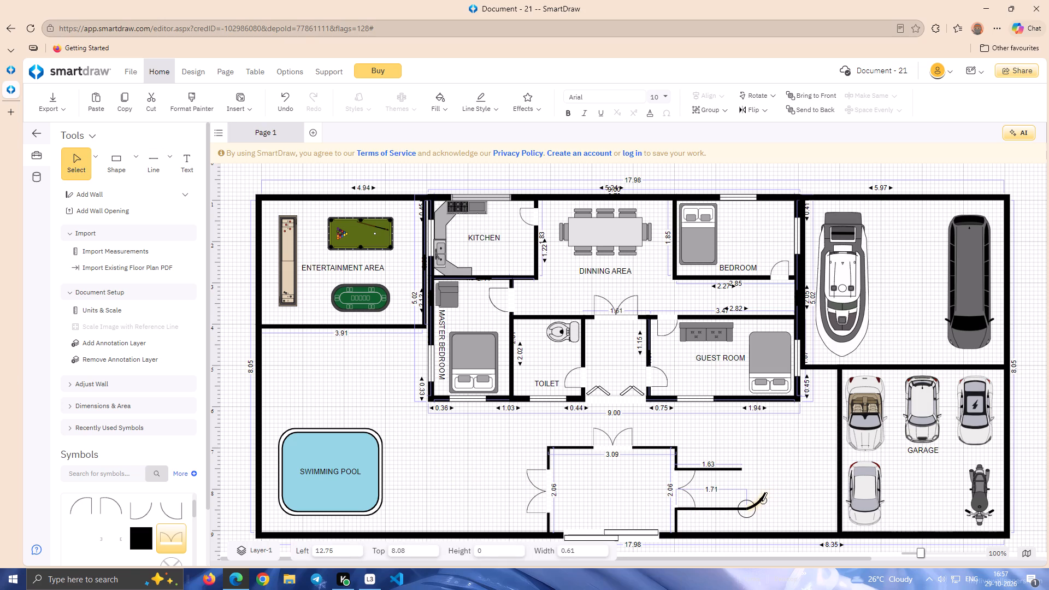
drag(762, 501, 762, 501)
click(799, 492)
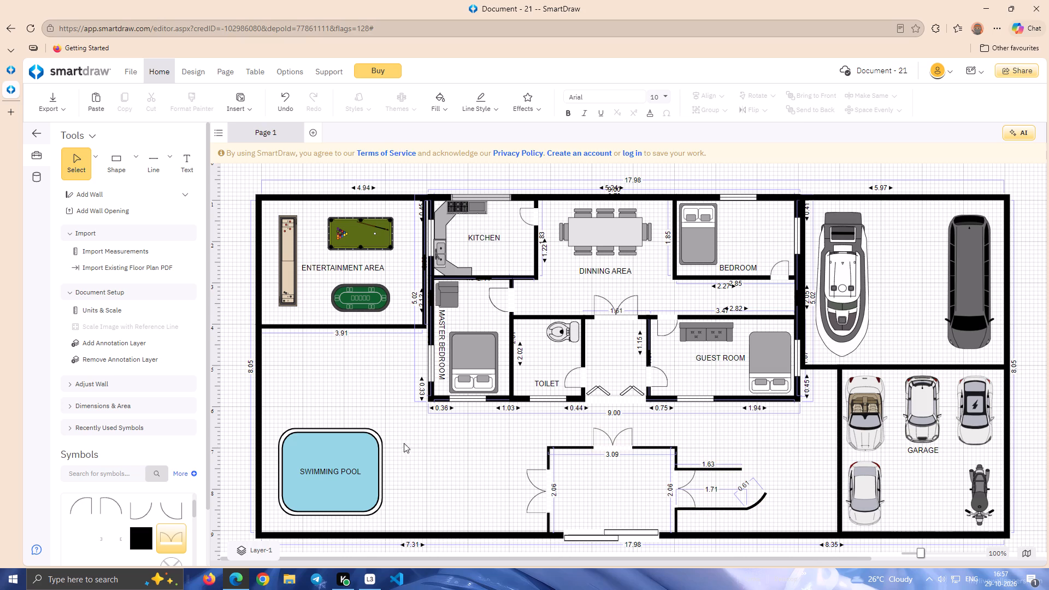
Draw a curved line about 0.59 long between the swimming pool and the entrance, rotated to bend upwards towards the garage side.
click(154, 167)
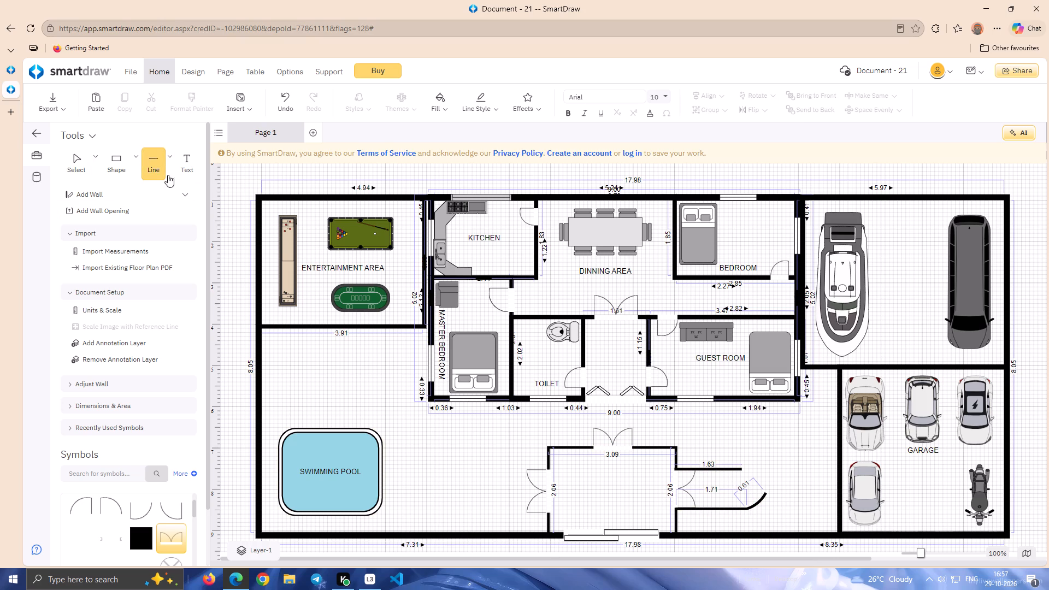
click(165, 156)
click(170, 165)
click(201, 218)
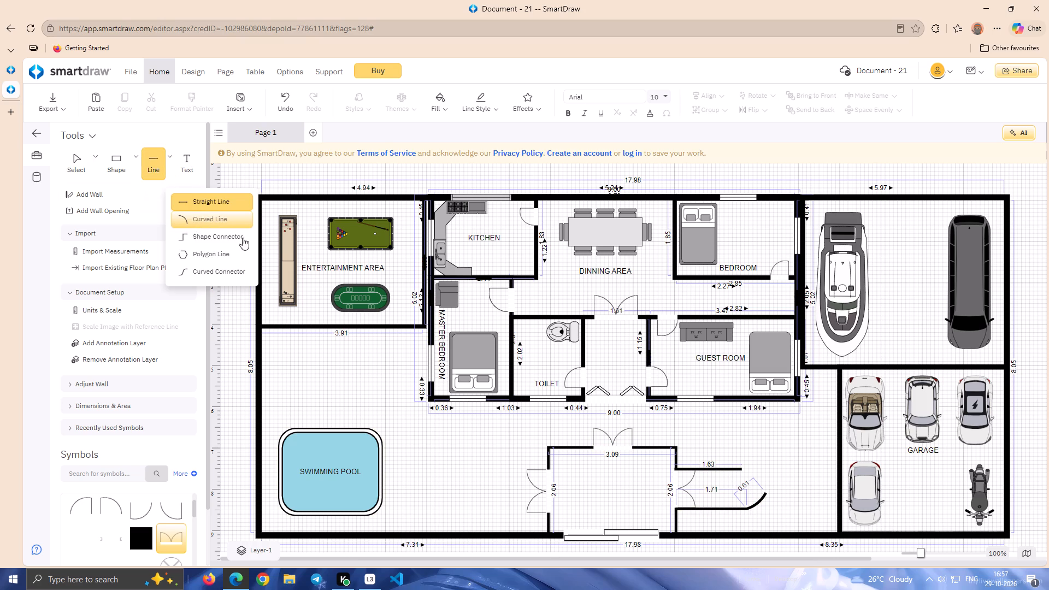
drag(414, 470, 428, 450)
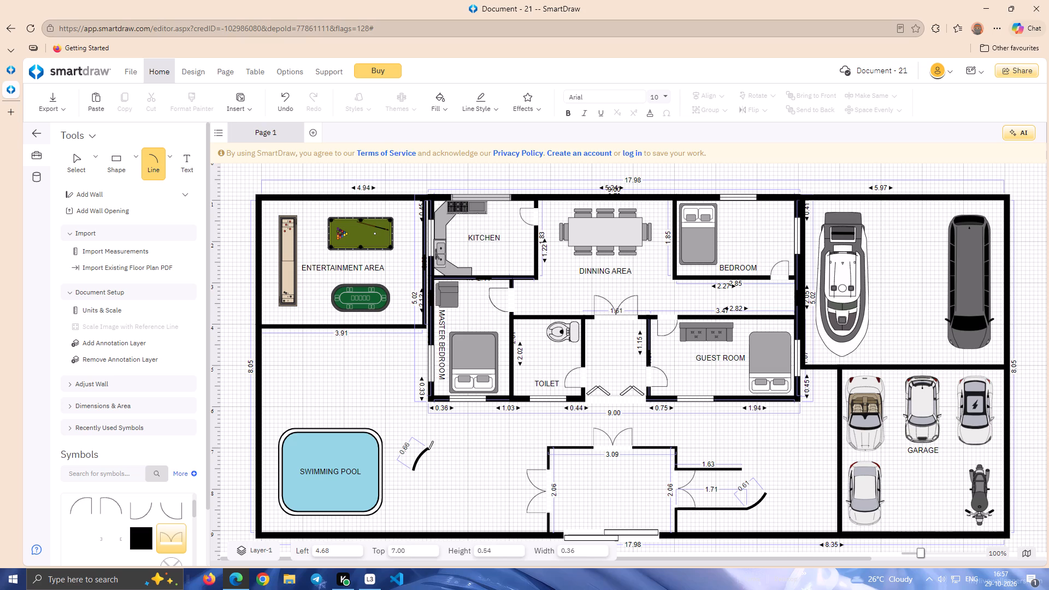
drag(428, 450, 429, 453)
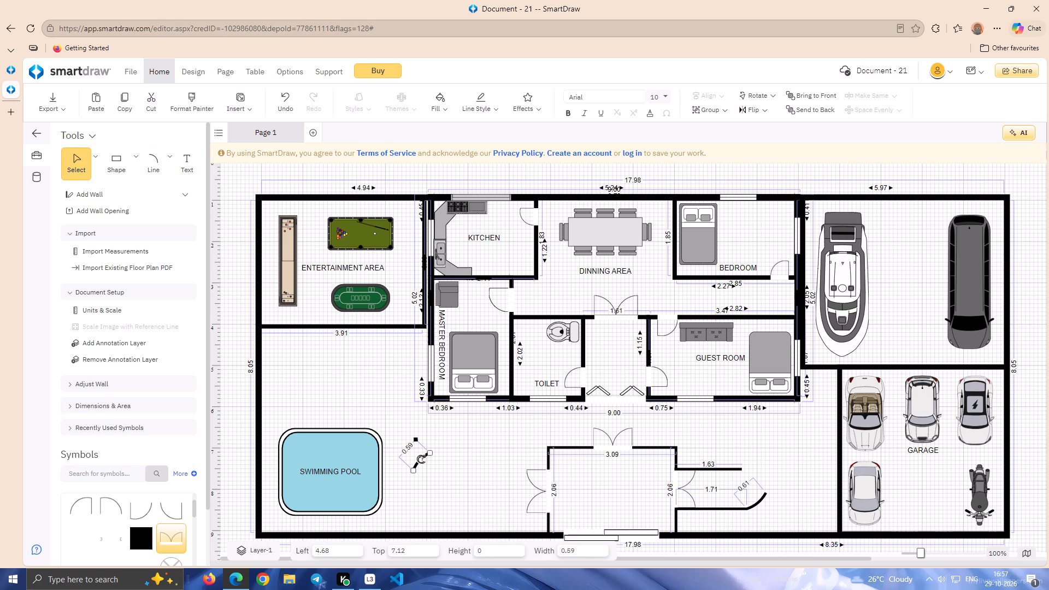
drag(421, 463, 455, 483)
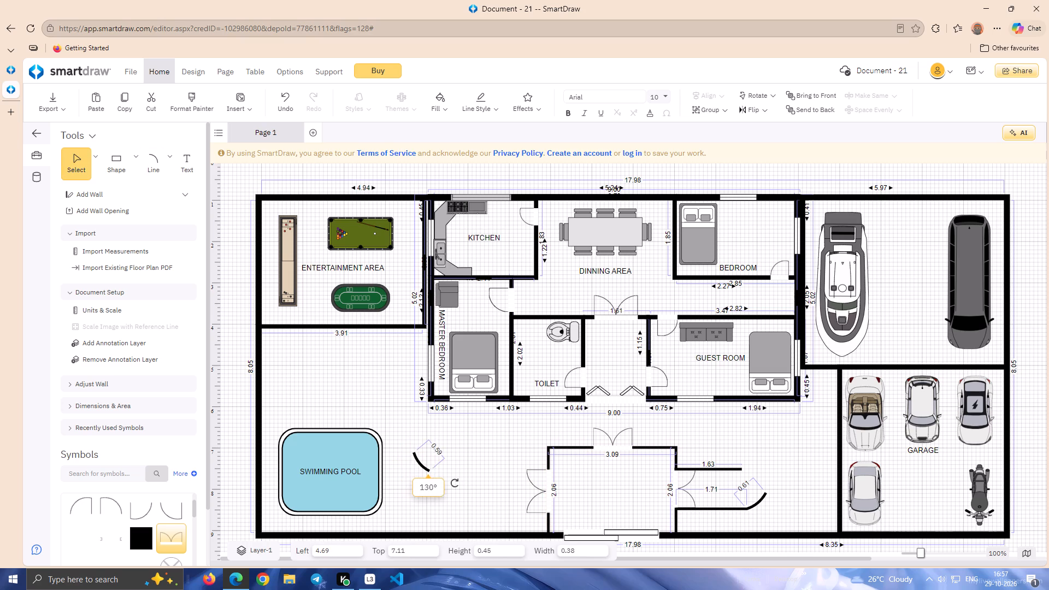
drag(455, 483, 441, 499)
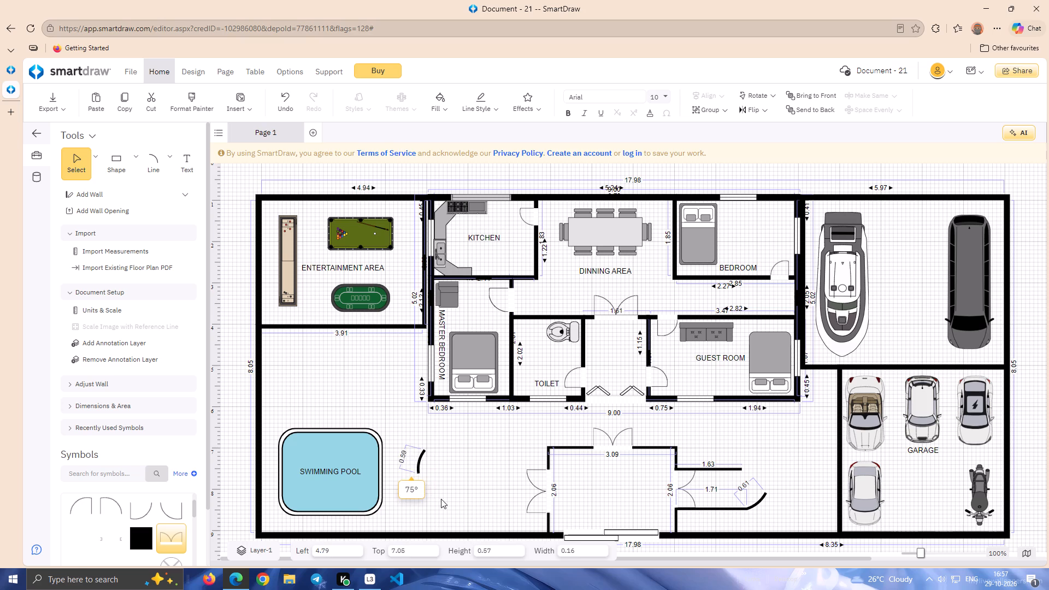
drag(441, 499, 466, 435)
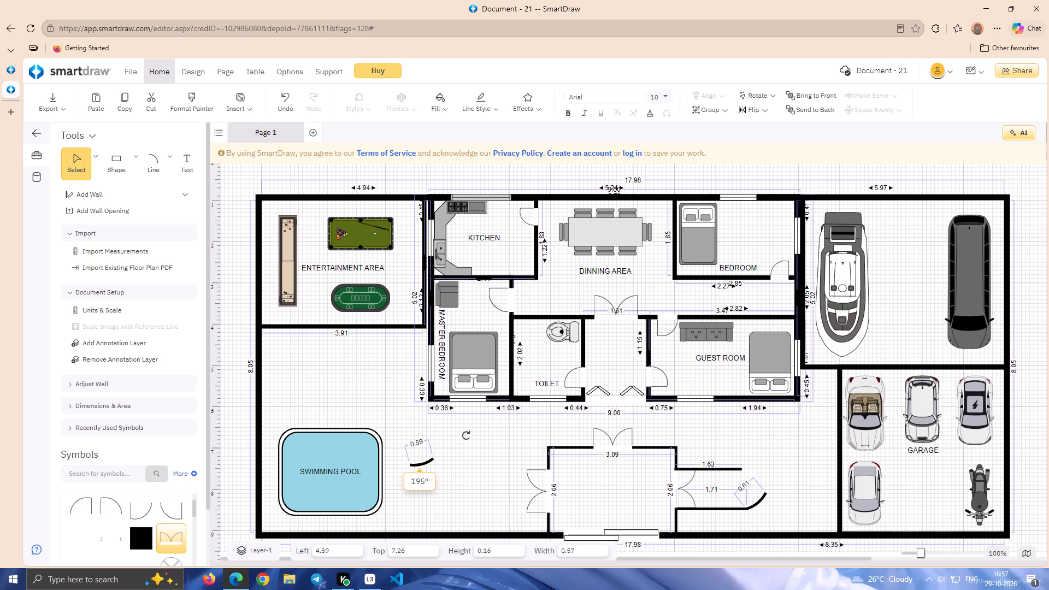
drag(466, 435, 464, 422)
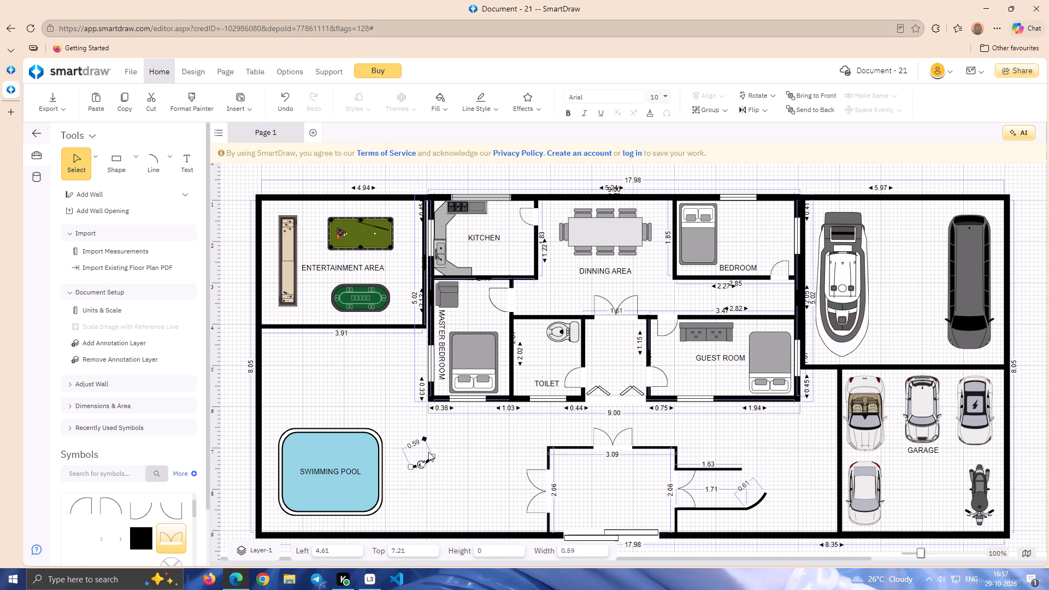
Move the 0.59 curved line onto the garage-side end of the 1.63 line so that it continues the upper path edge.
drag(430, 462, 678, 470)
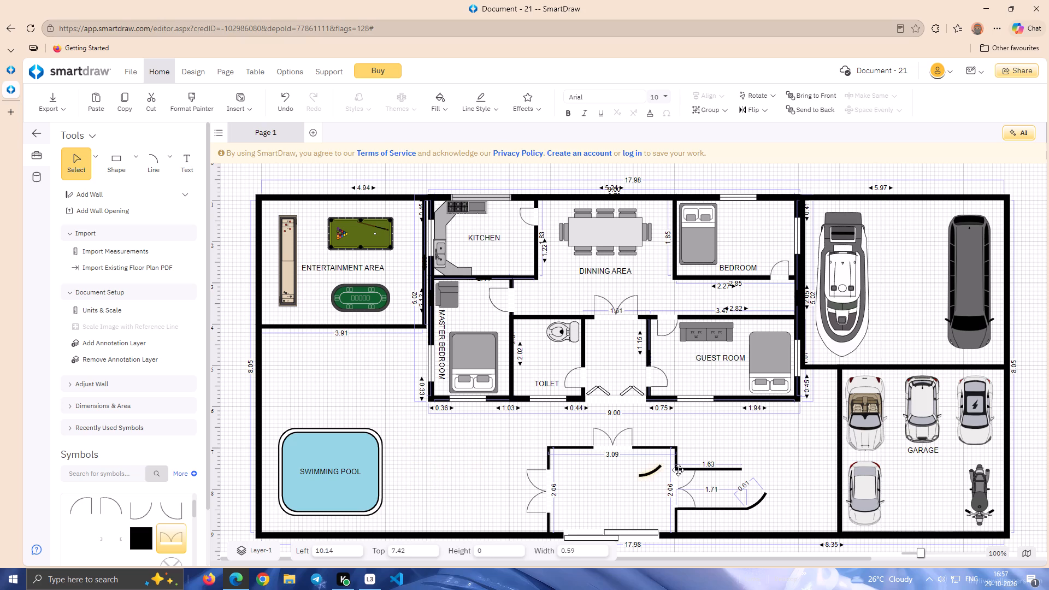
drag(678, 470, 759, 458)
click(775, 475)
Stretch the lower path edge's curved end towards the garage to a length of about 0.84.
click(762, 497)
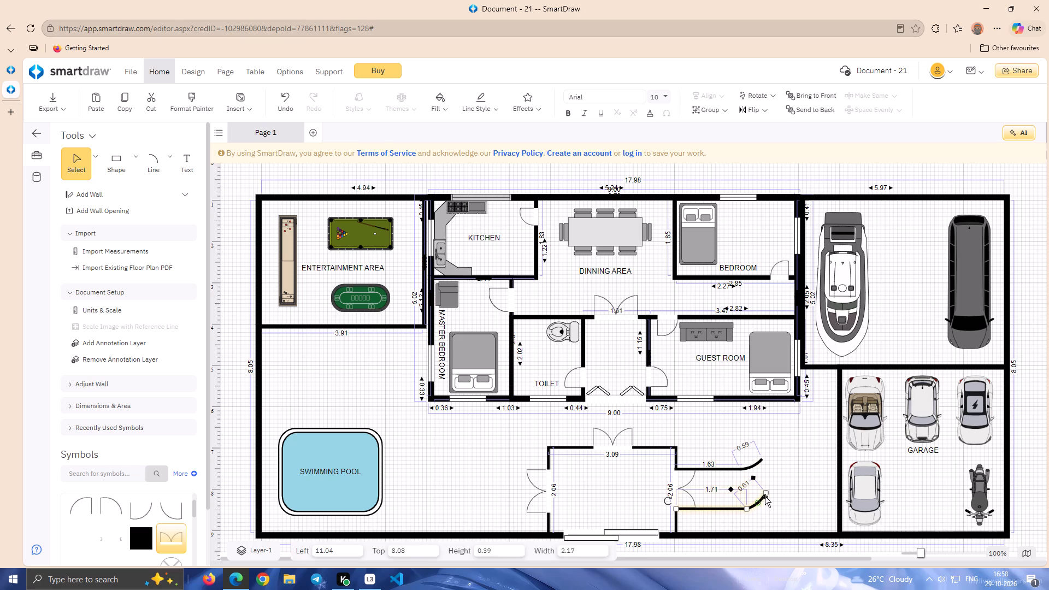
drag(765, 493, 770, 494)
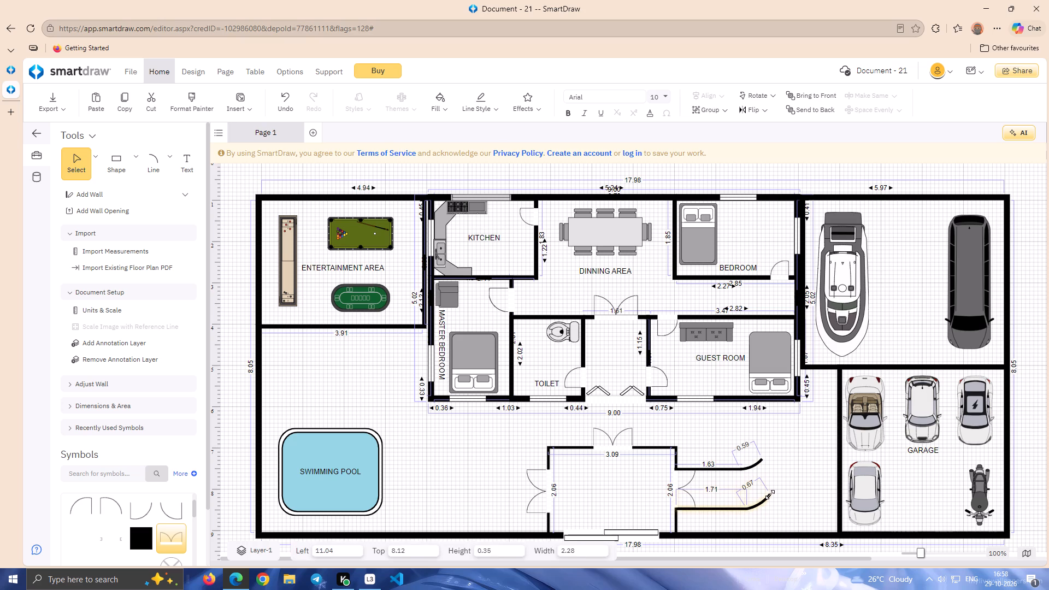
drag(770, 494, 776, 494)
drag(776, 494, 780, 490)
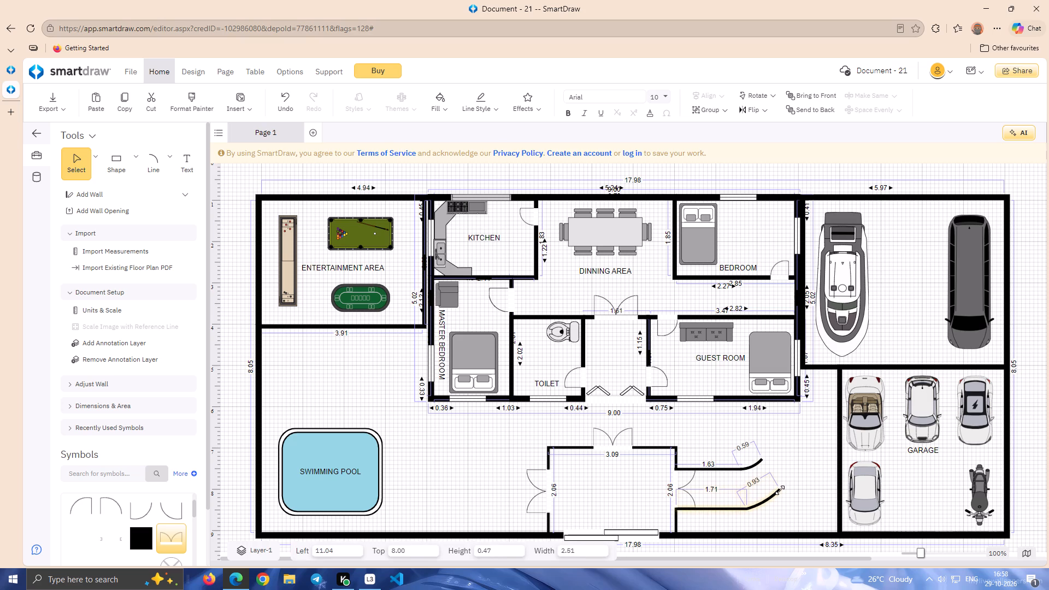
drag(780, 490, 779, 494)
Stretch the upper path edge's curved end to a length of about 0.68.
click(762, 463)
click(763, 459)
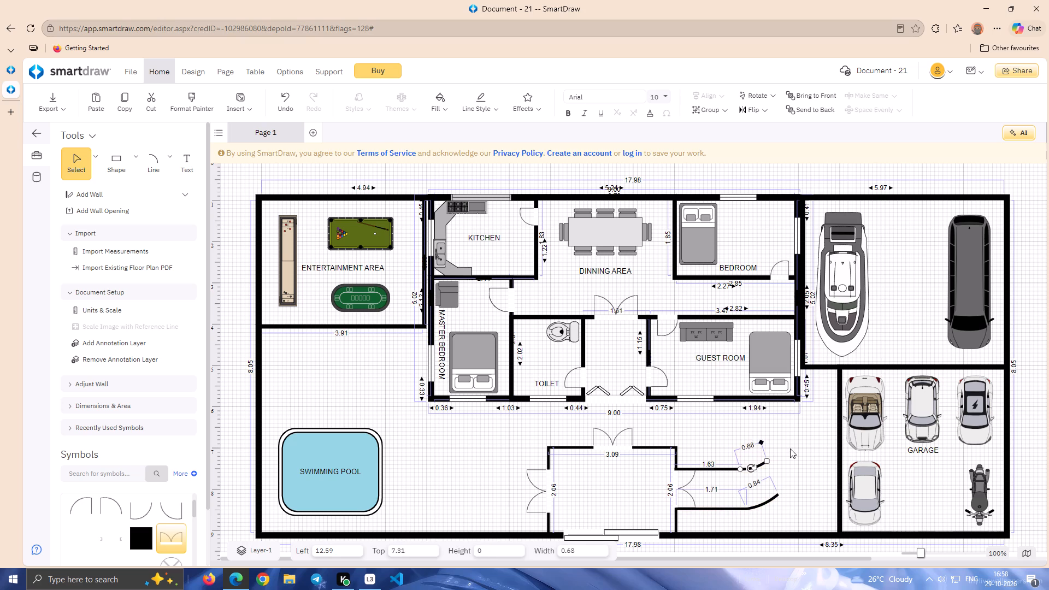
click(790, 449)
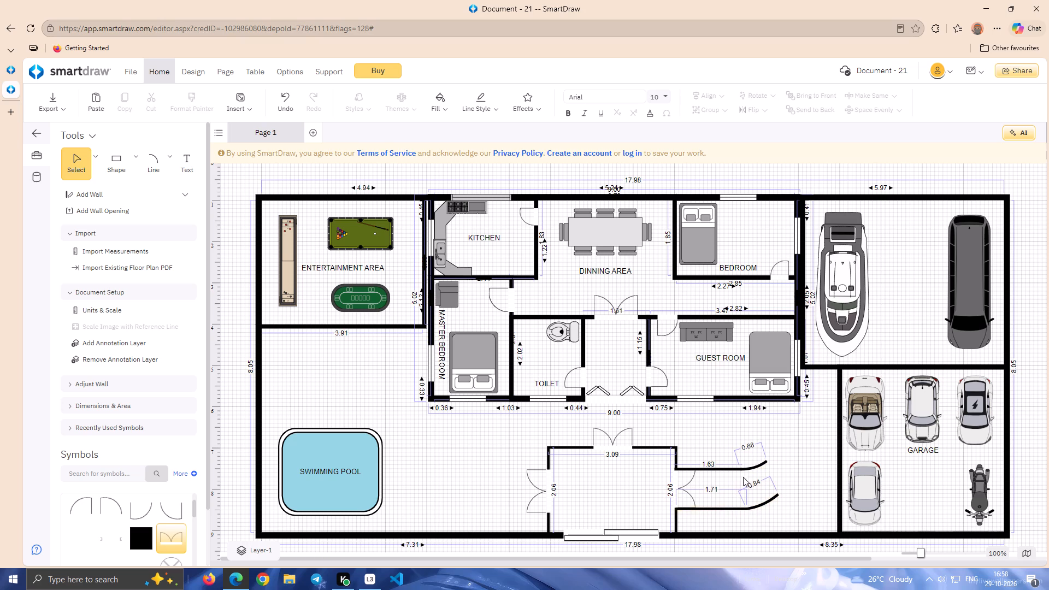
Draw a straight diagonal line about 1.01 long from the upper curve's free end, rising towards the garage.
click(165, 167)
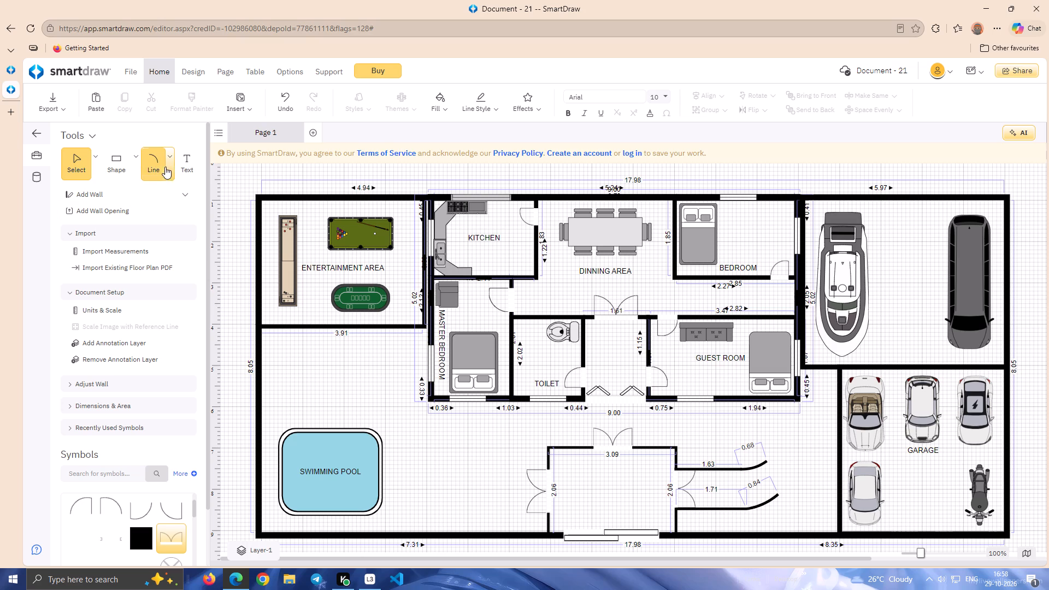
click(170, 162)
click(190, 200)
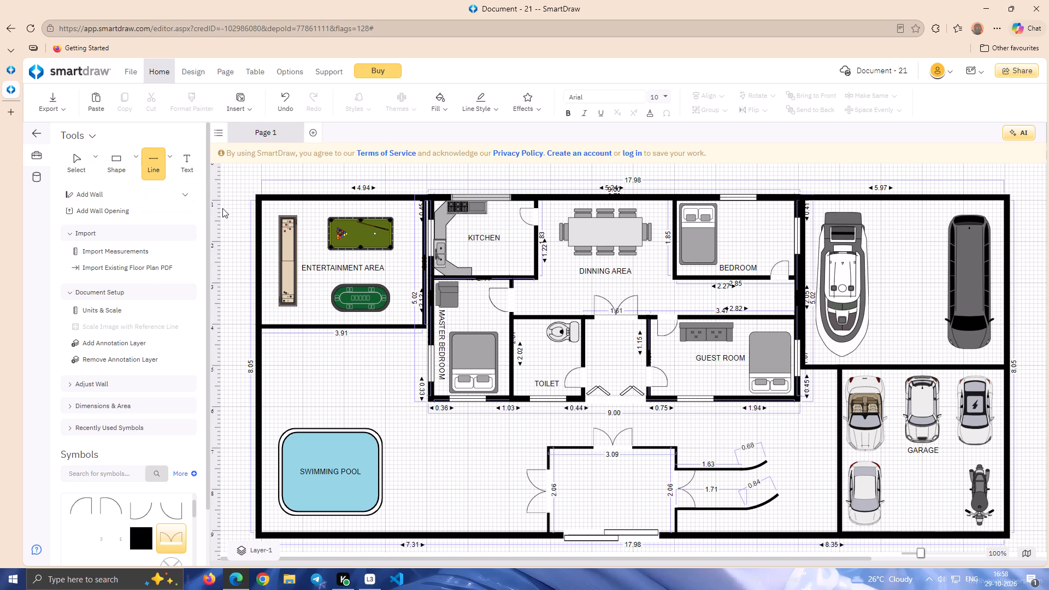
click(765, 463)
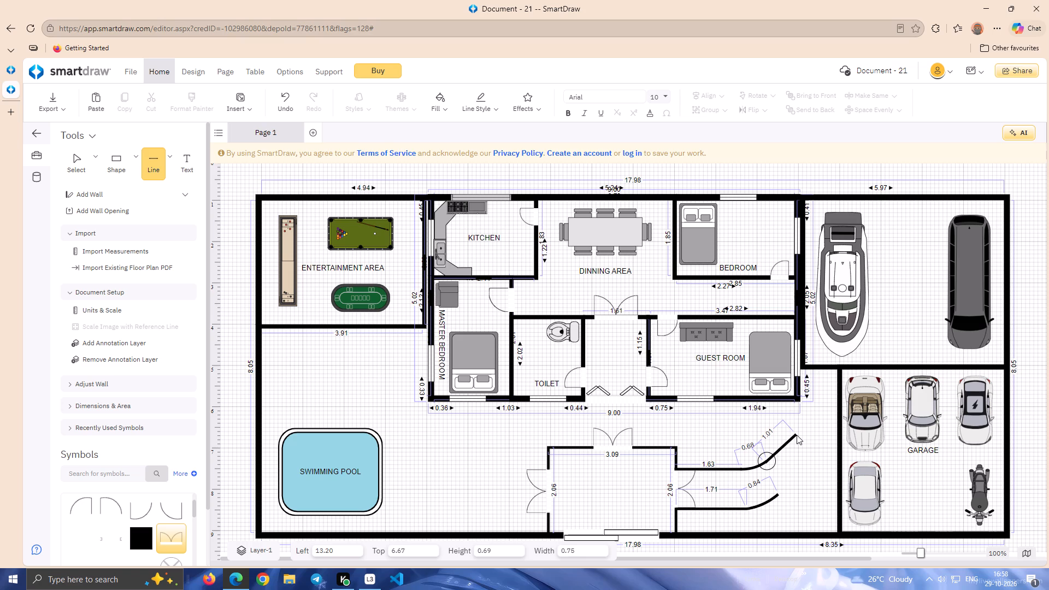
Draw a straight diagonal line about 1.25 long from the lower curve's free end, roughly parallel to the upper diagonal.
click(150, 170)
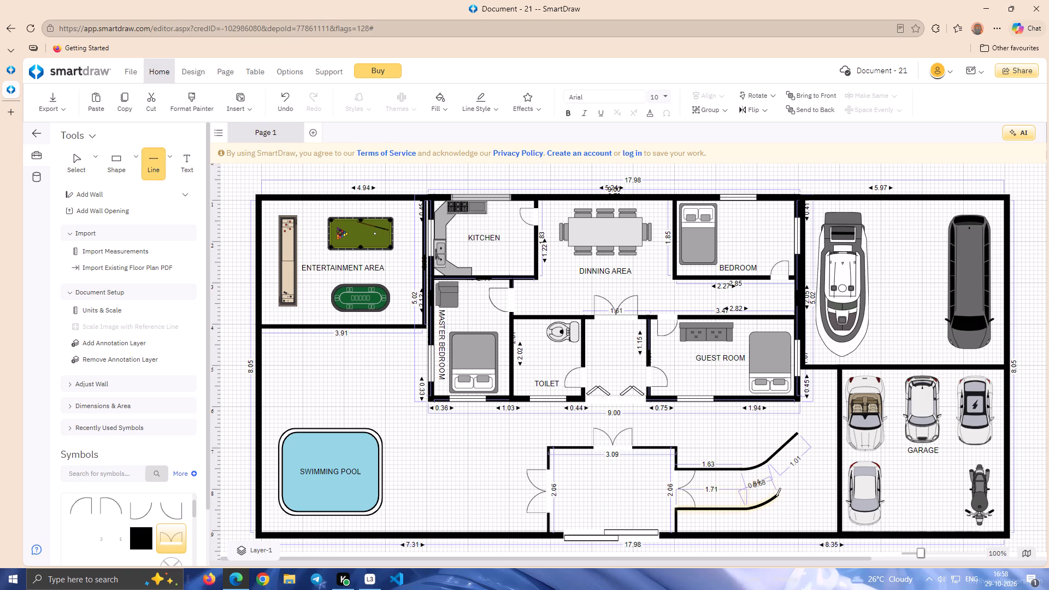
drag(776, 495, 812, 467)
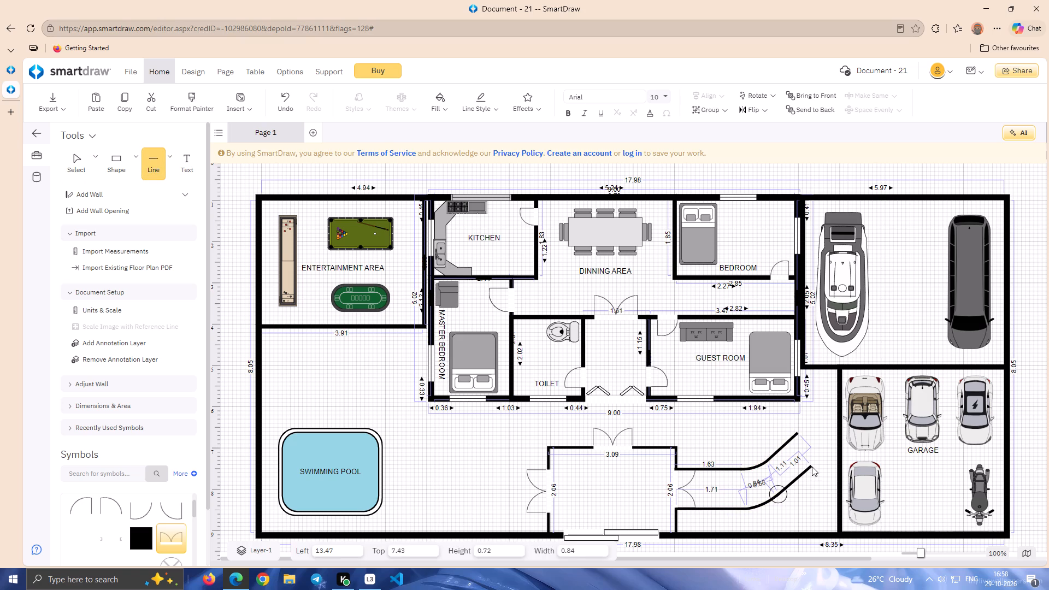
drag(812, 467, 817, 463)
click(810, 495)
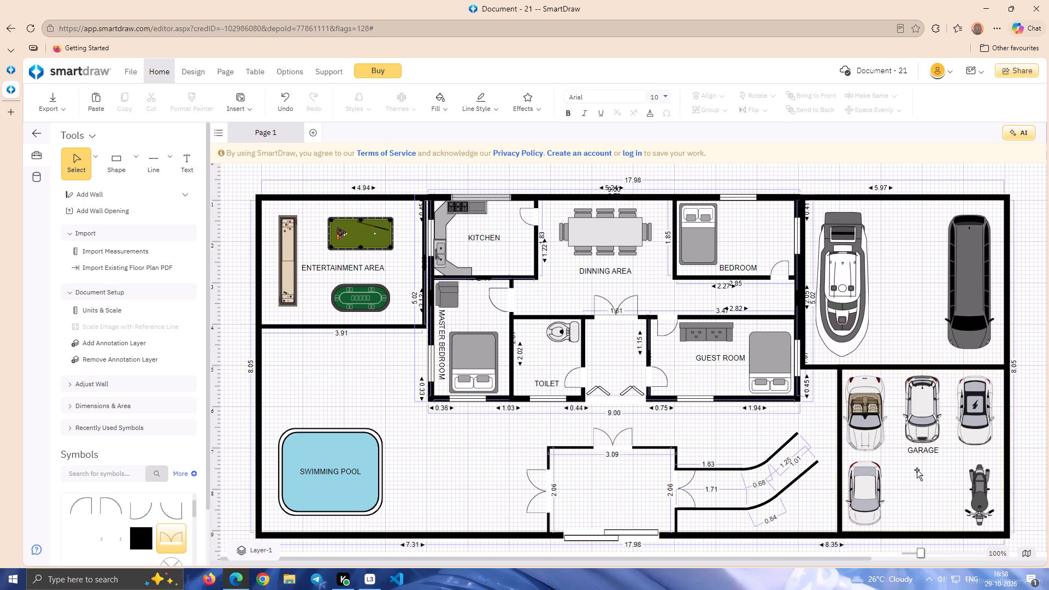
Nudge the 1.63 line, then the upper curve with its attached diagonal, slightly downwards to line up the upper path edge.
click(718, 470)
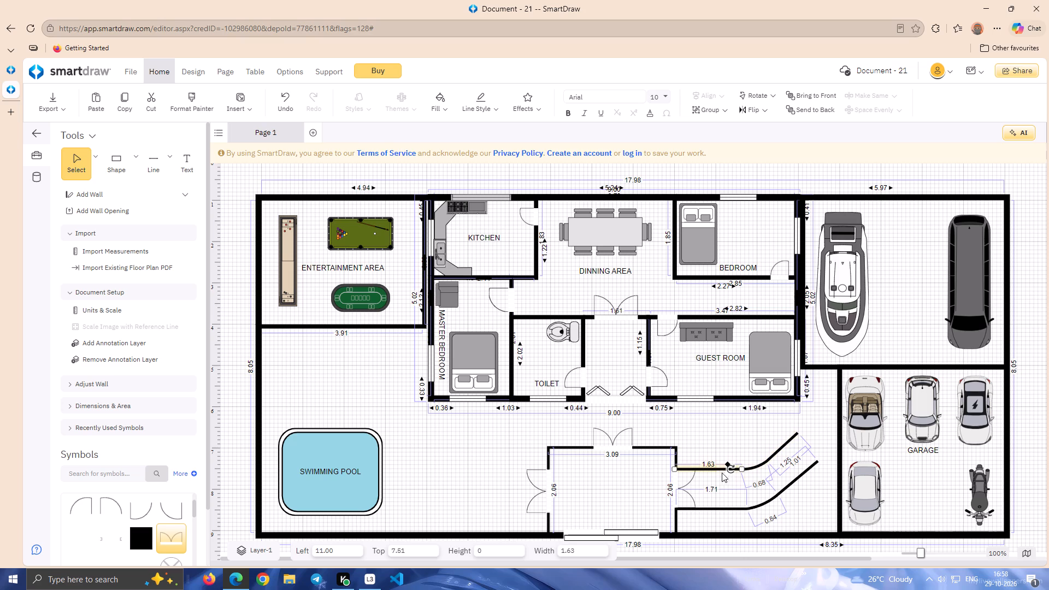
key(Down)
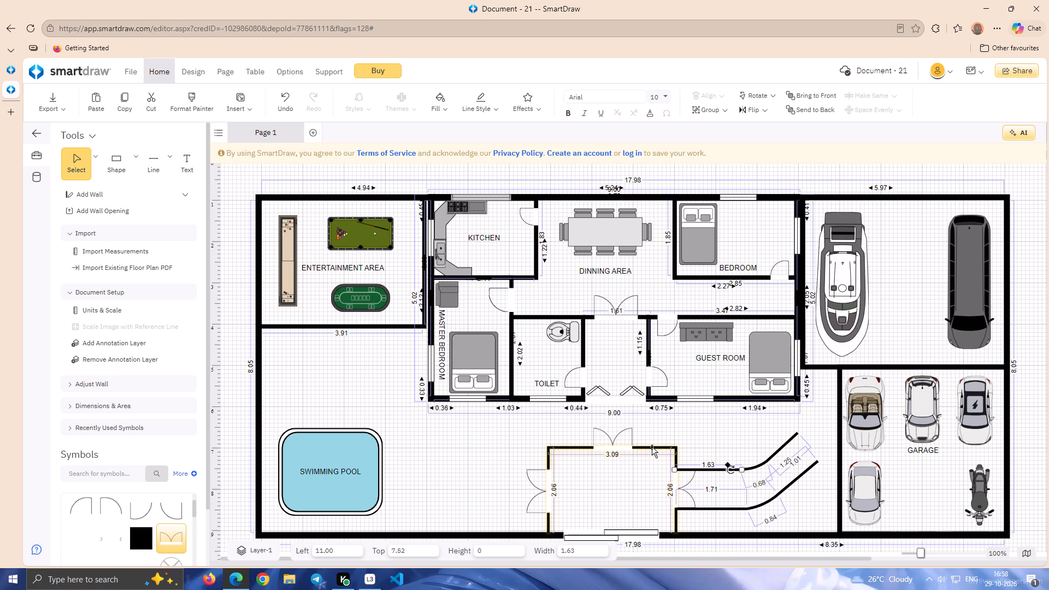
click(752, 431)
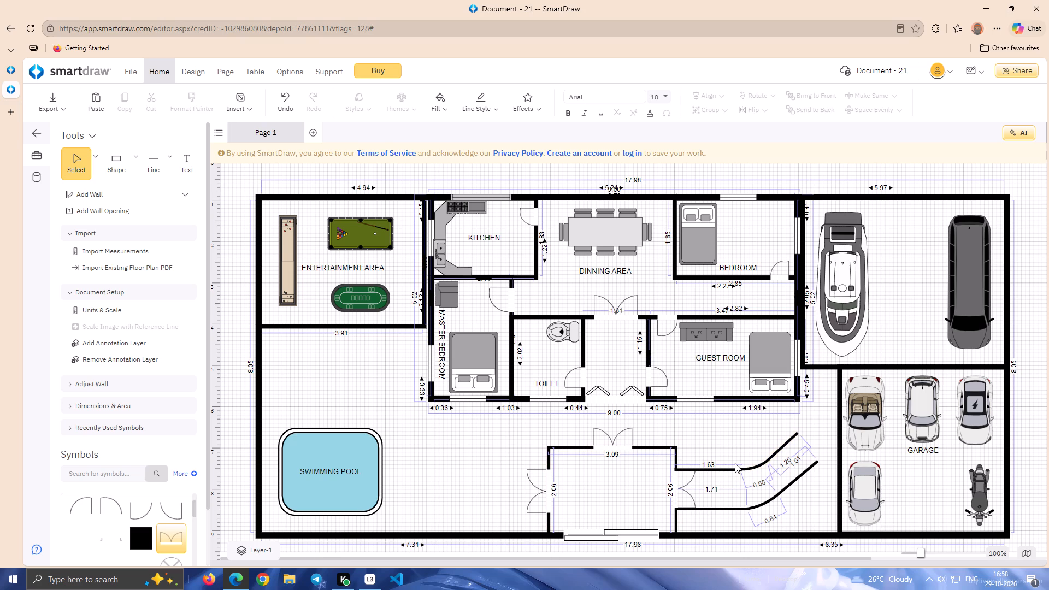
click(749, 472)
click(751, 468)
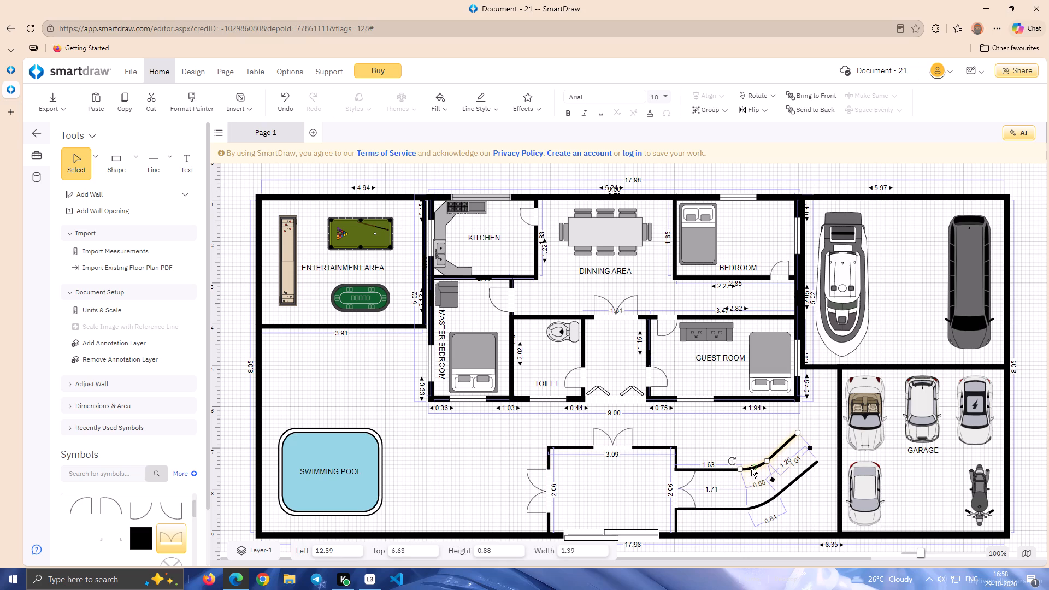
key(Down)
click(737, 412)
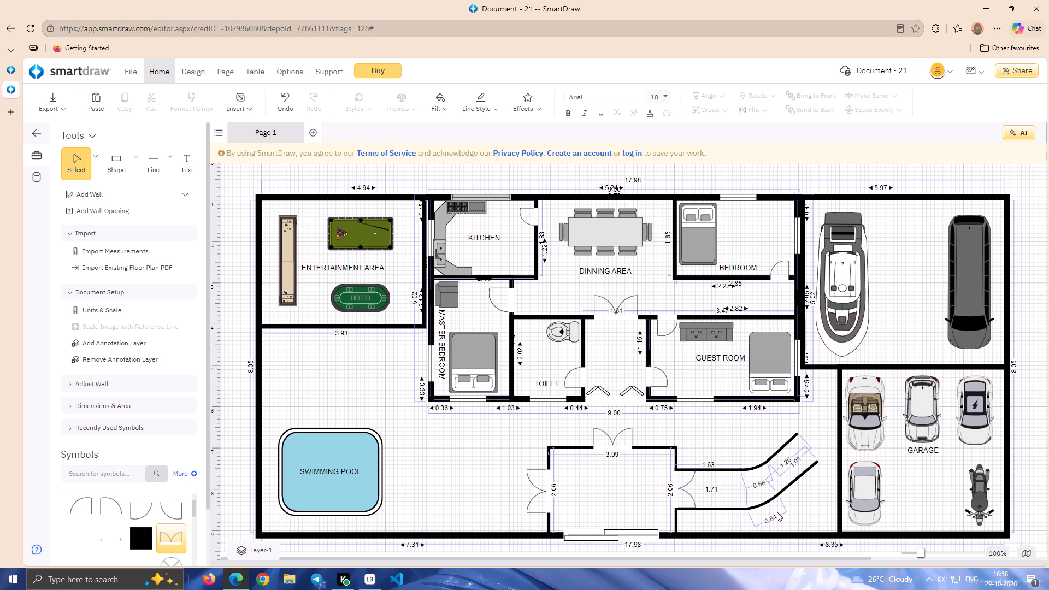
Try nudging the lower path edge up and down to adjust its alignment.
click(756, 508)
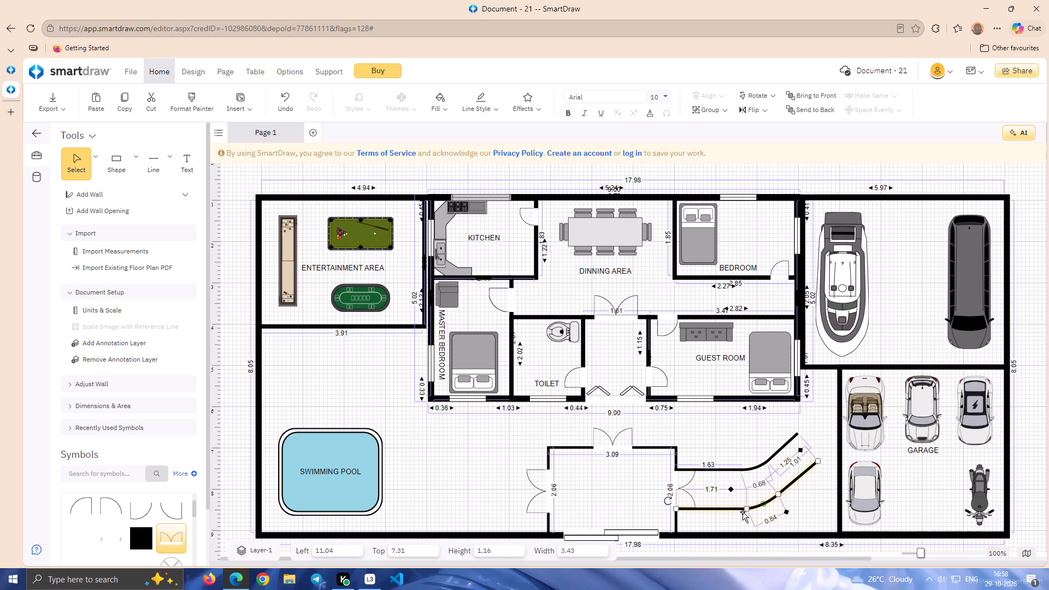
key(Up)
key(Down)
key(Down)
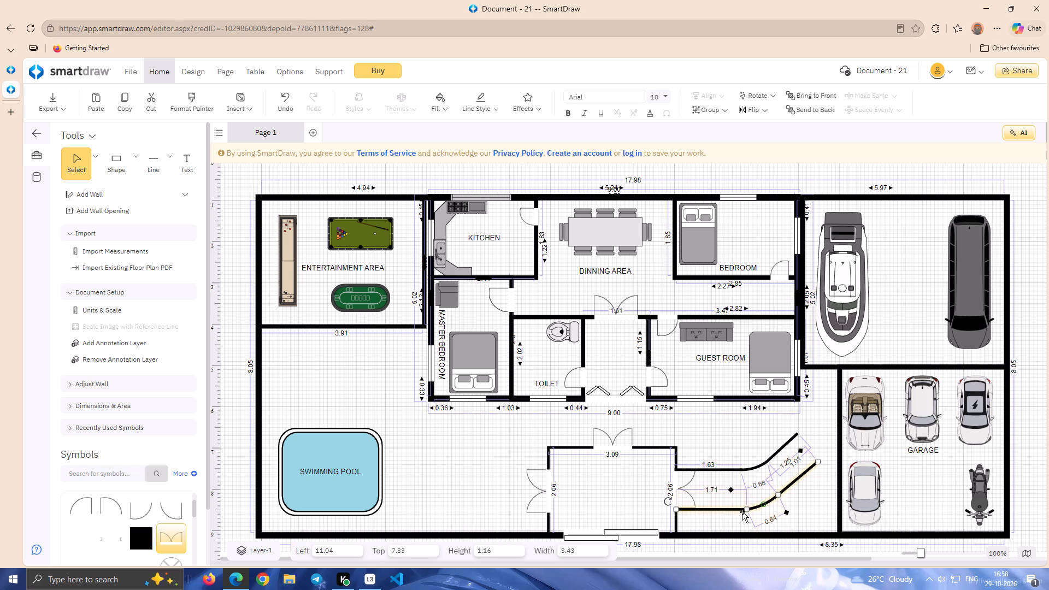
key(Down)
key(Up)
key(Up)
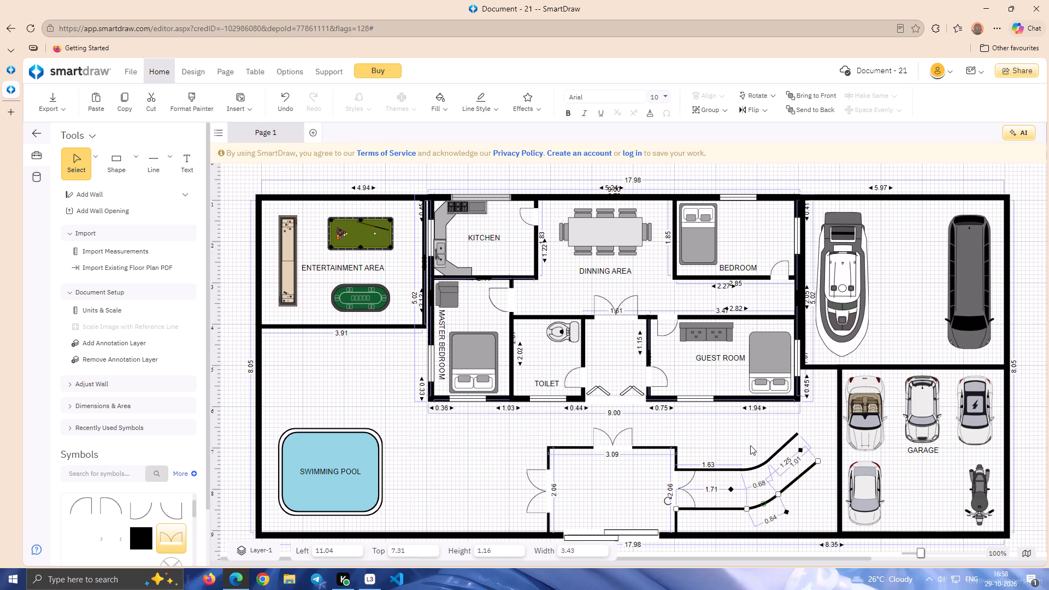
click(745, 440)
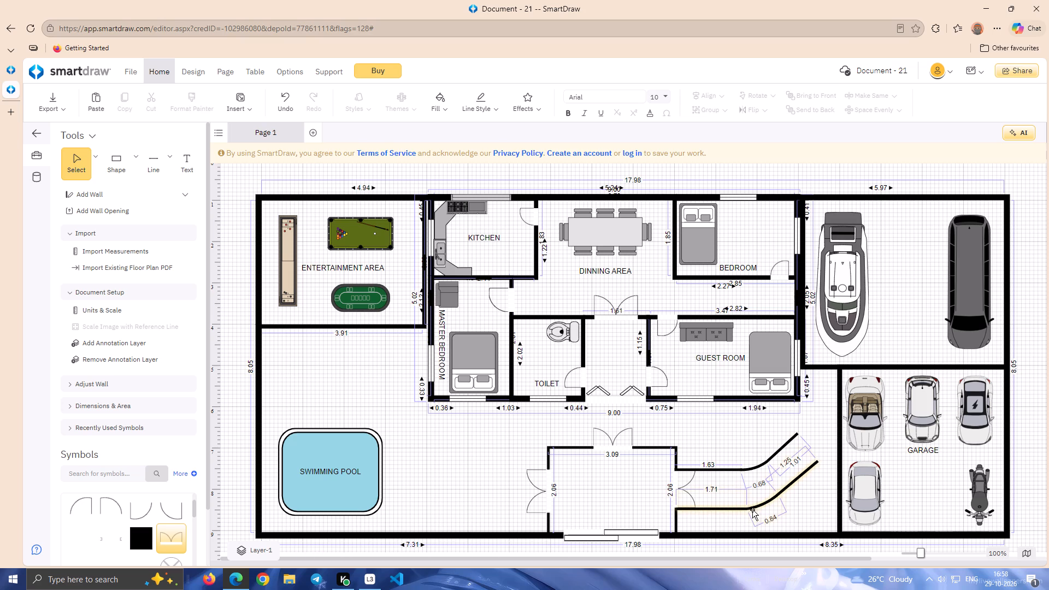
Shift the joint between the lower edge's straight and curved parts slightly upwards, making them about 1.79 and 0.74 long.
click(749, 511)
drag(749, 511, 747, 510)
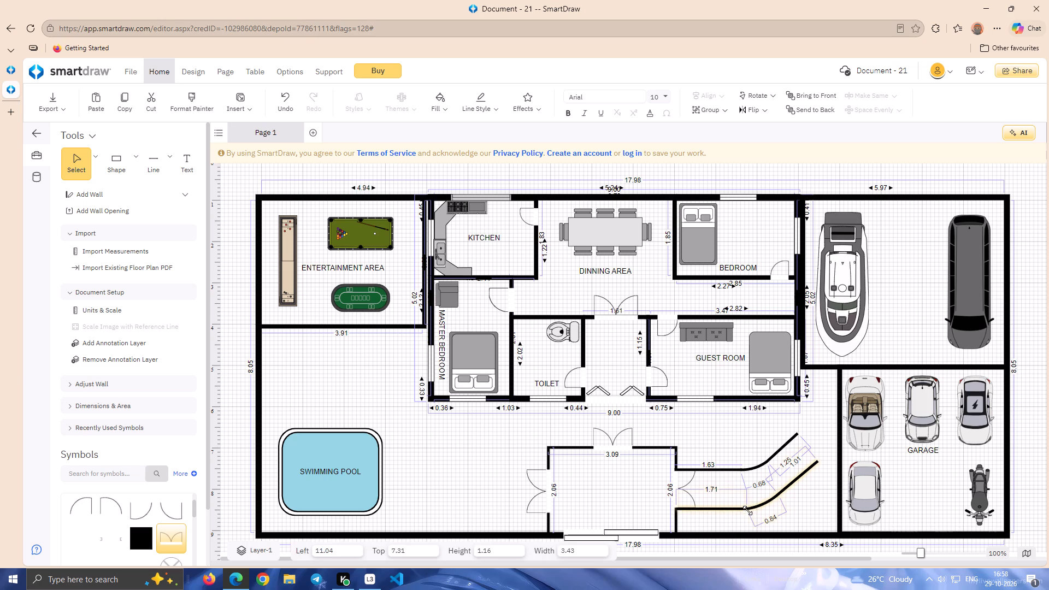
drag(747, 510, 750, 506)
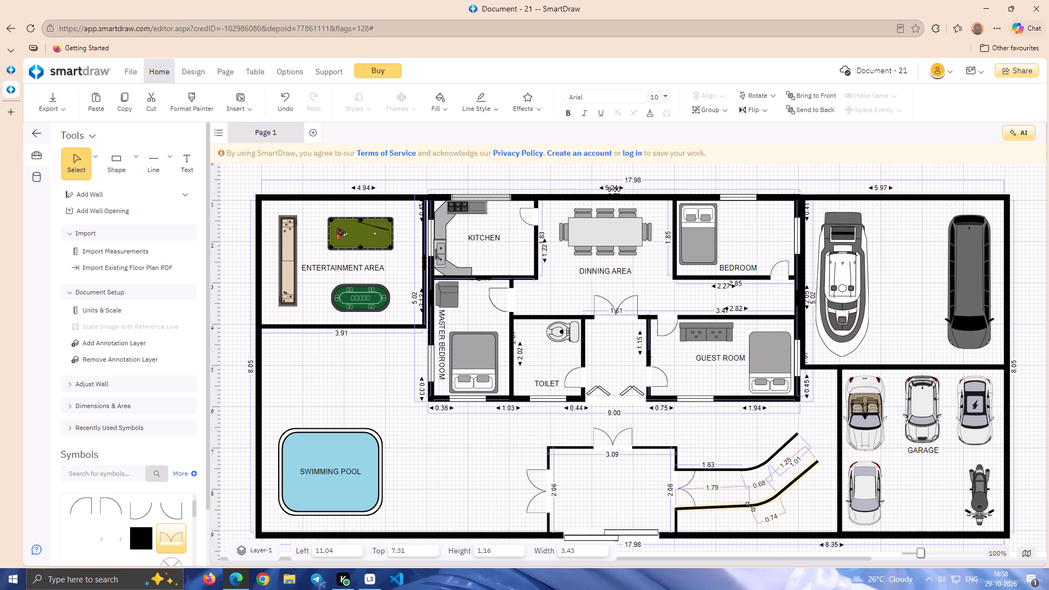
drag(750, 506, 751, 505)
click(818, 495)
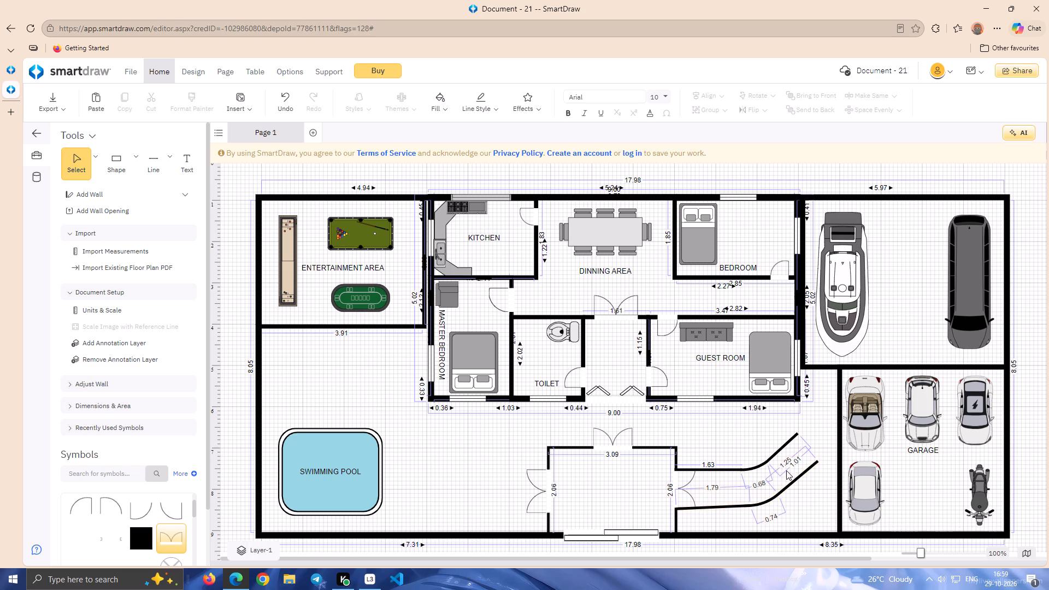
Draw a curved line about 0.54 long from the upper diagonal's free end, bending towards the garage wall.
click(154, 147)
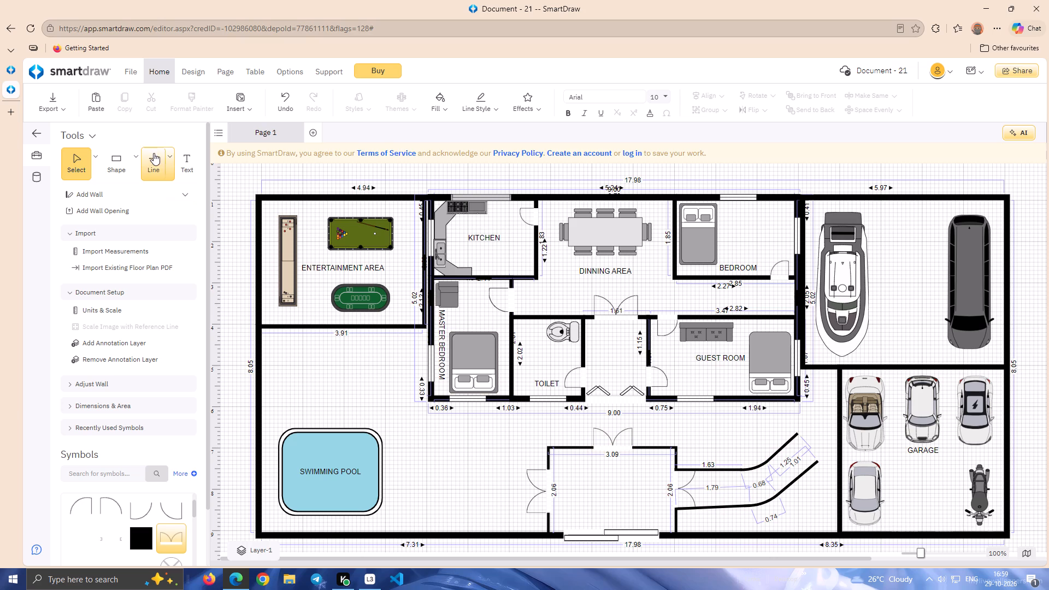
click(154, 155)
click(172, 152)
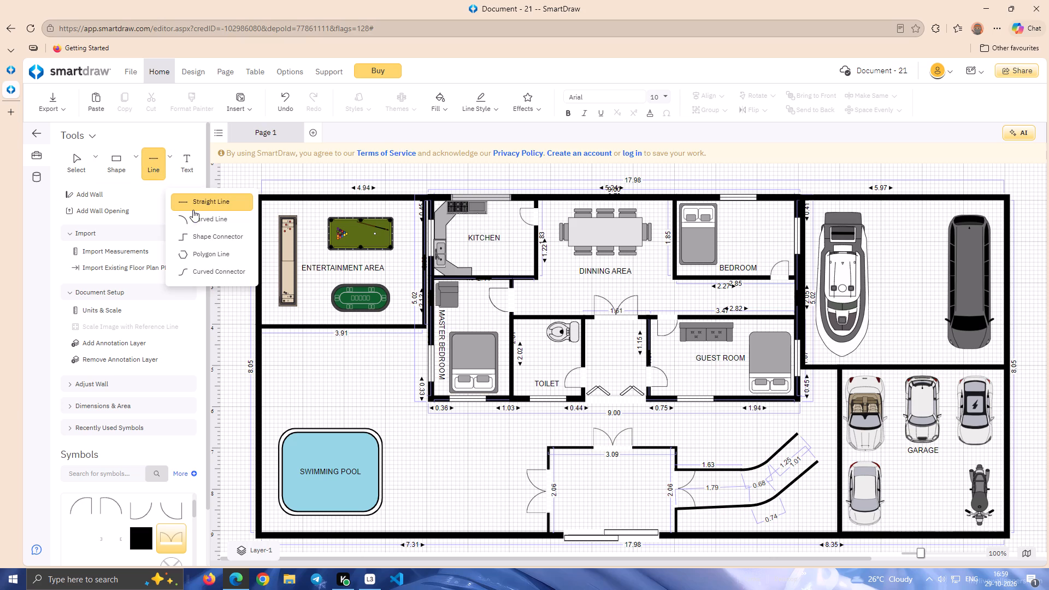
click(196, 217)
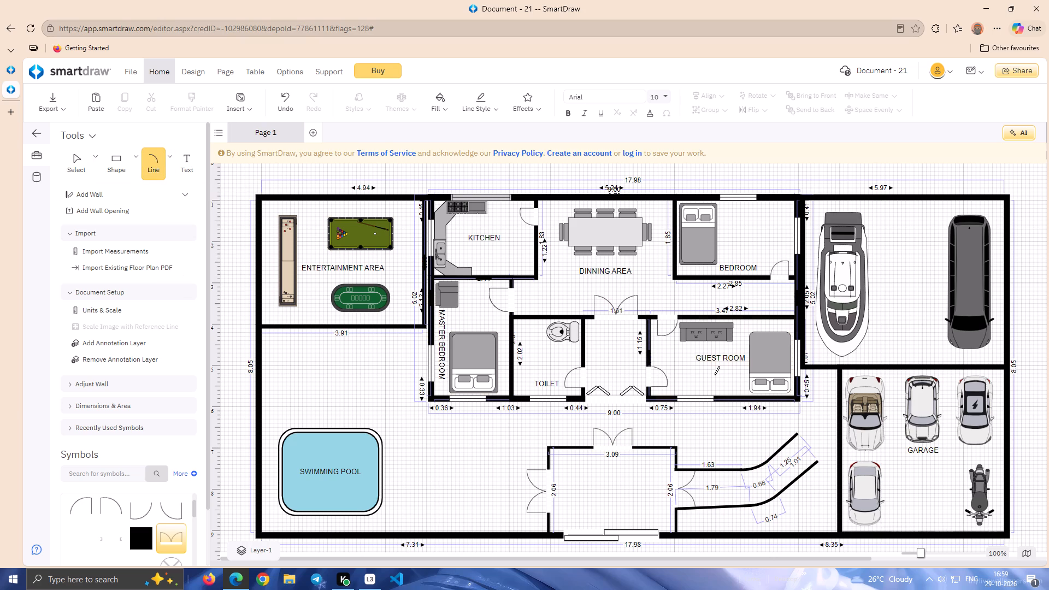
drag(795, 435, 799, 426)
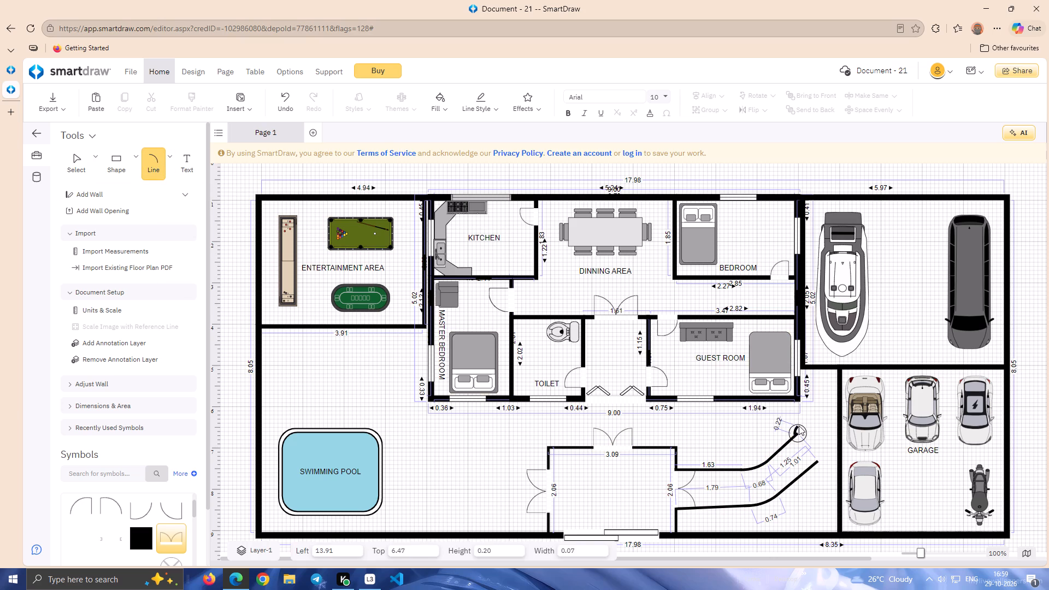
drag(799, 426, 815, 422)
drag(815, 422, 815, 425)
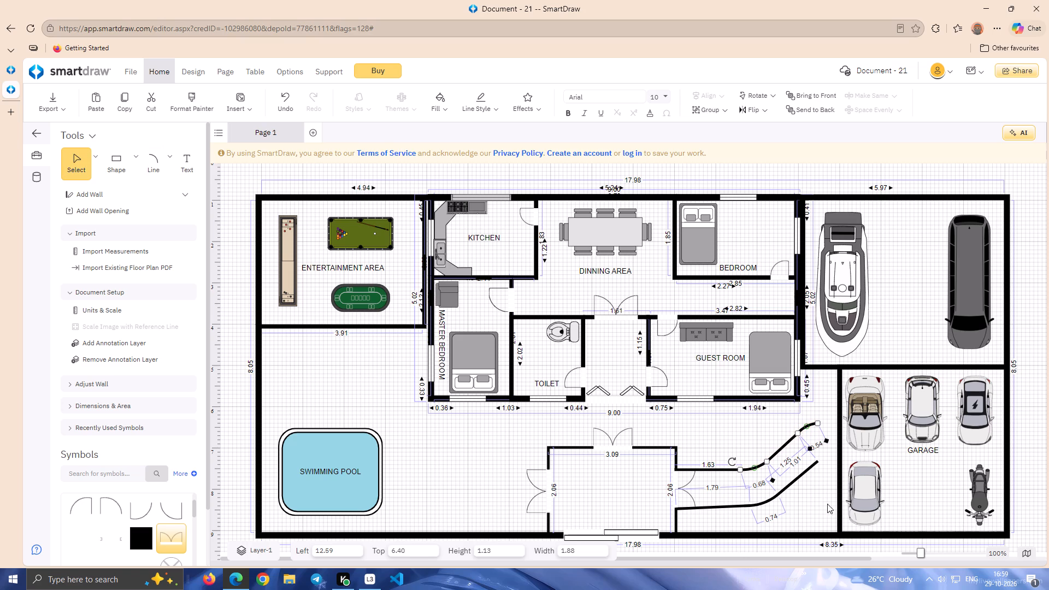
click(827, 504)
Draw a separate short curved line about 0.33 long in the open area between the swimming pool and the entrance.
click(156, 168)
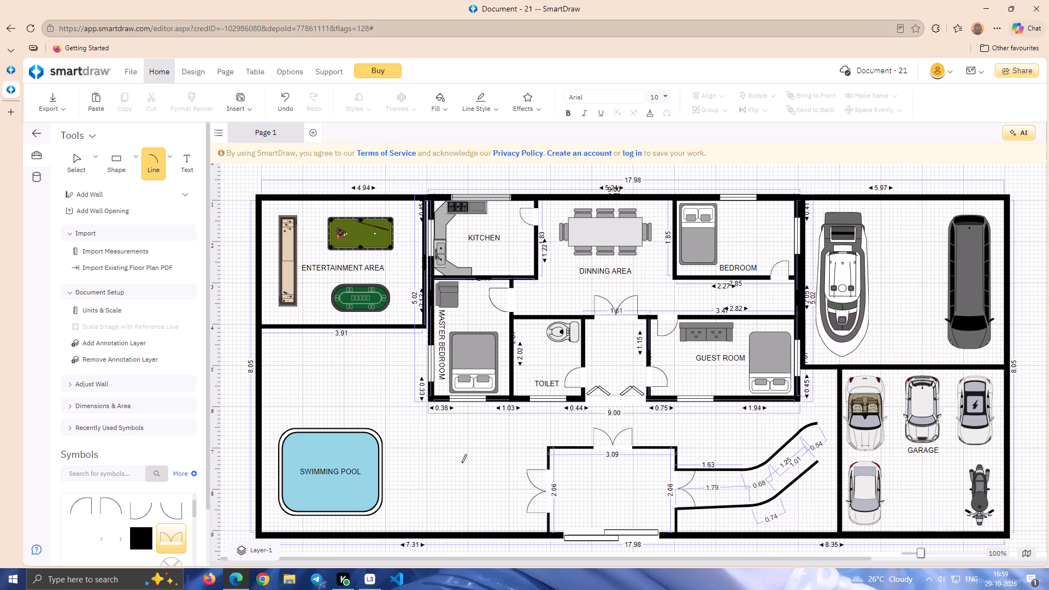
drag(462, 463, 478, 456)
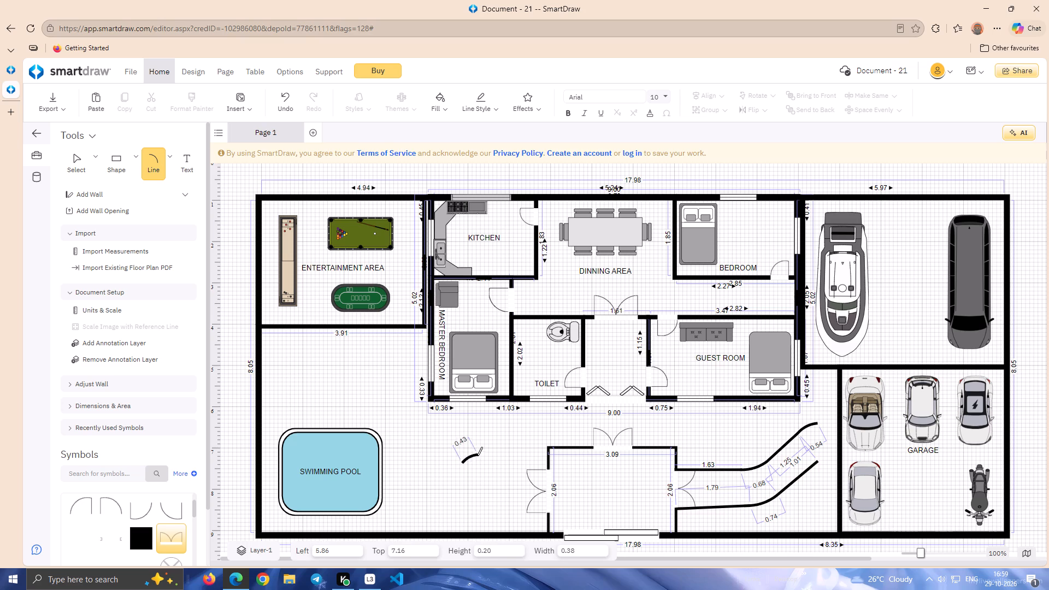
drag(478, 456, 452, 471)
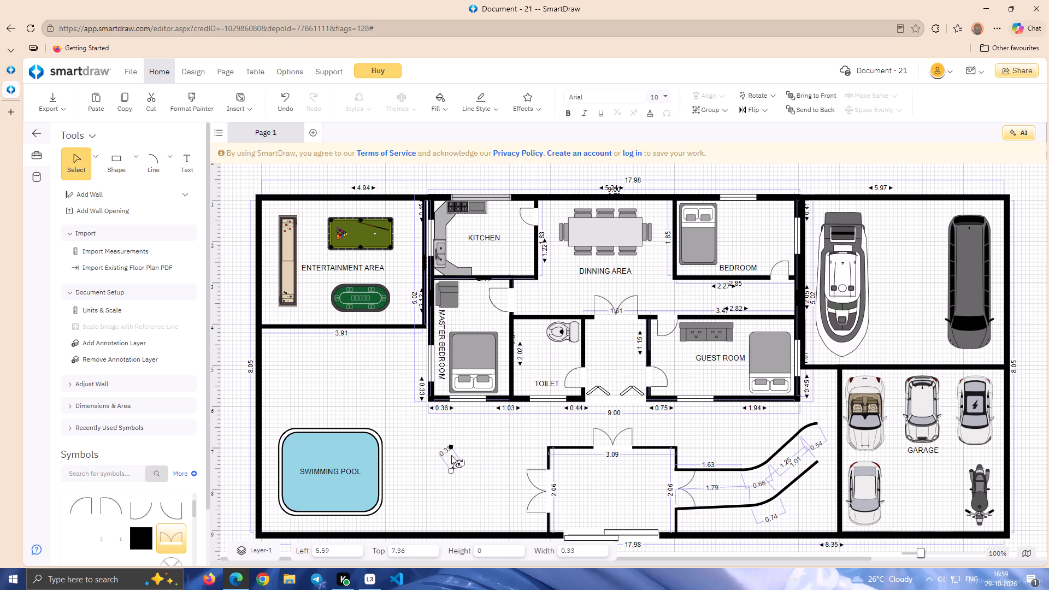
click(461, 461)
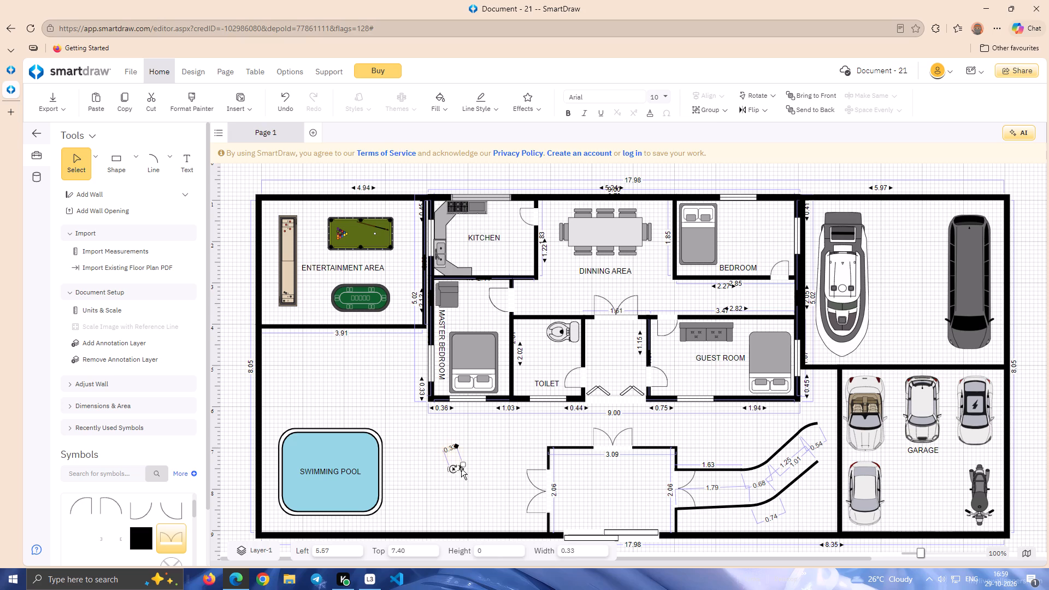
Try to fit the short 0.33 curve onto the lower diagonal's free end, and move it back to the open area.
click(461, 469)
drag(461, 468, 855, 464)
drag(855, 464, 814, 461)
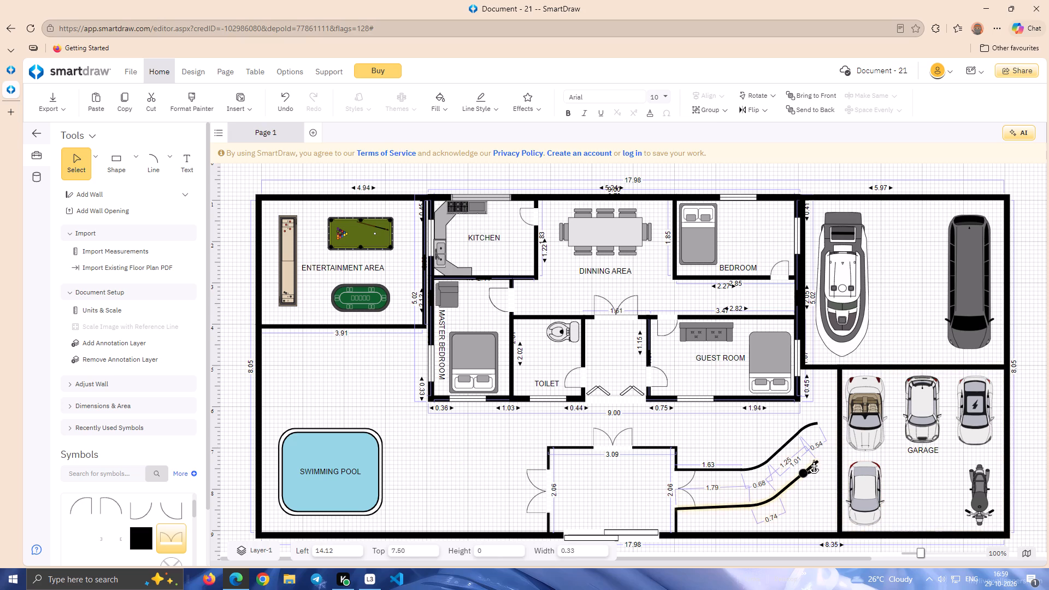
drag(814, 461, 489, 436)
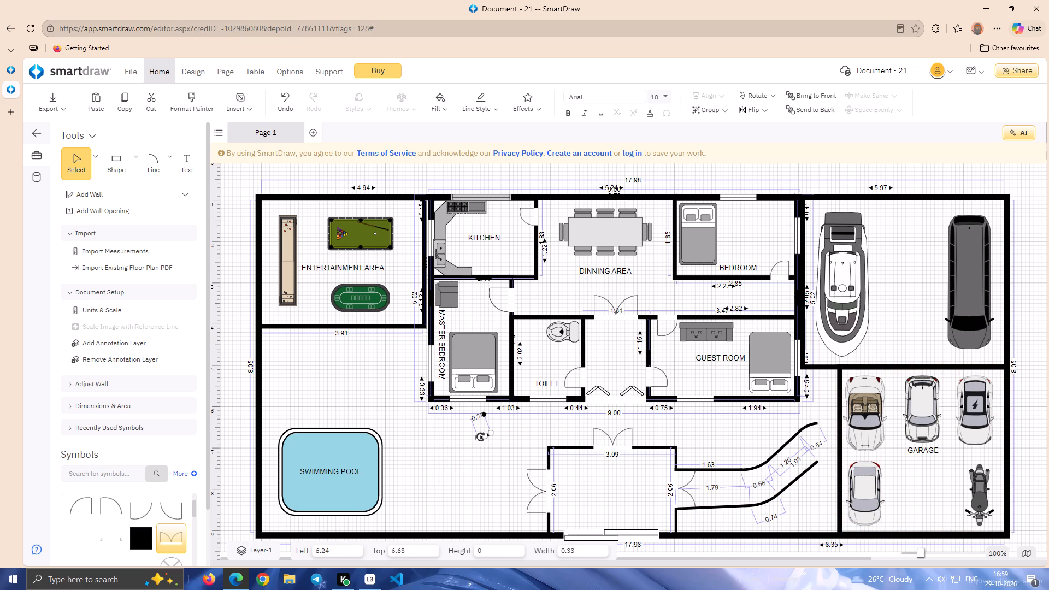
Rotate the short 0.33 curve to about 230° in the open area.
drag(480, 436, 517, 435)
drag(517, 435, 498, 458)
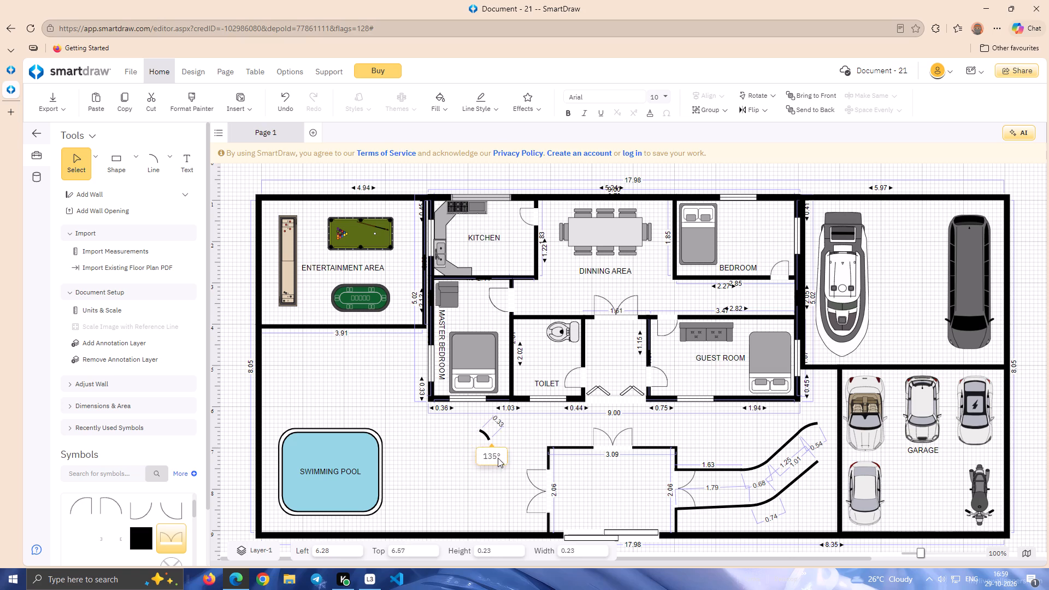
drag(498, 458, 515, 405)
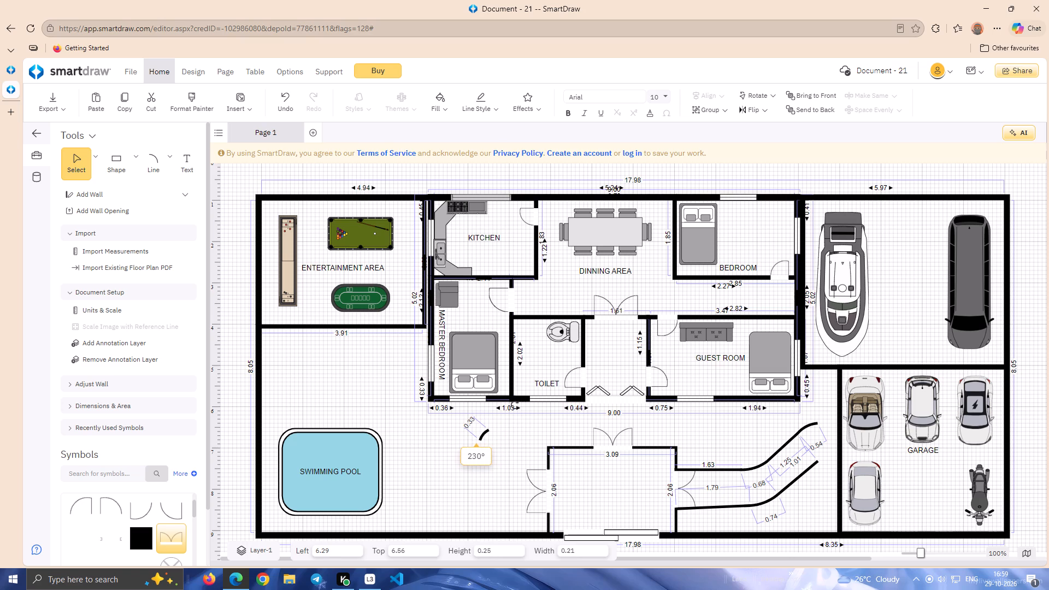
drag(515, 405, 511, 405)
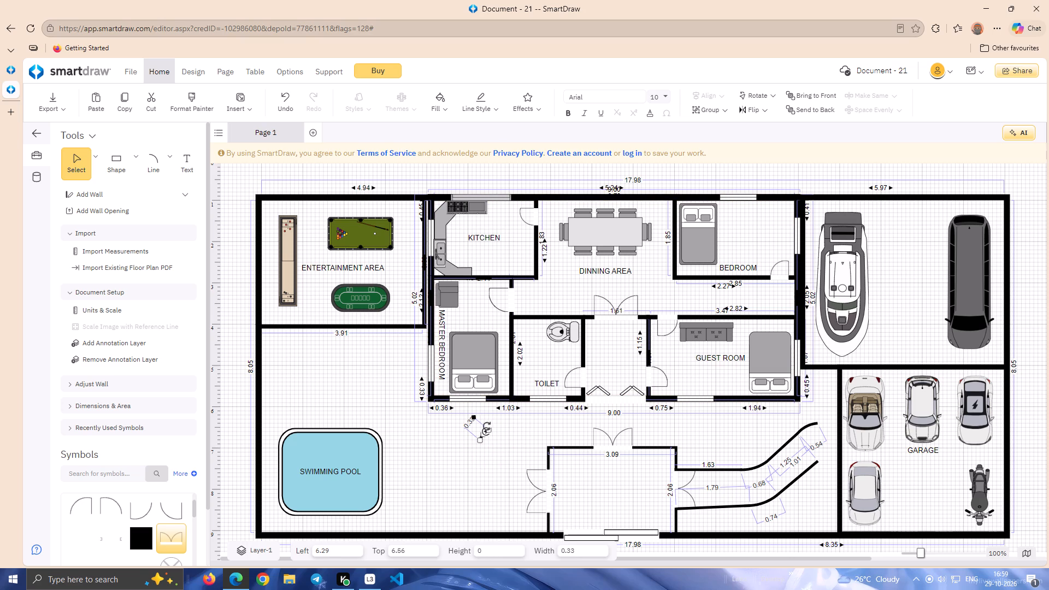
drag(474, 429, 500, 434)
drag(500, 434, 505, 435)
Attach the rotated curve to the lower diagonal's free end and adjust it, making curve and diagonal about 0.39 and 1.23 long.
drag(483, 433, 771, 450)
drag(771, 450, 817, 456)
click(820, 481)
click(820, 455)
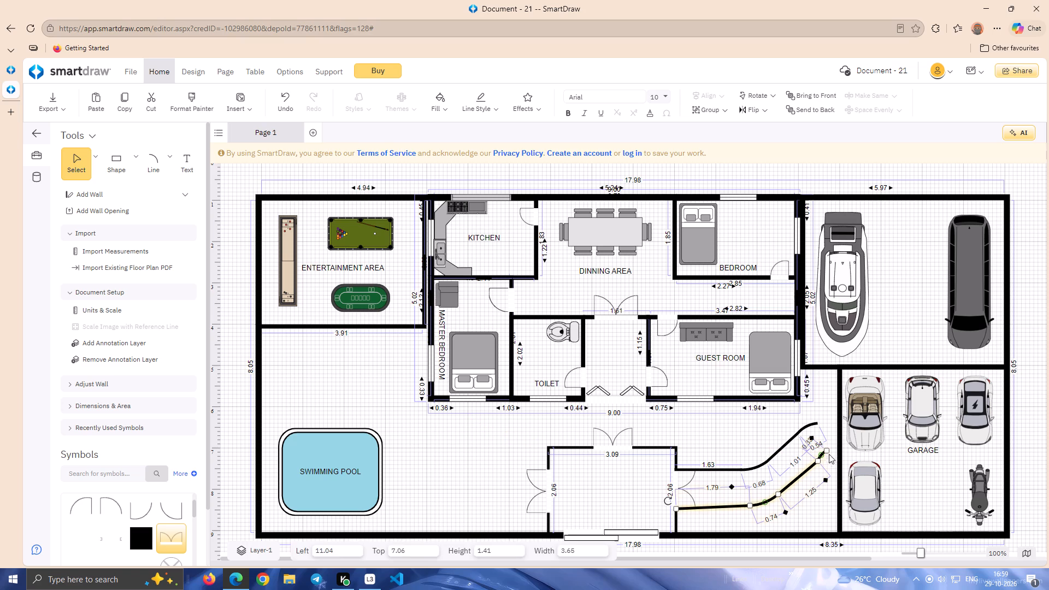
click(824, 452)
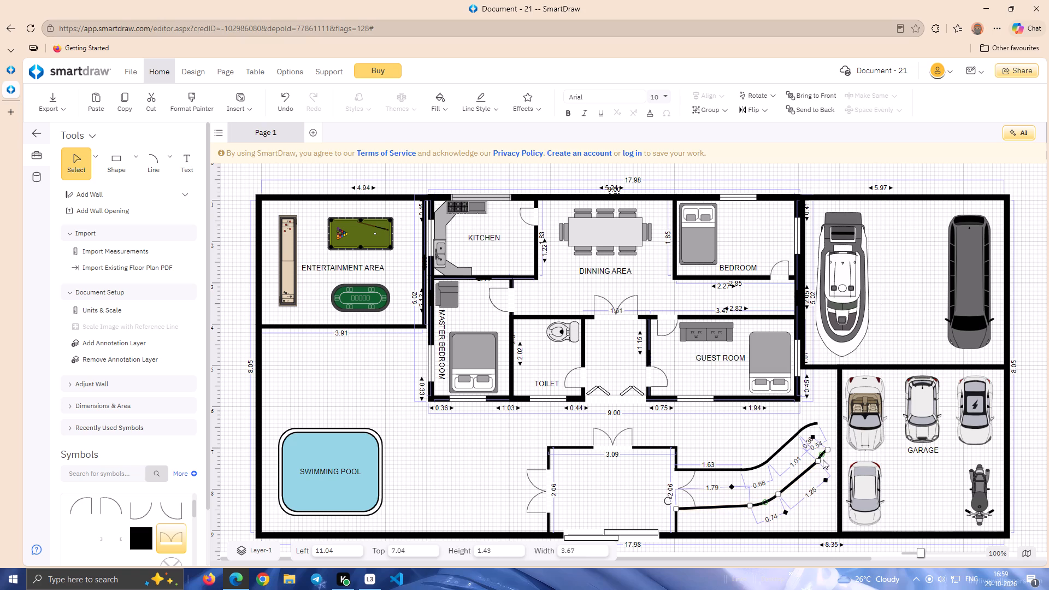
click(819, 459)
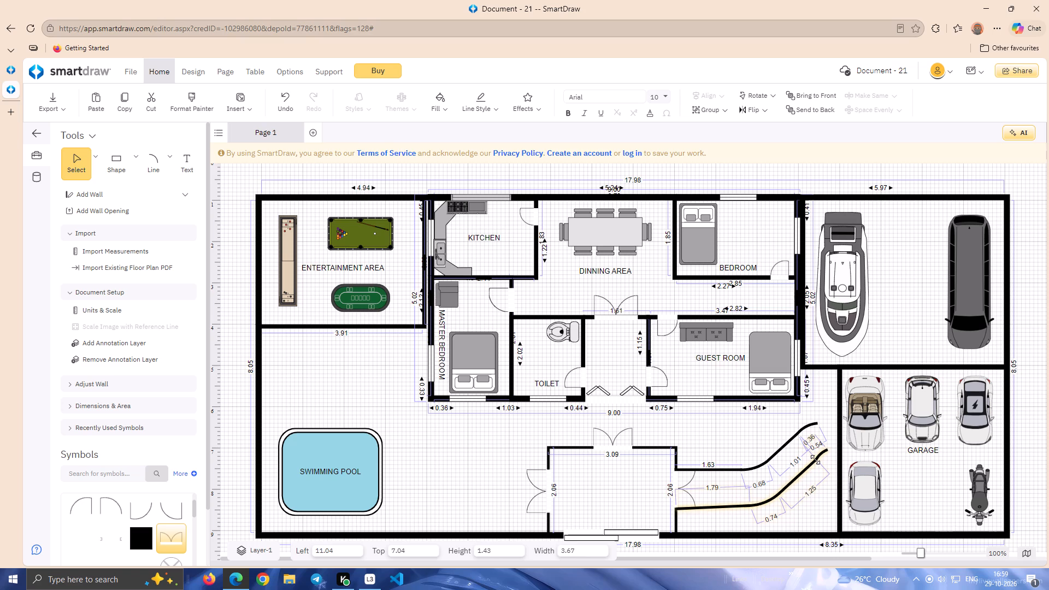
click(748, 422)
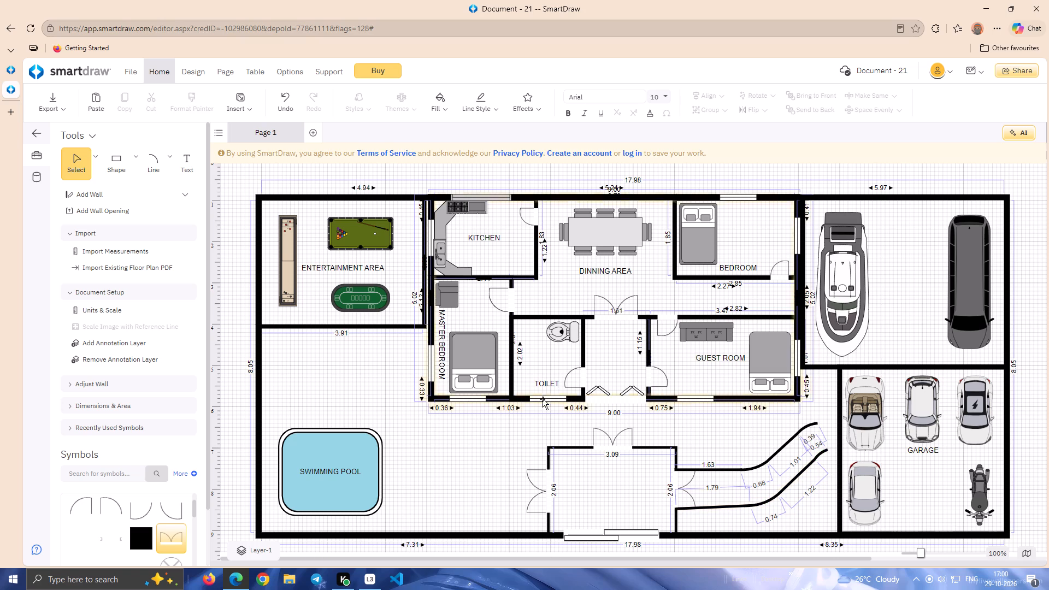
Draw a straight line from the upper curve's free end to the garage wall.
click(165, 151)
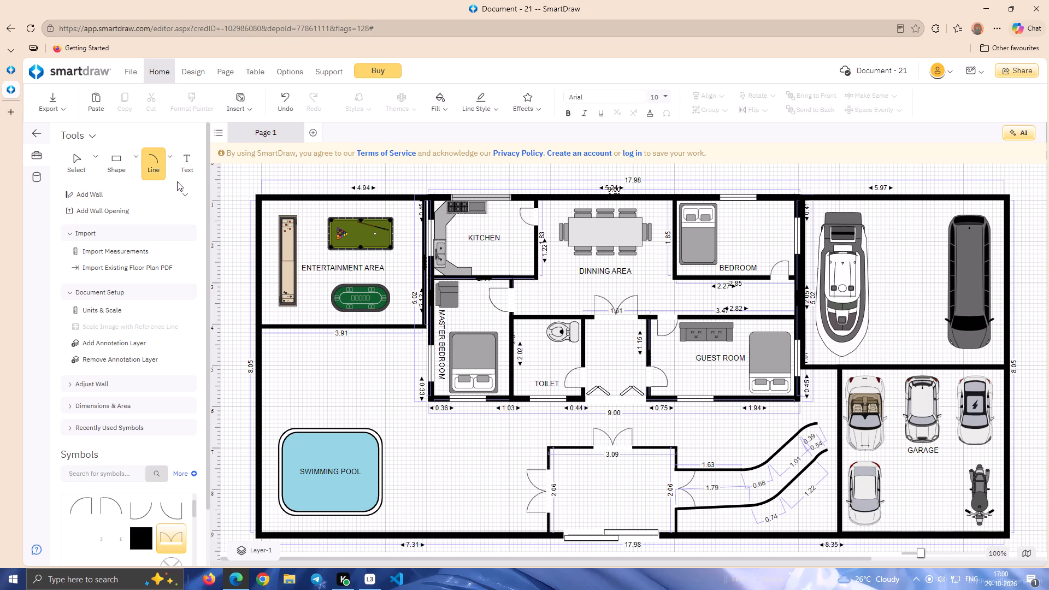
click(173, 156)
click(191, 201)
drag(817, 426, 839, 425)
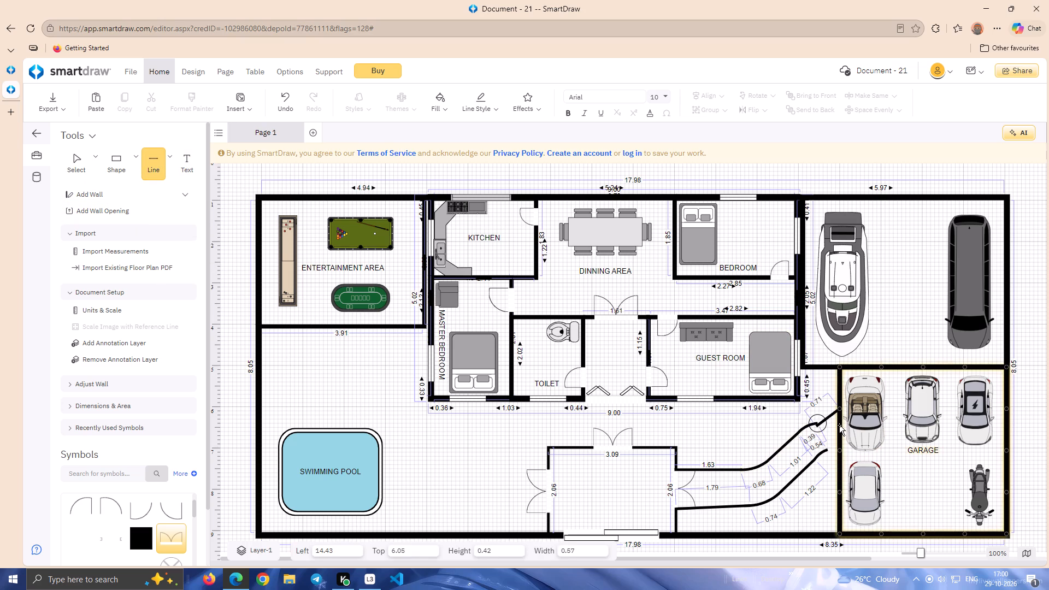
drag(839, 425, 839, 428)
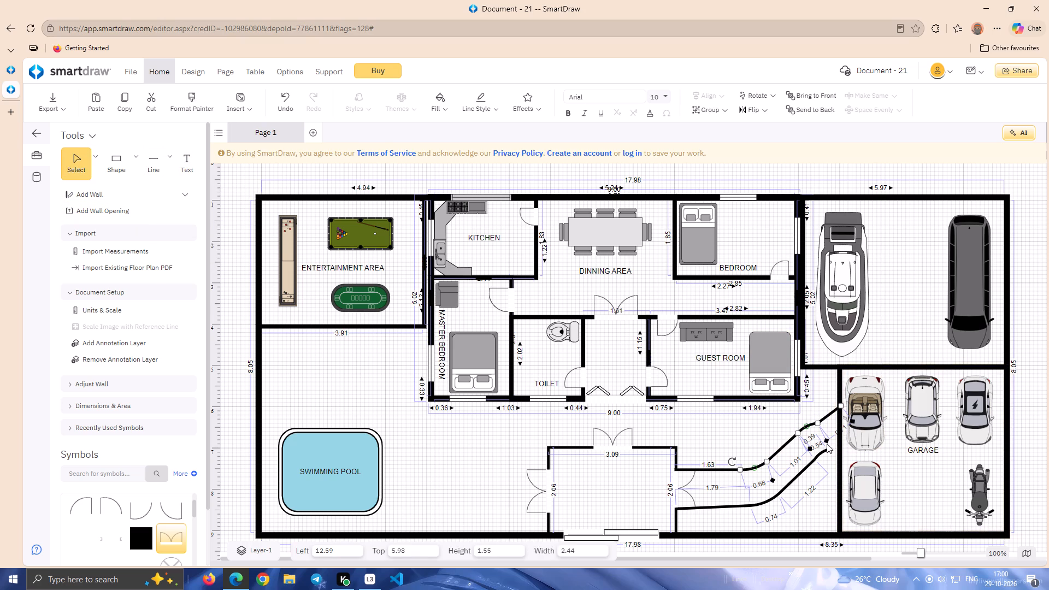
Shift the joint between the upper end curve and its straight line slightly upwards, making the curve about 0.64 long.
click(828, 405)
click(820, 422)
drag(820, 424, 819, 419)
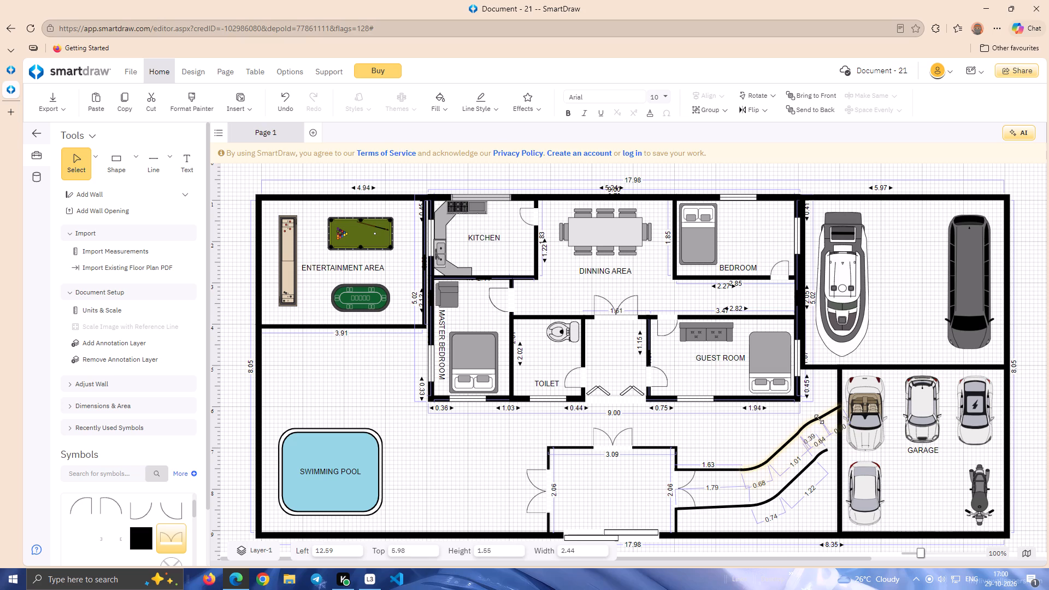
drag(819, 419, 819, 417)
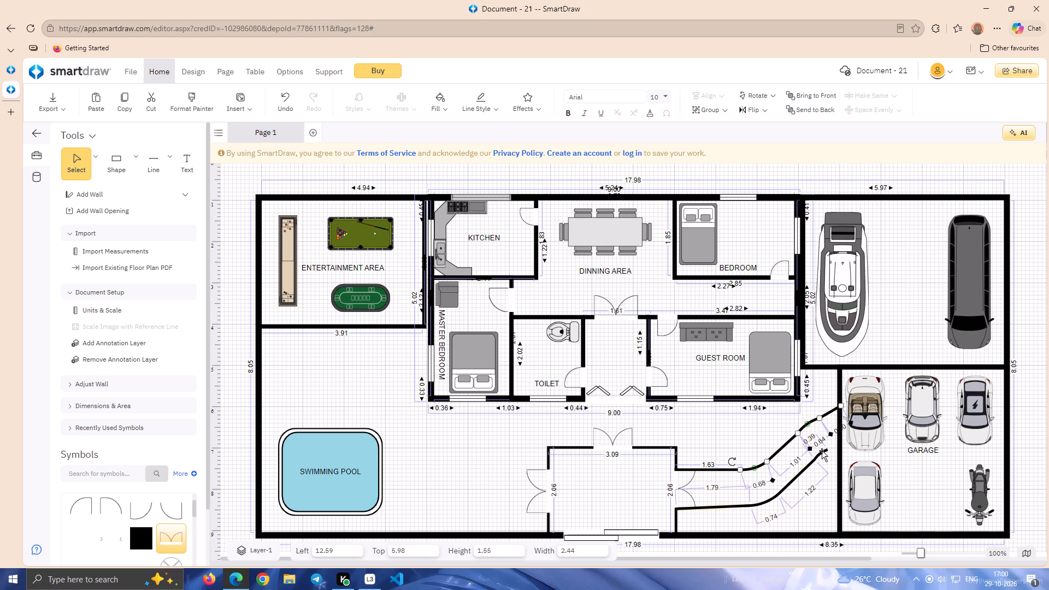
Extend the lower end curve's free end to the garage wall, making the curve about 0.64 long.
click(825, 451)
drag(827, 450, 833, 442)
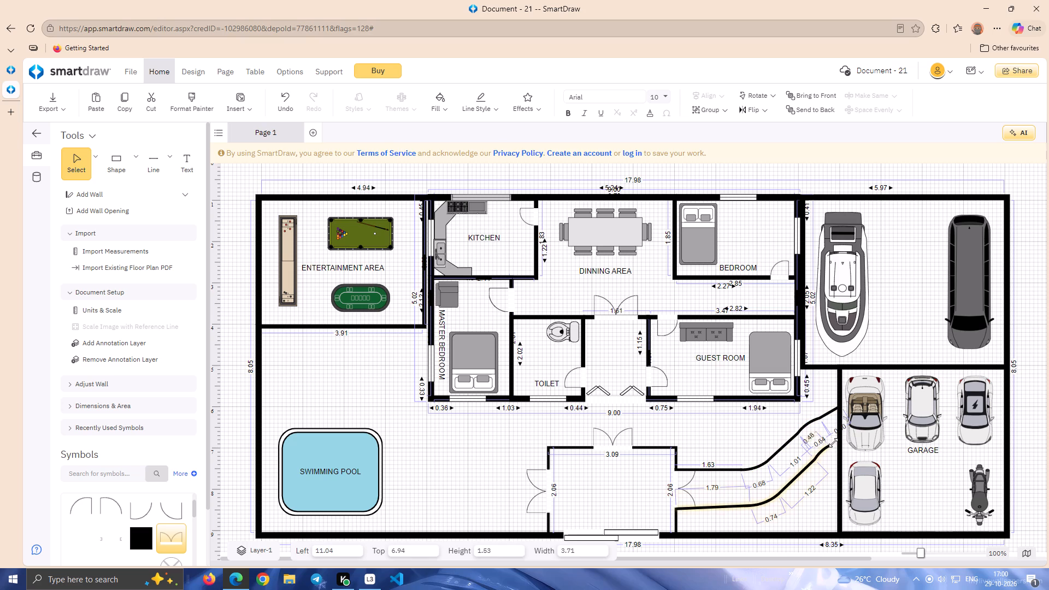
drag(833, 442, 839, 436)
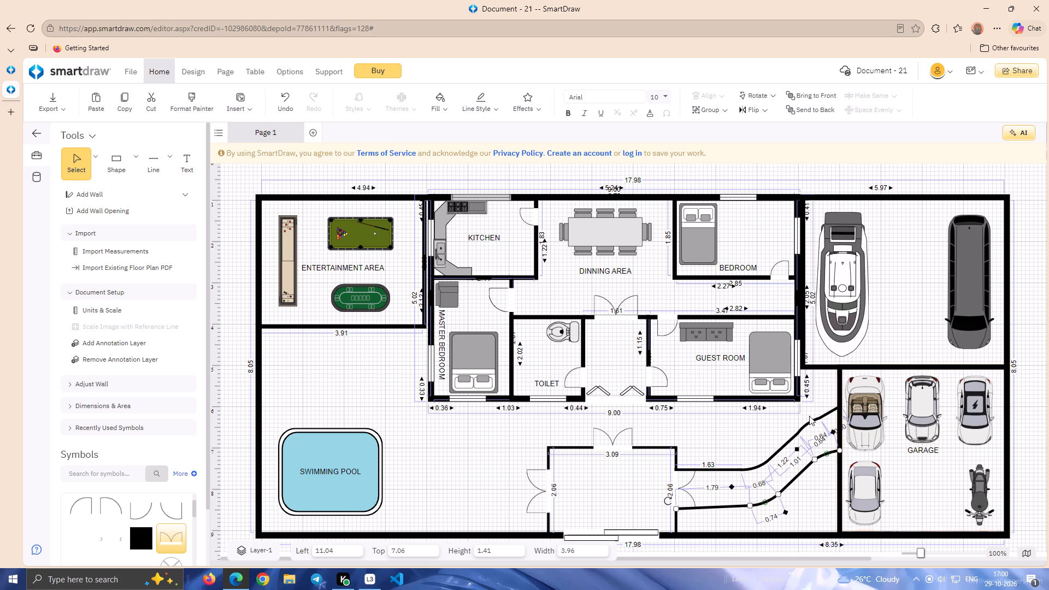
click(827, 389)
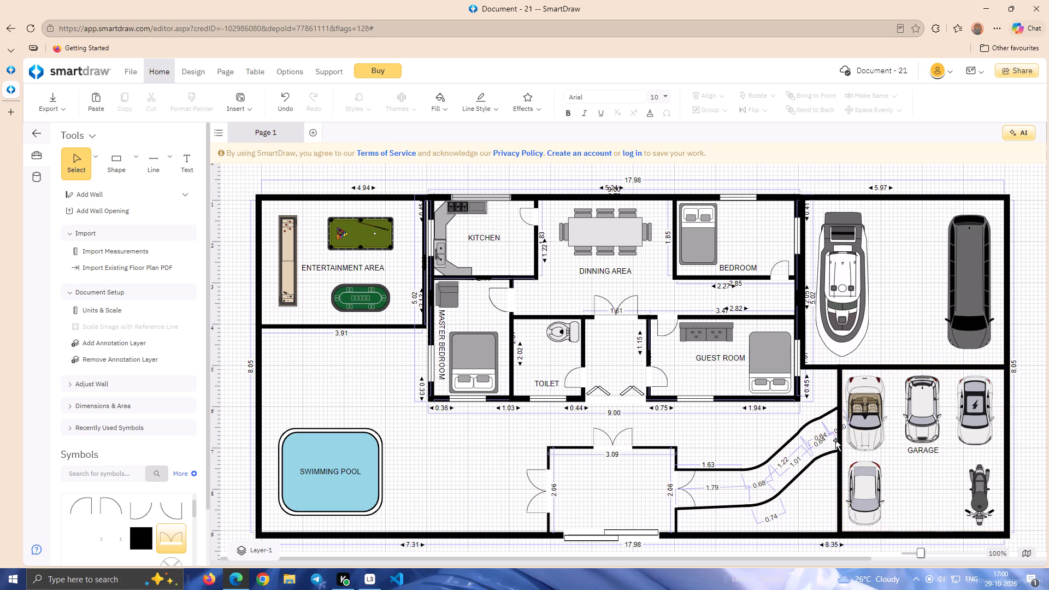
Shift the joint between the garage path's upper end curve and its straight end line, making them about 0.78 and 0.46 long.
click(822, 418)
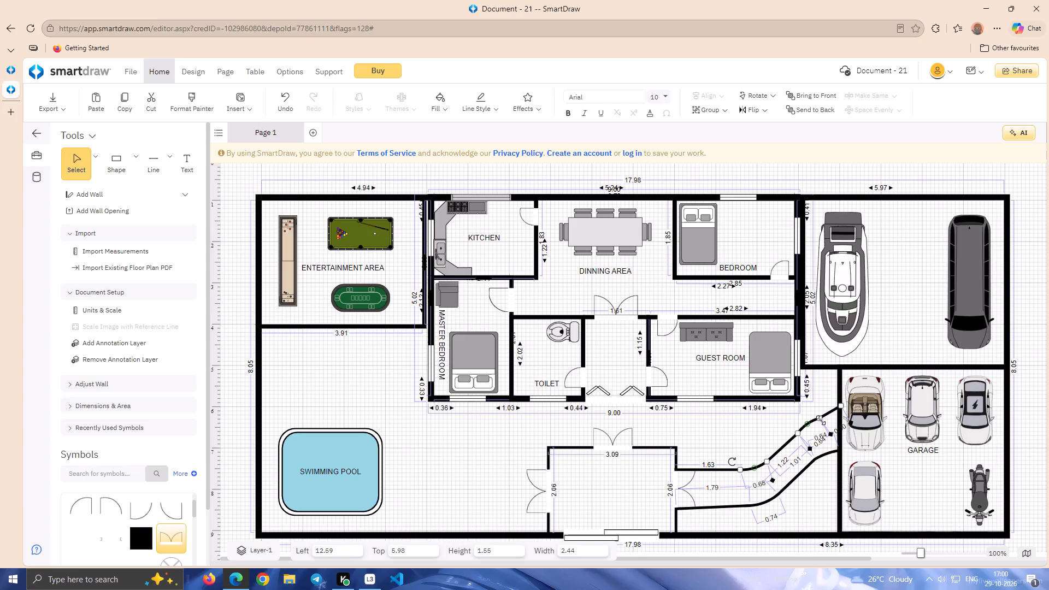
drag(820, 421, 818, 415)
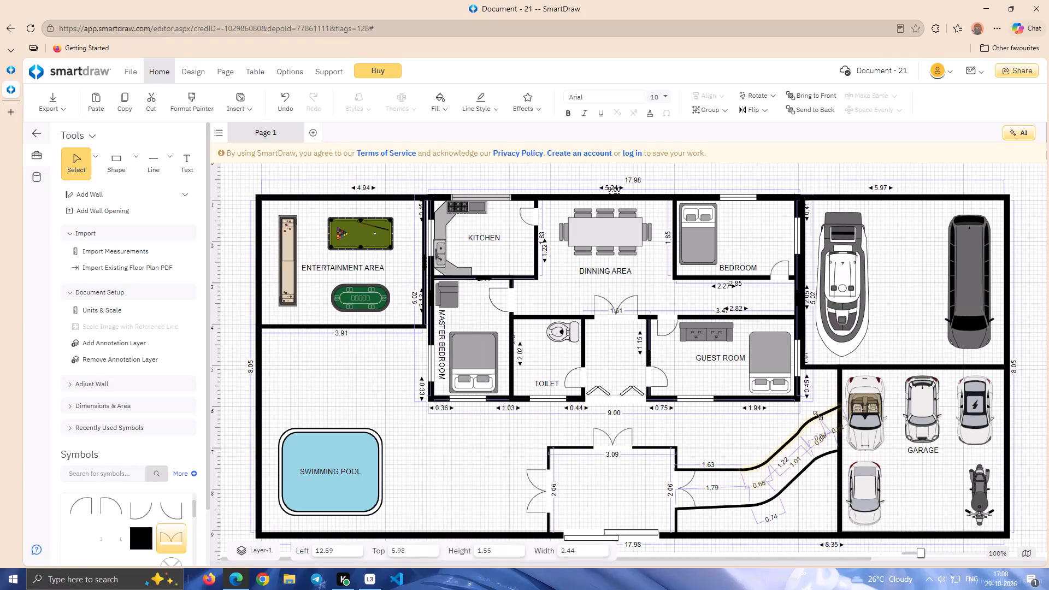
drag(818, 415, 824, 415)
drag(824, 415, 824, 415)
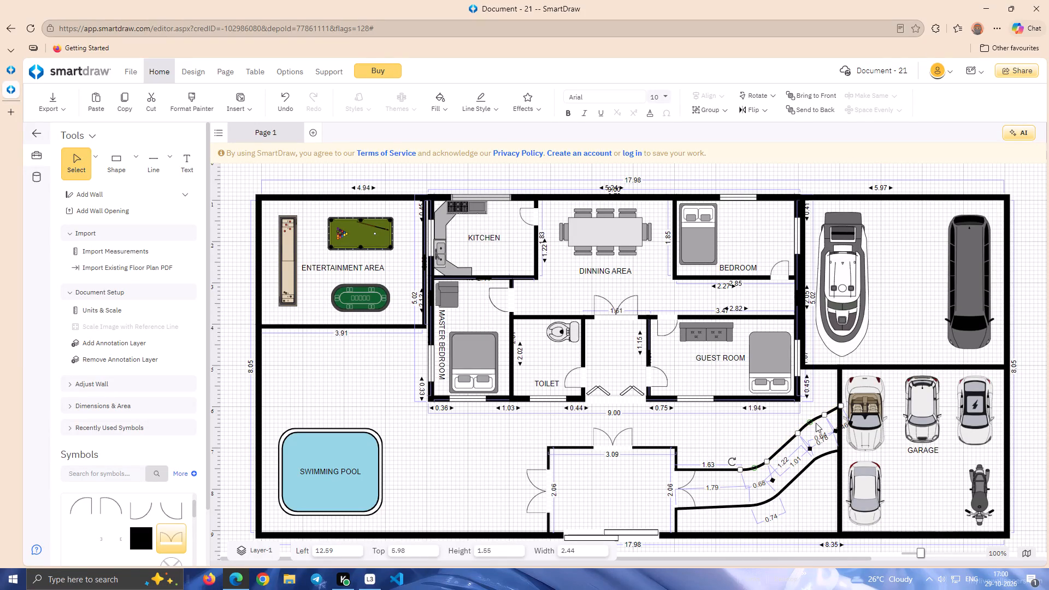
Nudge the upper curved edge of the garage path slightly left and up to Left 12.55, Top 5.90.
click(811, 423)
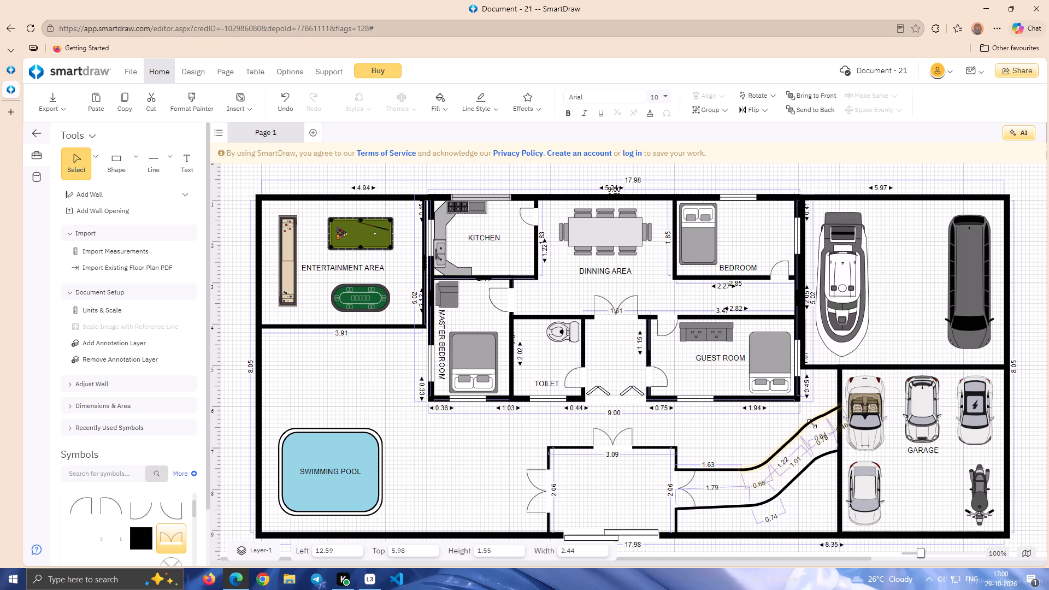
click(810, 421)
key(Left)
key(Left)
key(Left)
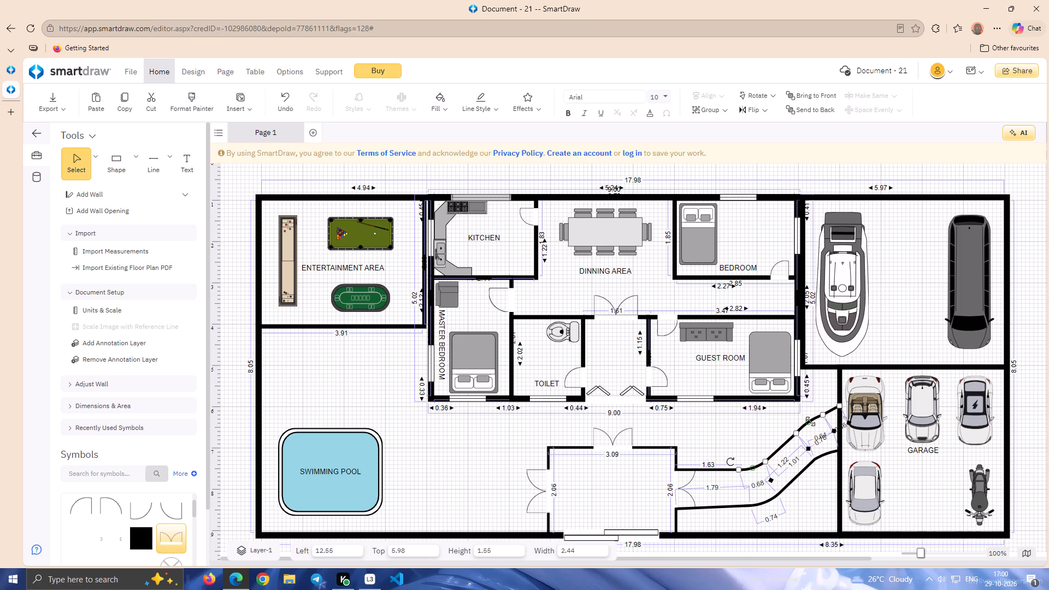
key(Left)
key(Left)
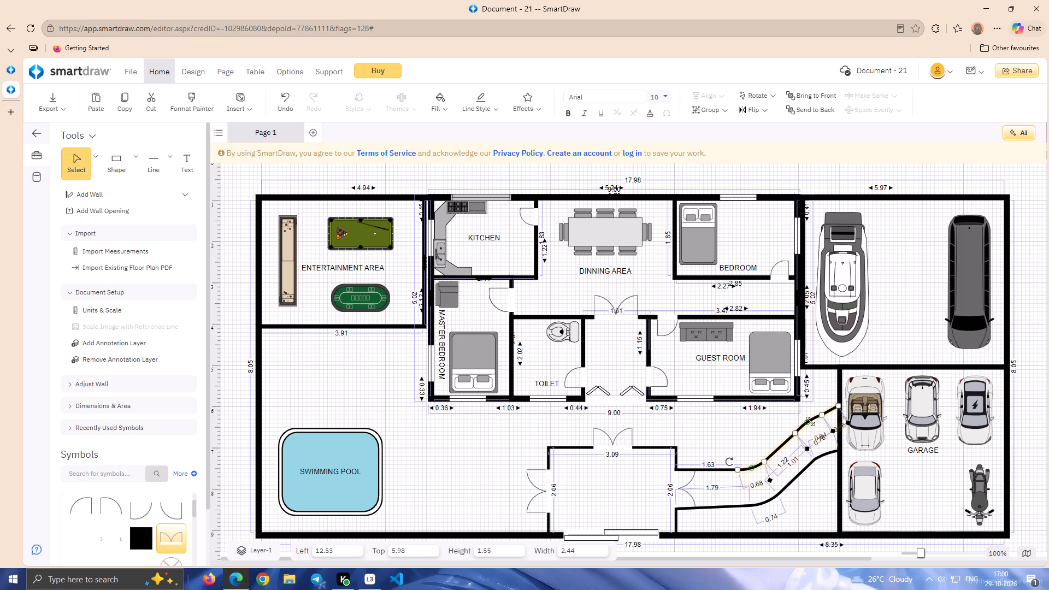
key(Right)
key(Right)
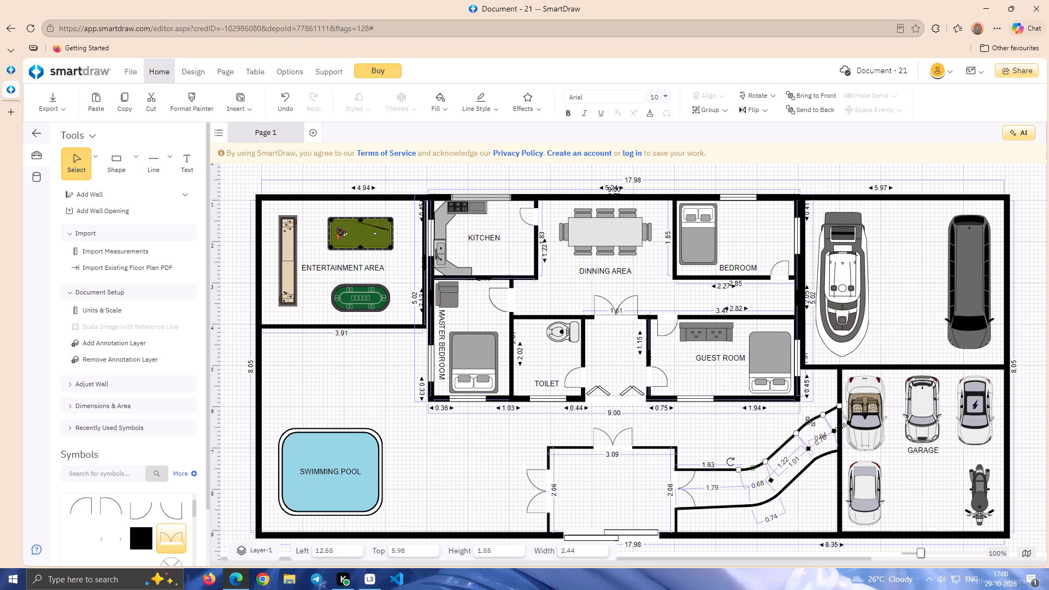
key(Up)
key(Up)
key(Up)
key(Up)
key(Up)
key(Up)
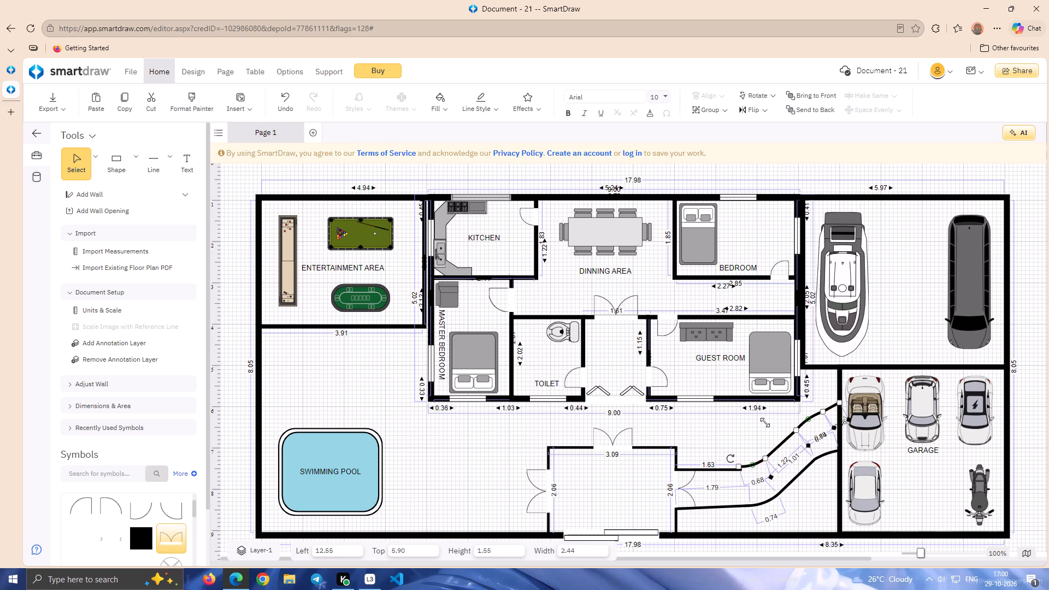
click(763, 423)
Nudge the straight line above the entrance's garage-side double door up to Top 7.45 to meet the curved edge.
click(738, 474)
click(735, 473)
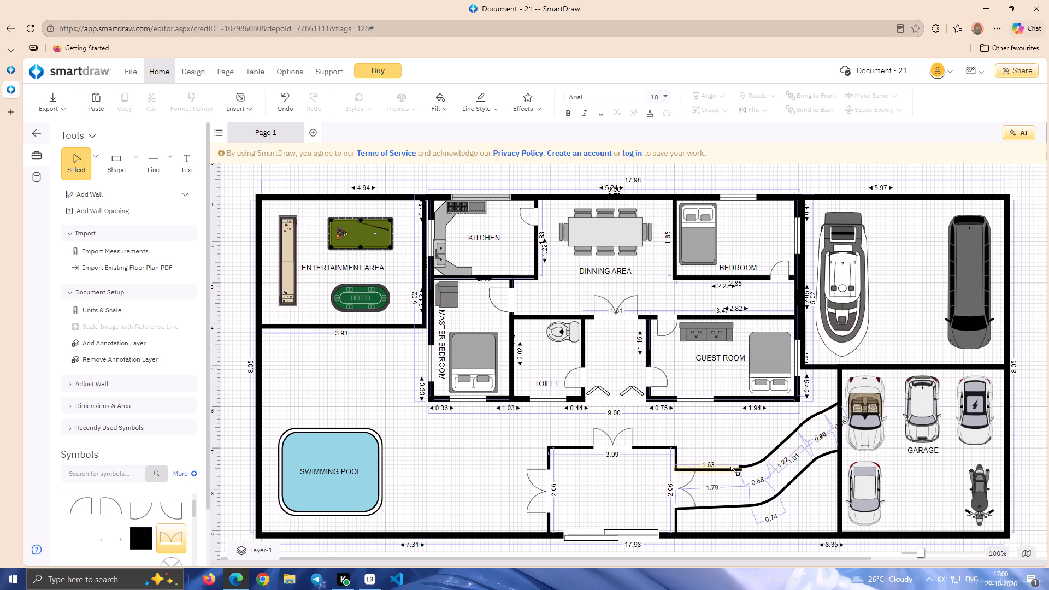
click(733, 471)
key(Up)
key(Up)
key(Up)
key(Up)
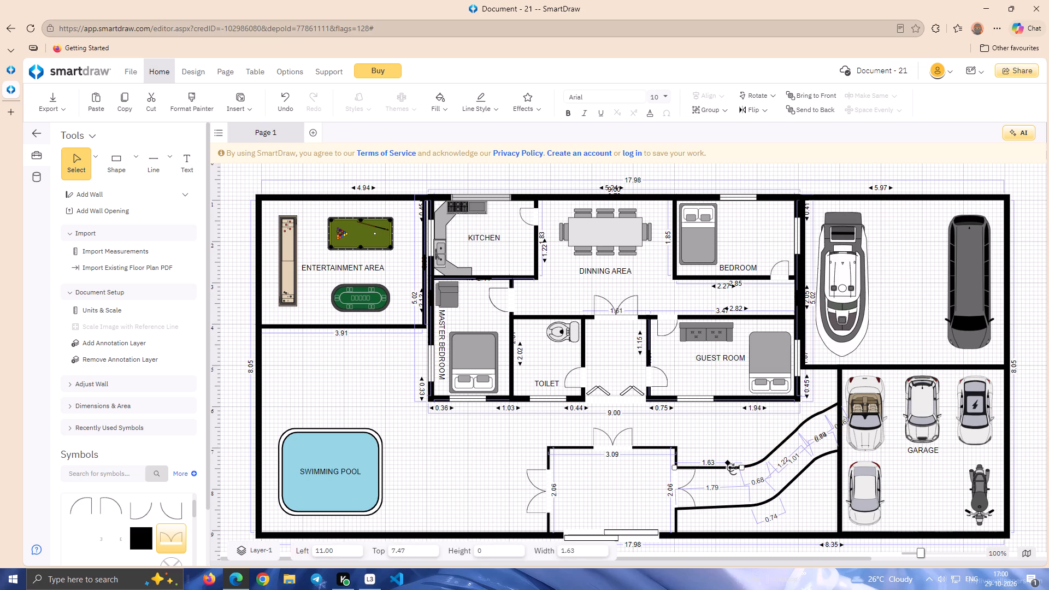
key(Up)
key(Up)
click(740, 445)
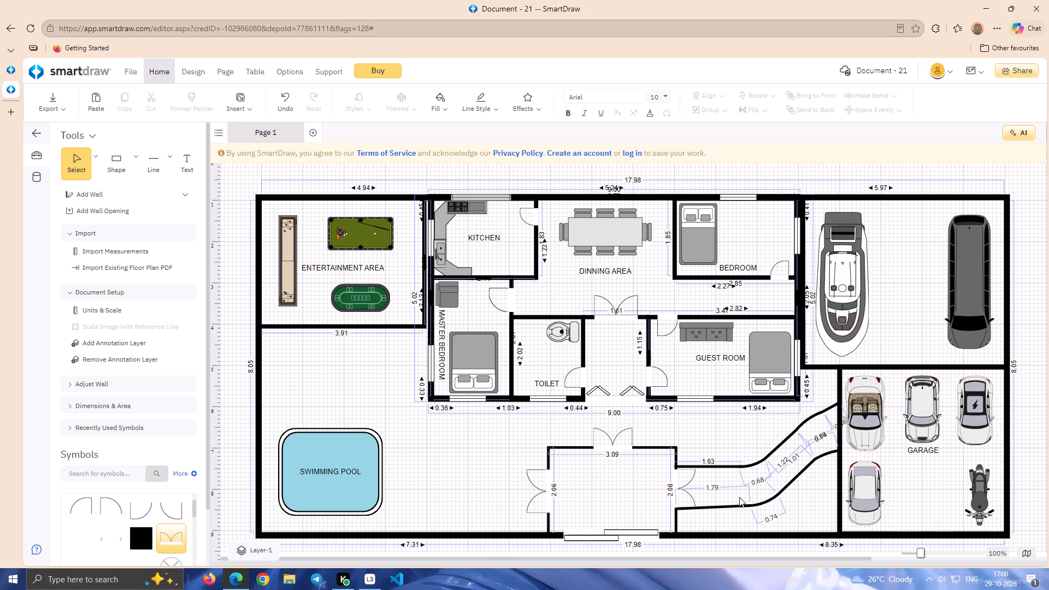
Reattach the upper straight line's door-side end to the entrance wall, making the line about 1.59 long.
click(683, 469)
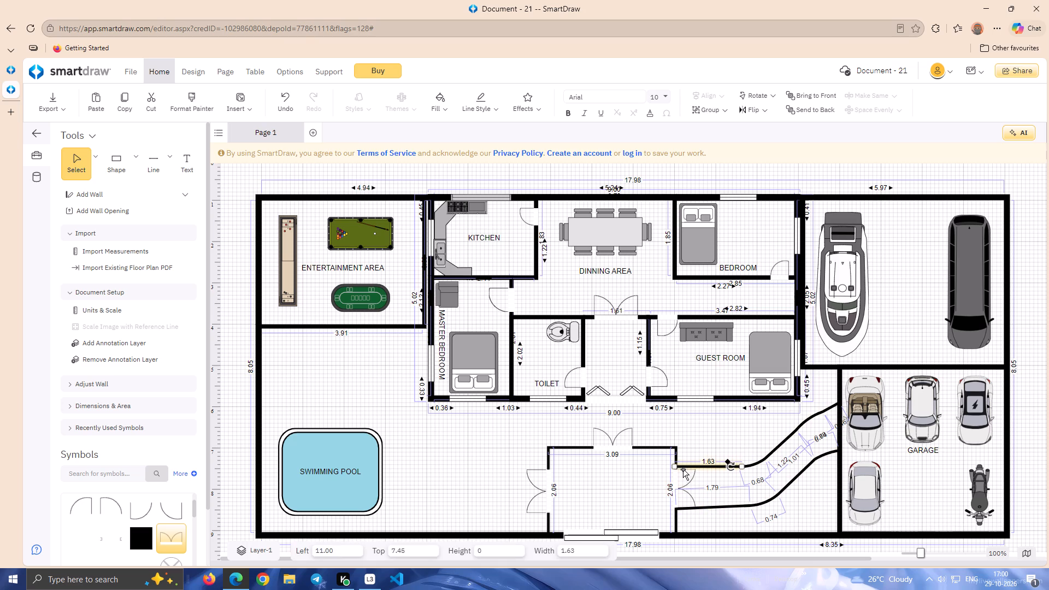
click(676, 466)
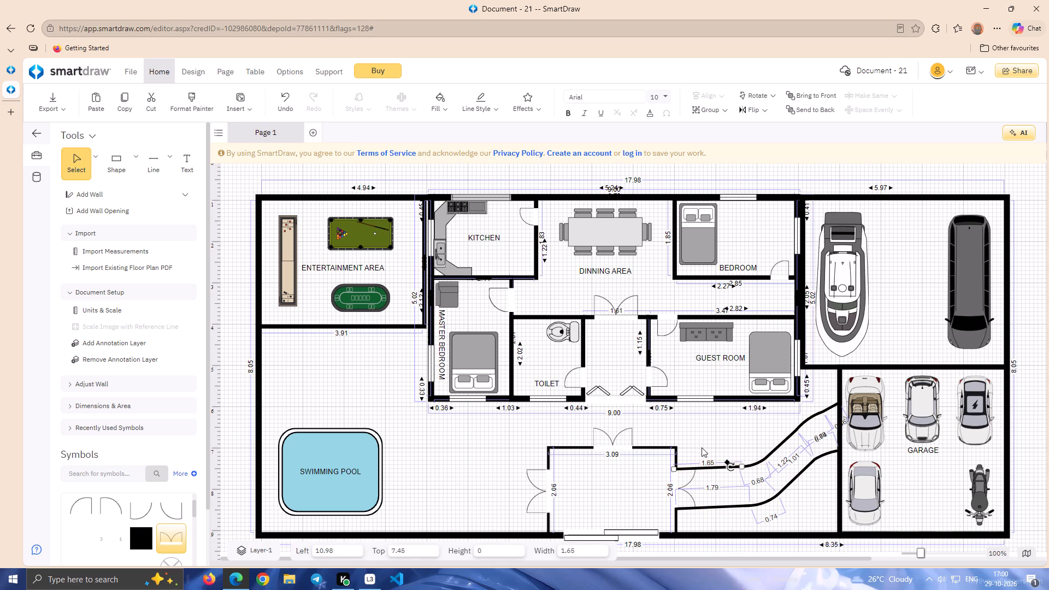
click(702, 447)
click(678, 466)
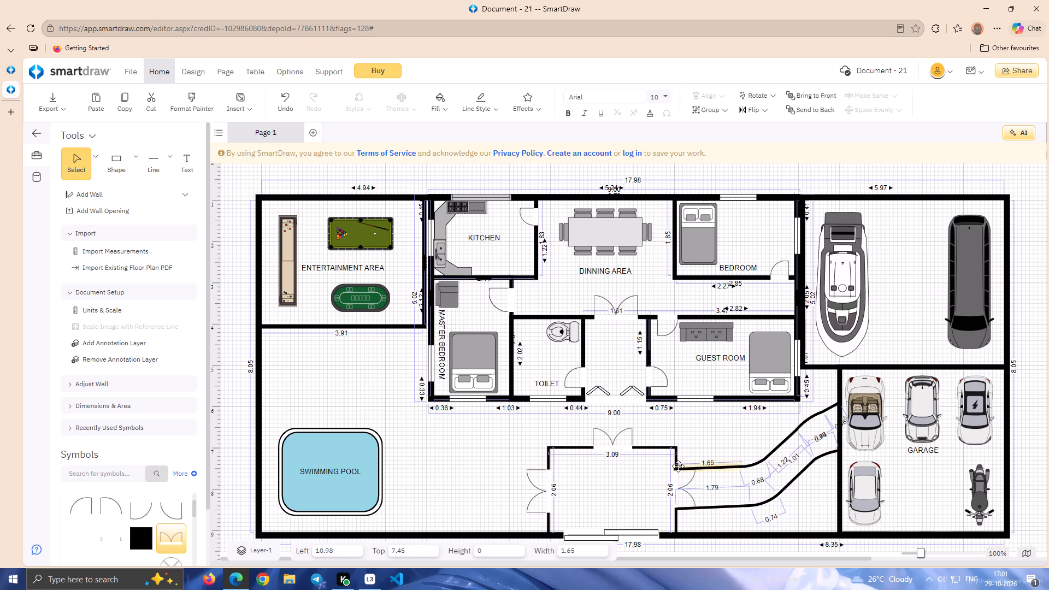
click(672, 468)
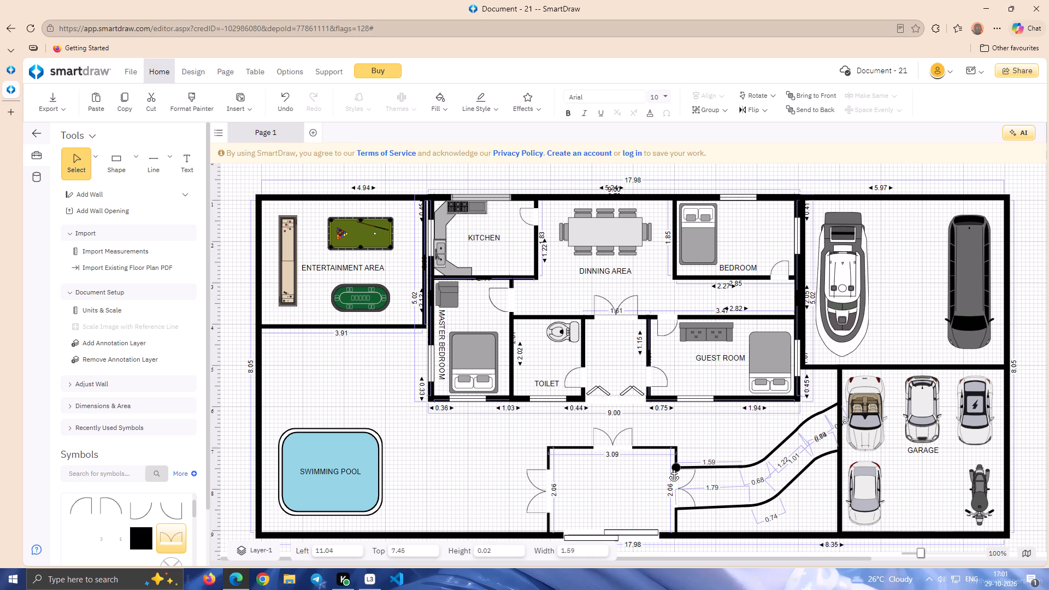
click(706, 449)
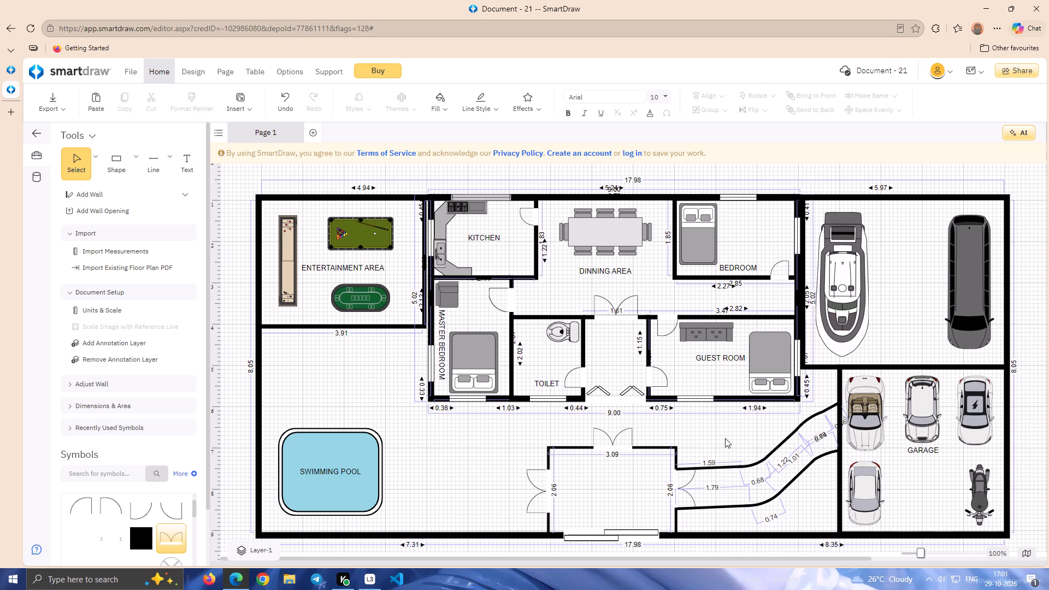
click(677, 493)
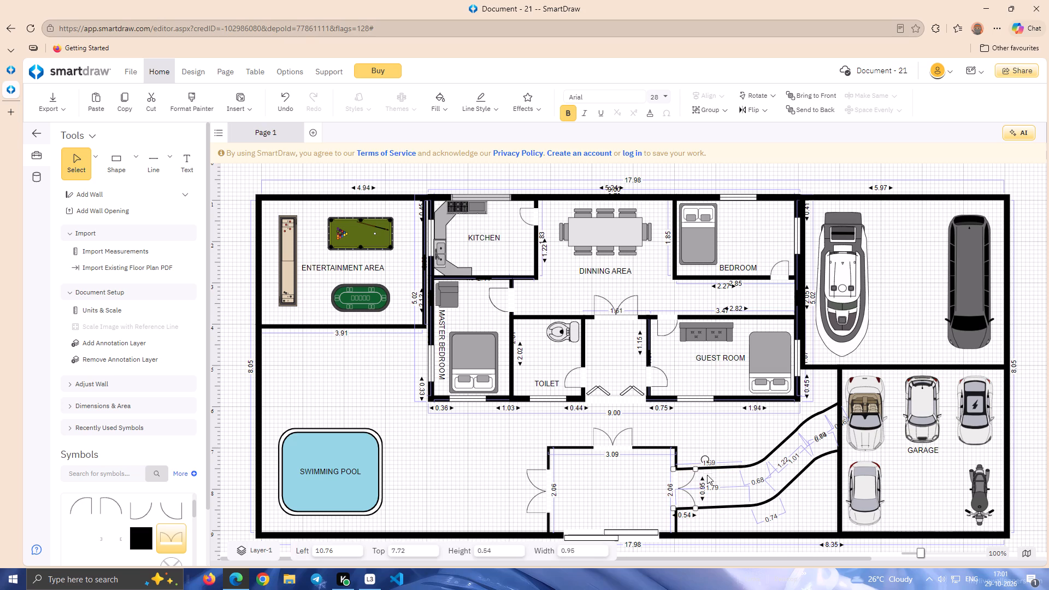
click(678, 374)
click(706, 427)
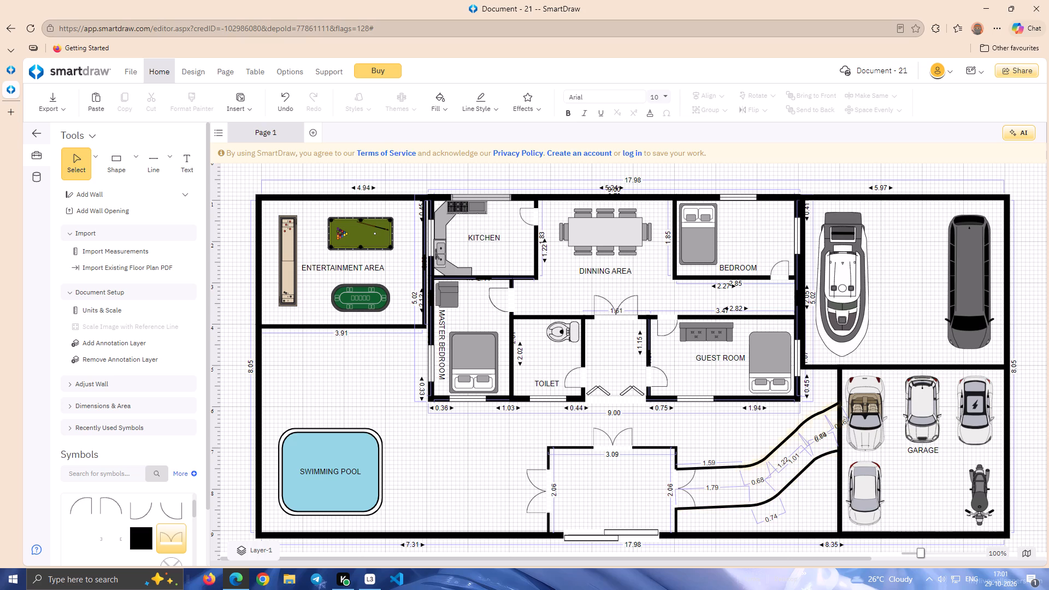
Reposition the four dimensions of the garage path's lower edge outside the path, just below the line.
click(776, 495)
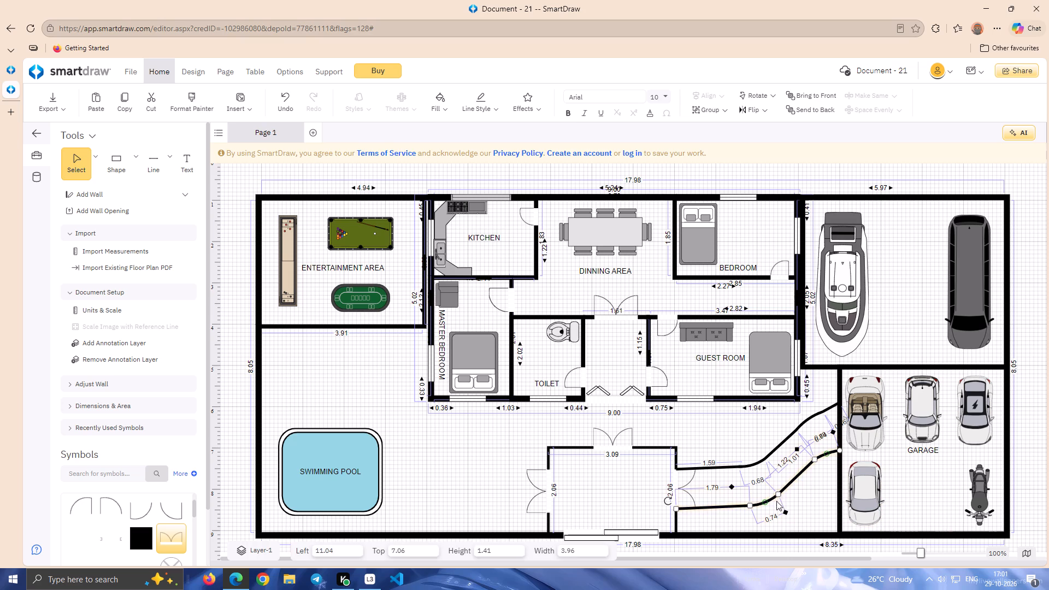
drag(785, 513, 776, 506)
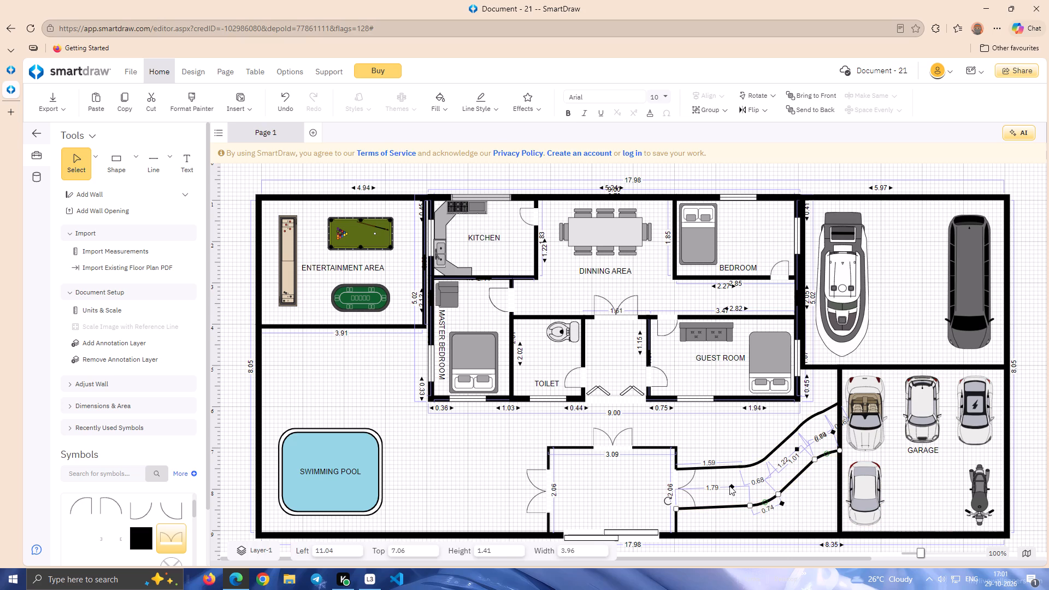
click(729, 486)
click(731, 486)
click(729, 502)
click(729, 504)
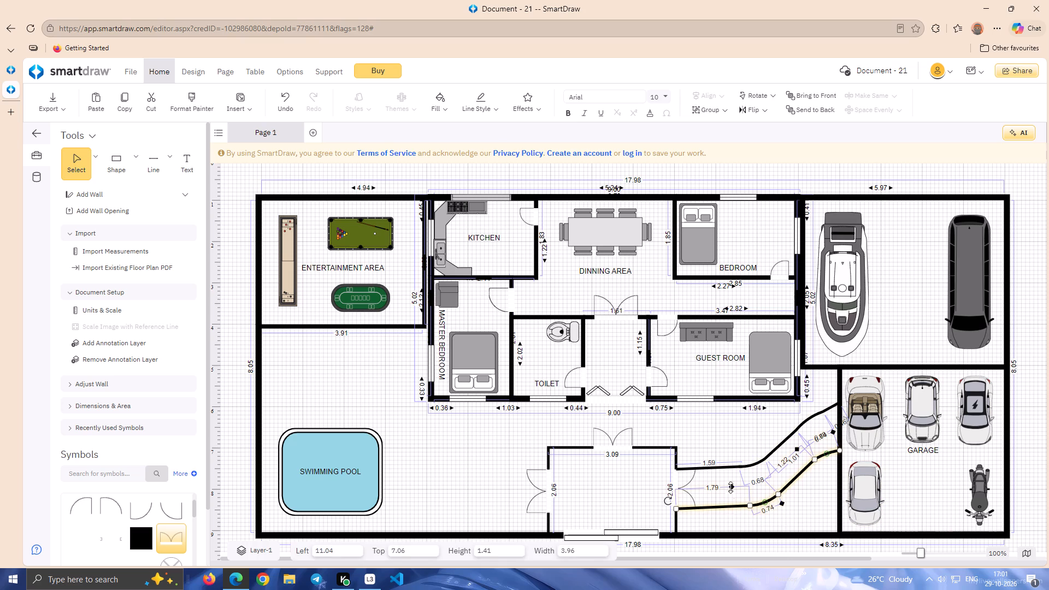
drag(731, 488, 728, 514)
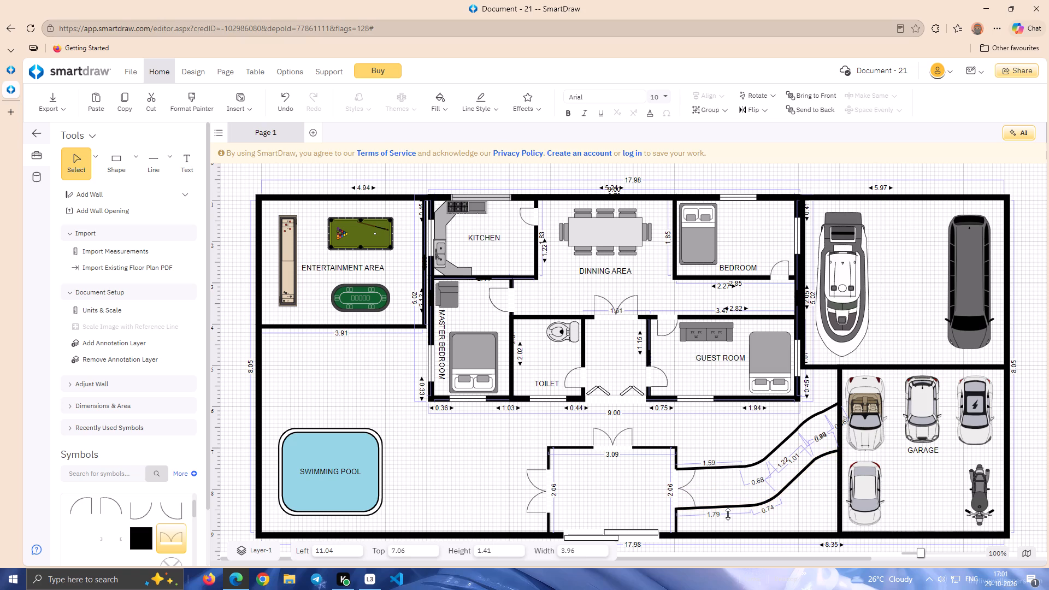
drag(728, 514, 728, 513)
drag(797, 449, 808, 475)
drag(834, 431, 836, 459)
Reposition the four dimensions of the garage path's upper curved edge outside the path, just above the line.
click(756, 457)
click(756, 462)
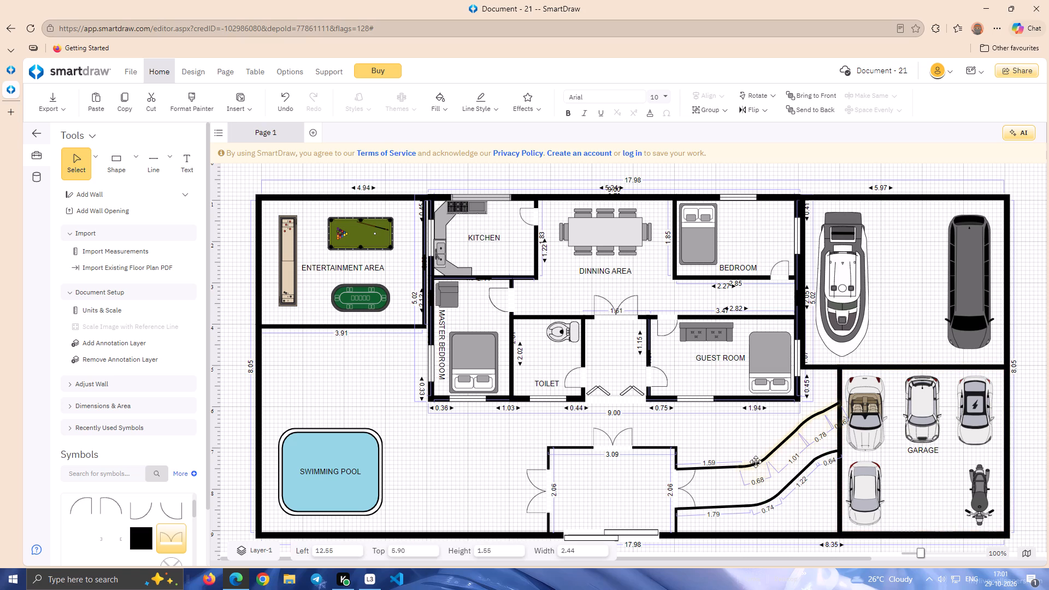
click(773, 479)
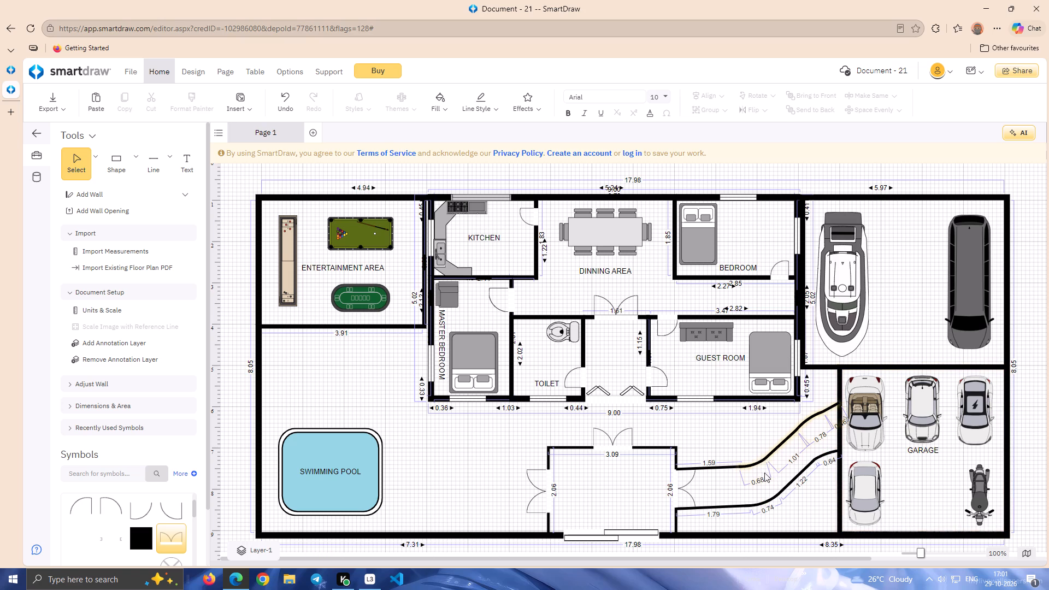
click(764, 461)
drag(771, 476, 765, 461)
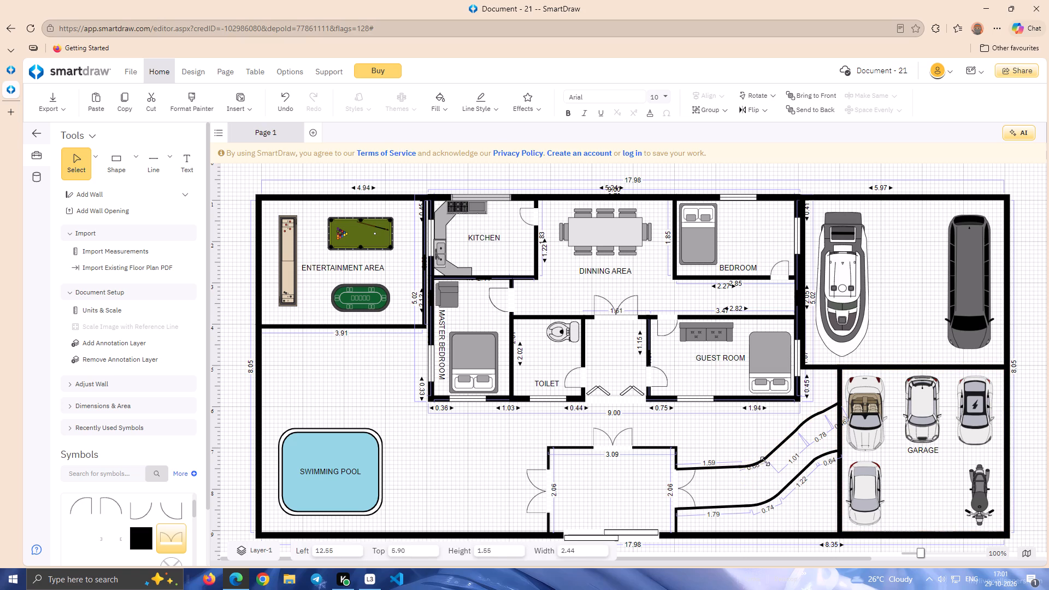
drag(765, 461, 762, 455)
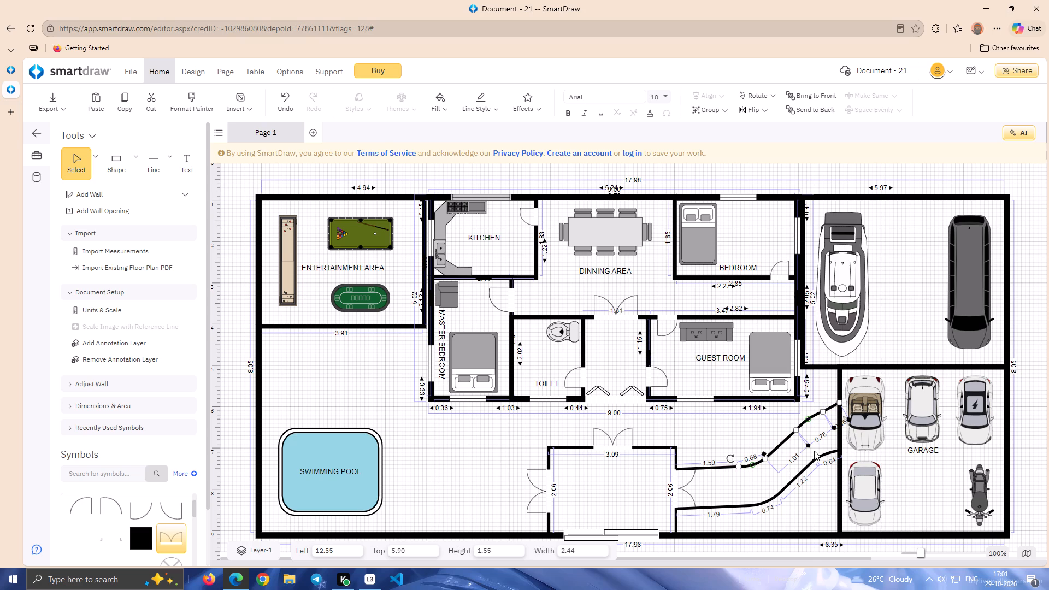
drag(808, 447, 789, 428)
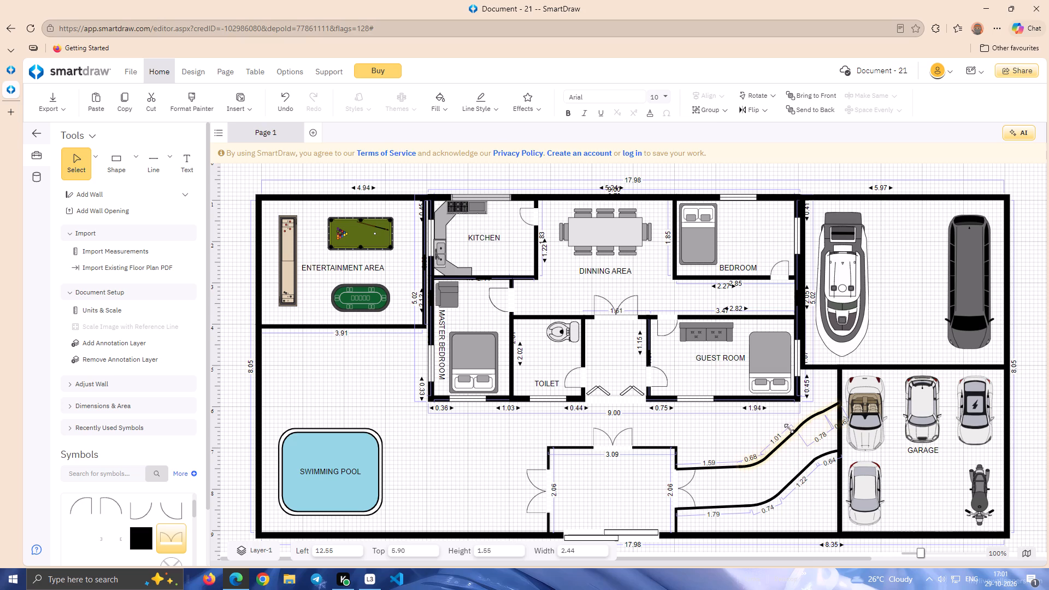
drag(789, 428, 789, 427)
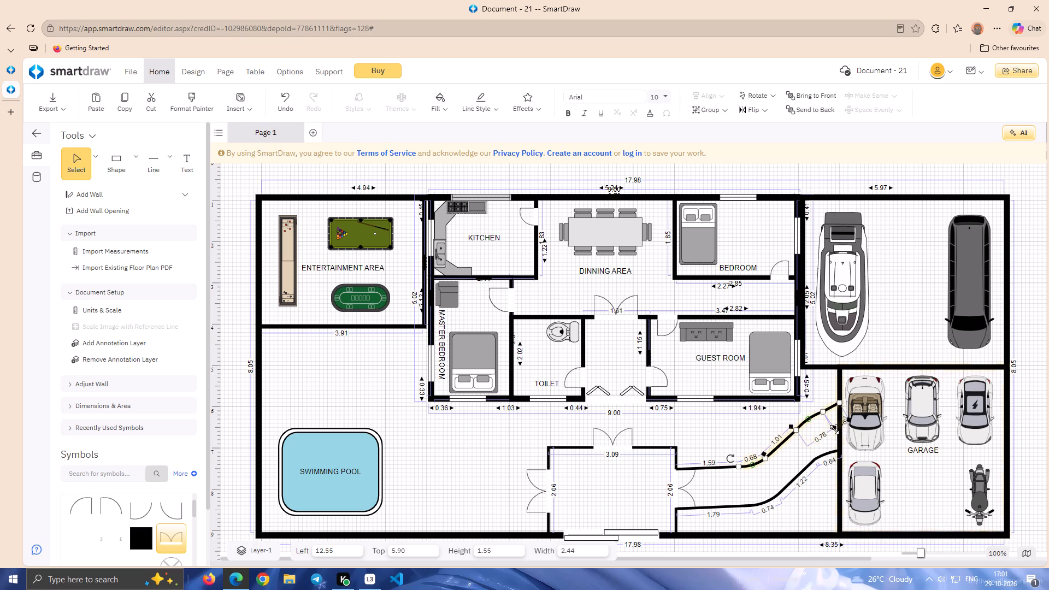
drag(833, 429, 809, 410)
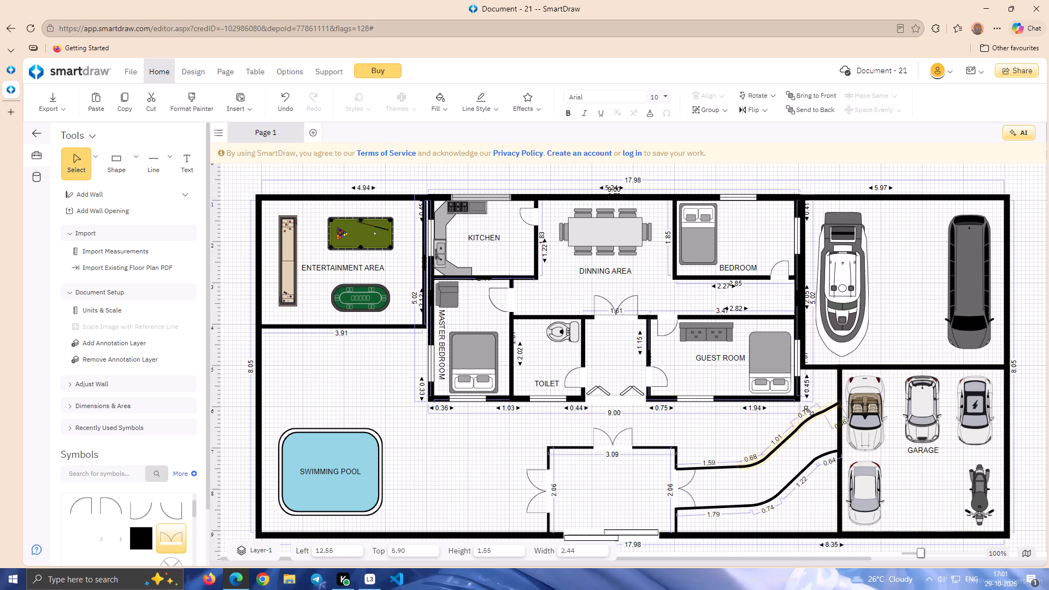
drag(809, 410, 809, 411)
drag(850, 420, 847, 418)
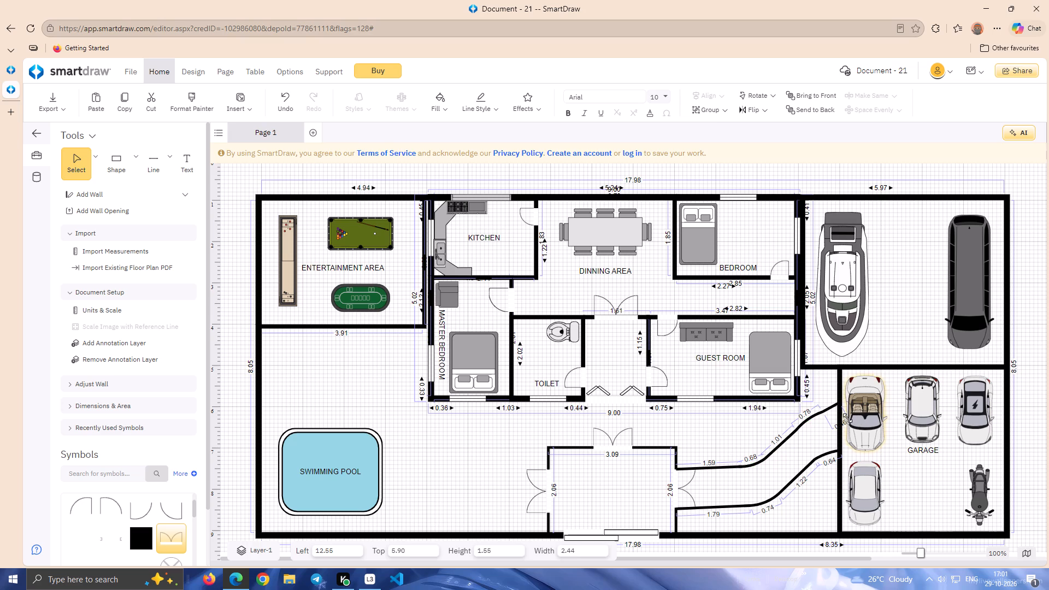
drag(847, 418, 831, 397)
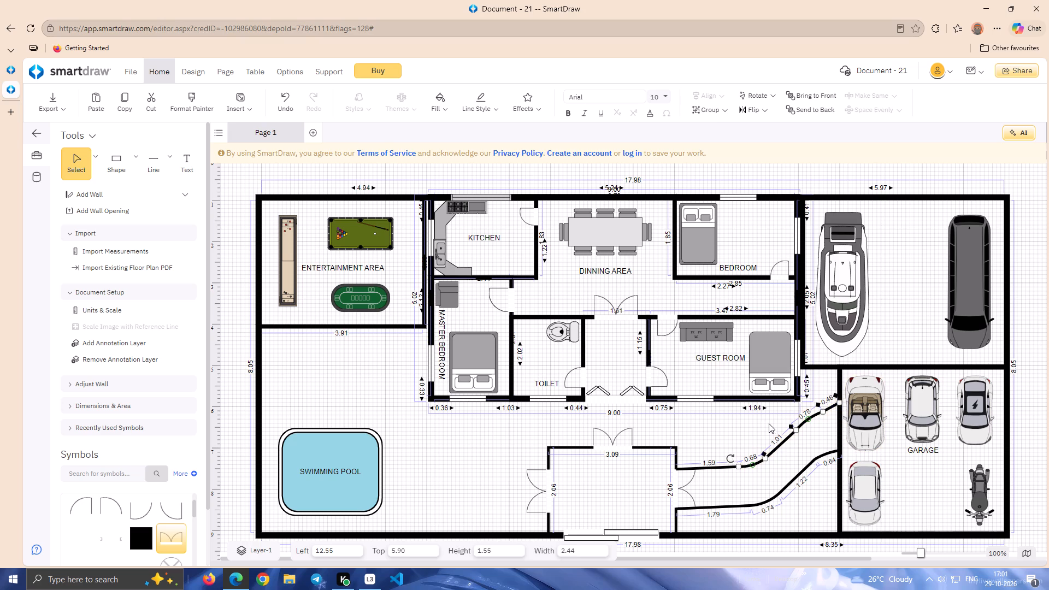
click(765, 424)
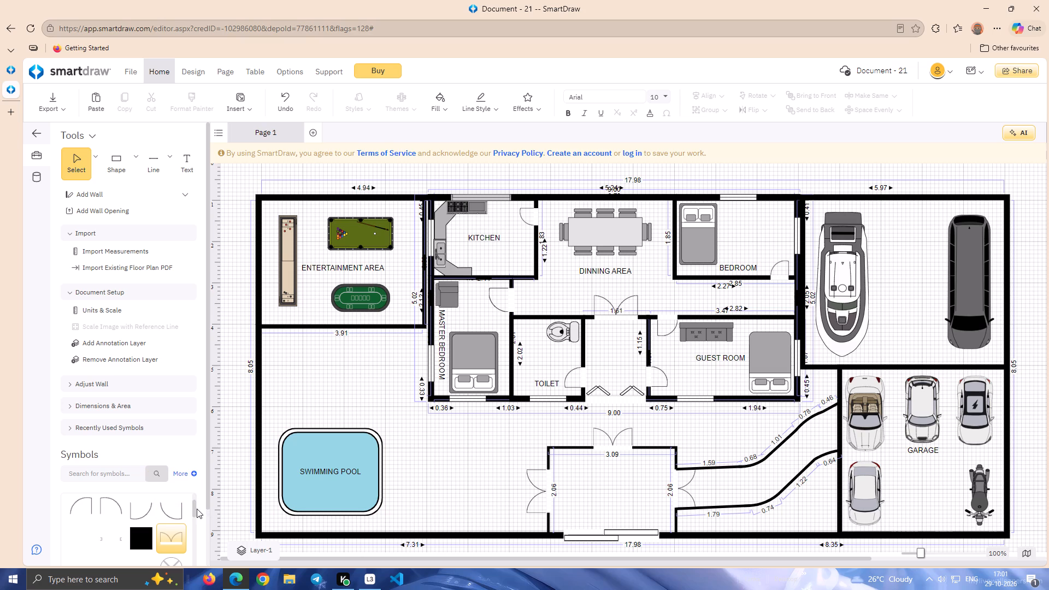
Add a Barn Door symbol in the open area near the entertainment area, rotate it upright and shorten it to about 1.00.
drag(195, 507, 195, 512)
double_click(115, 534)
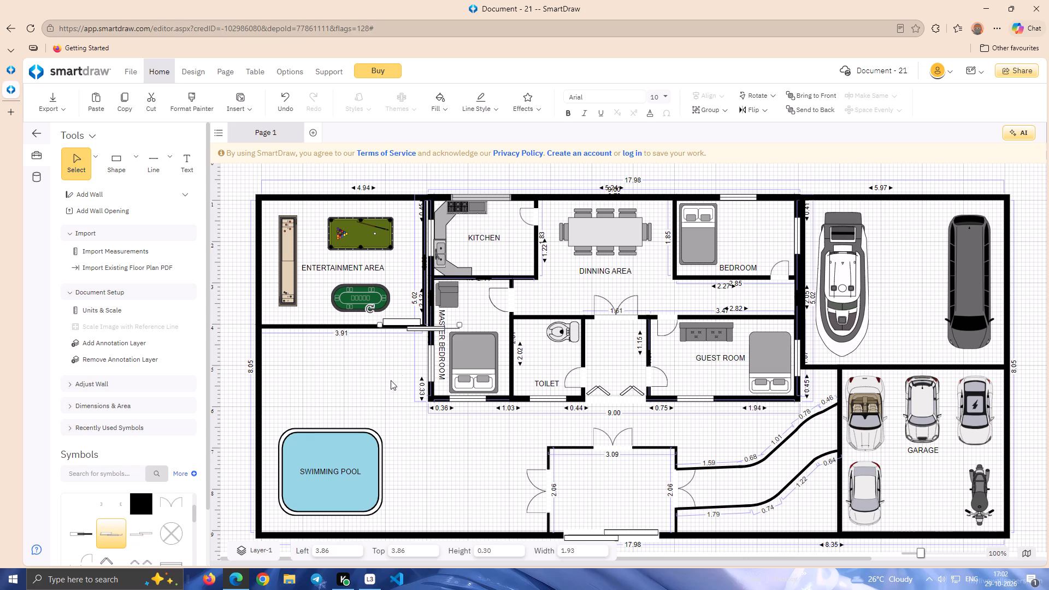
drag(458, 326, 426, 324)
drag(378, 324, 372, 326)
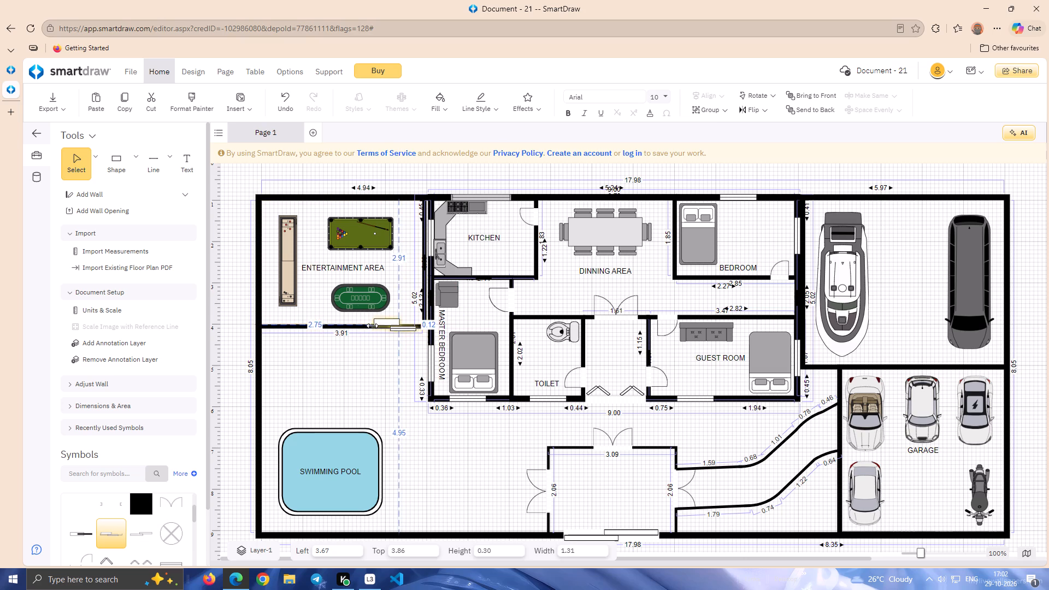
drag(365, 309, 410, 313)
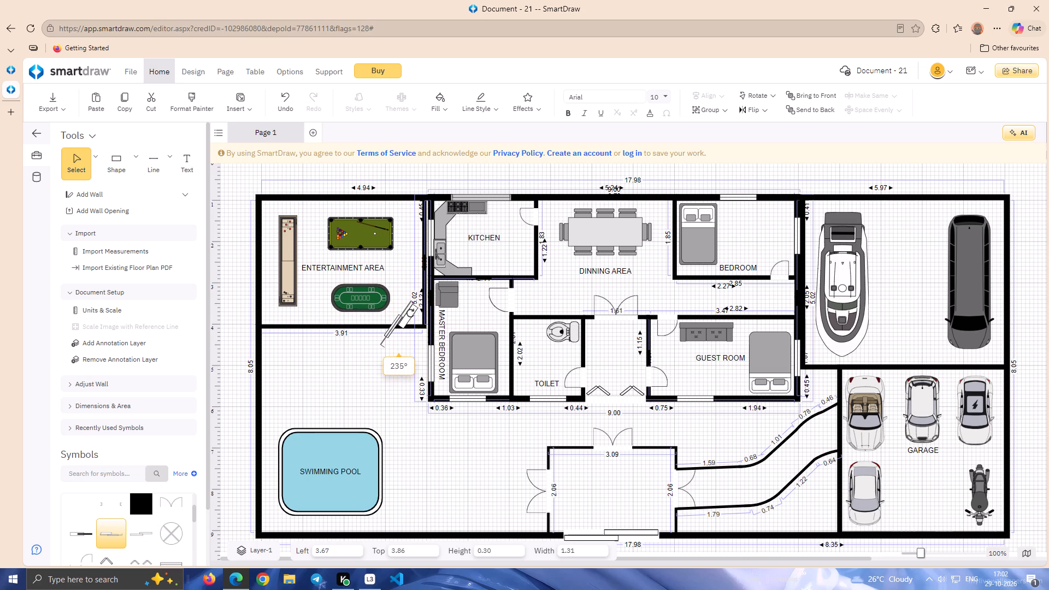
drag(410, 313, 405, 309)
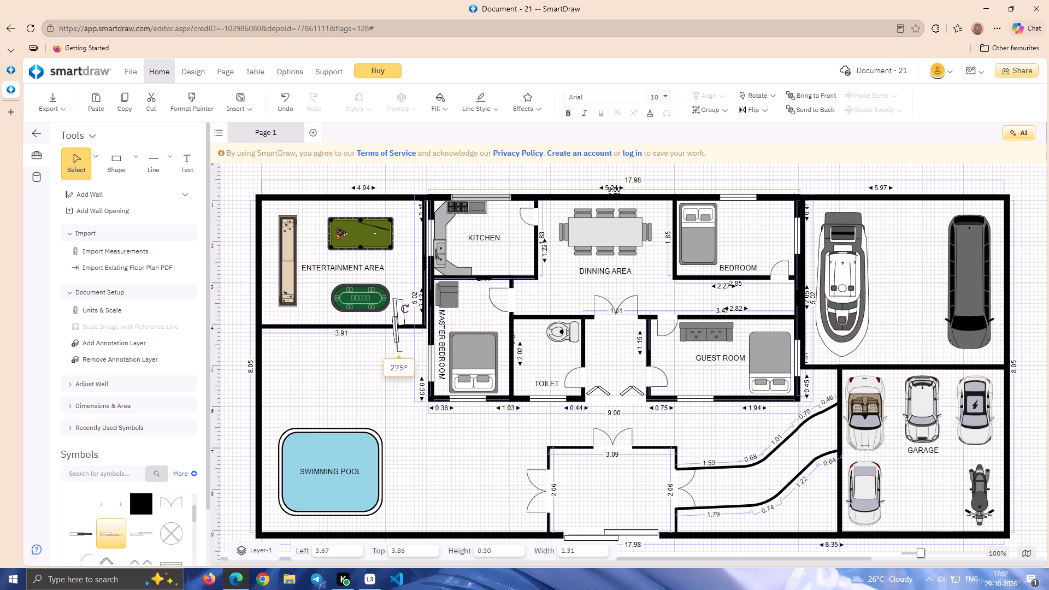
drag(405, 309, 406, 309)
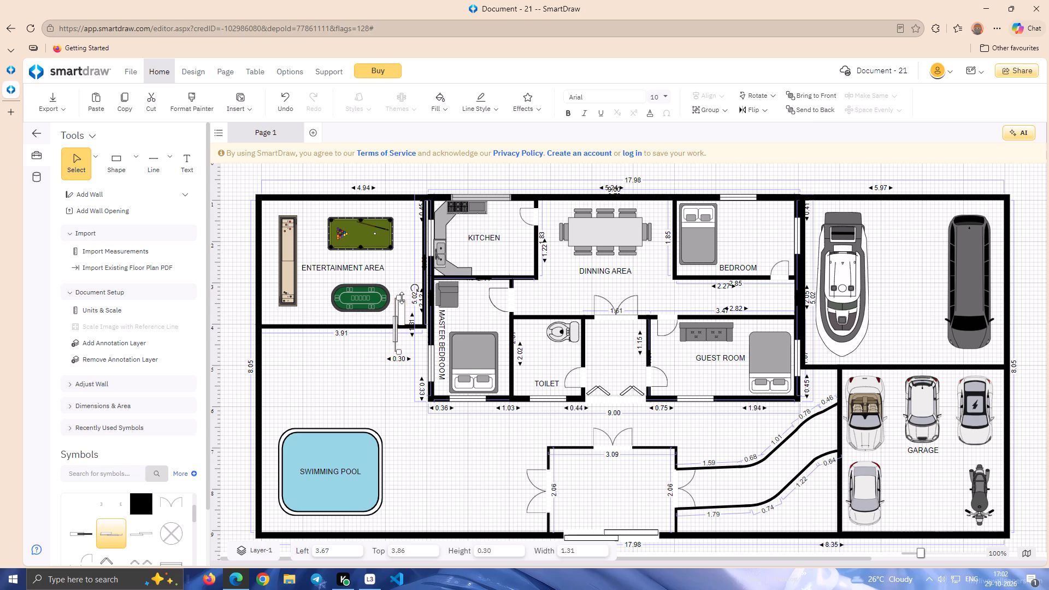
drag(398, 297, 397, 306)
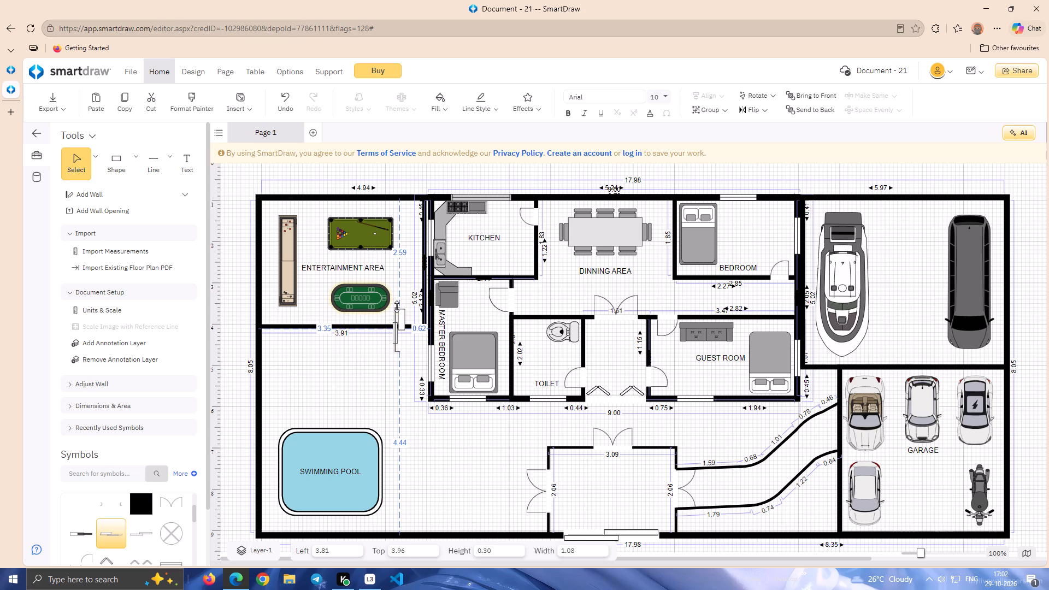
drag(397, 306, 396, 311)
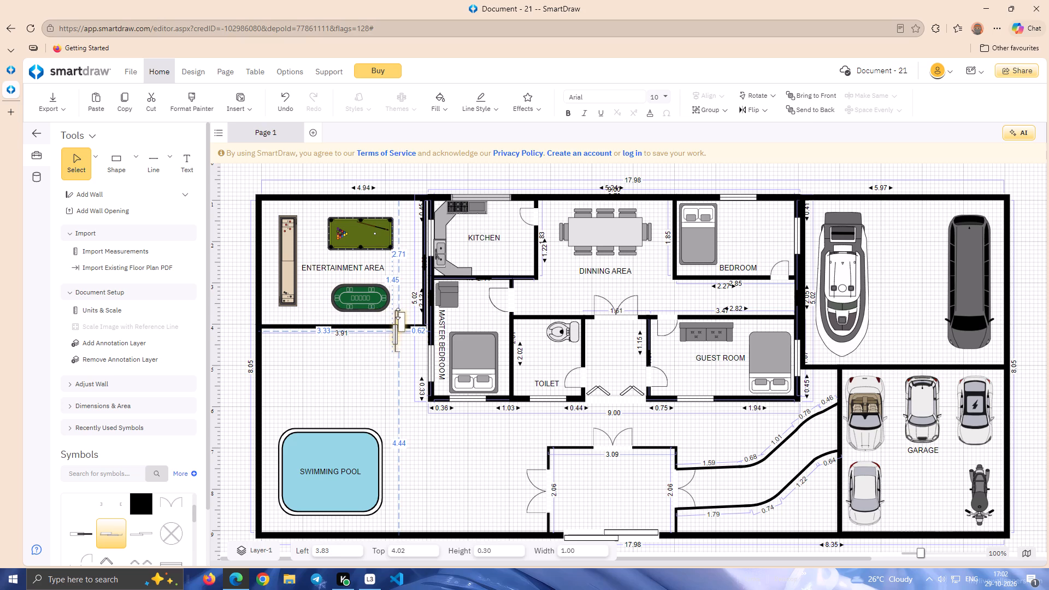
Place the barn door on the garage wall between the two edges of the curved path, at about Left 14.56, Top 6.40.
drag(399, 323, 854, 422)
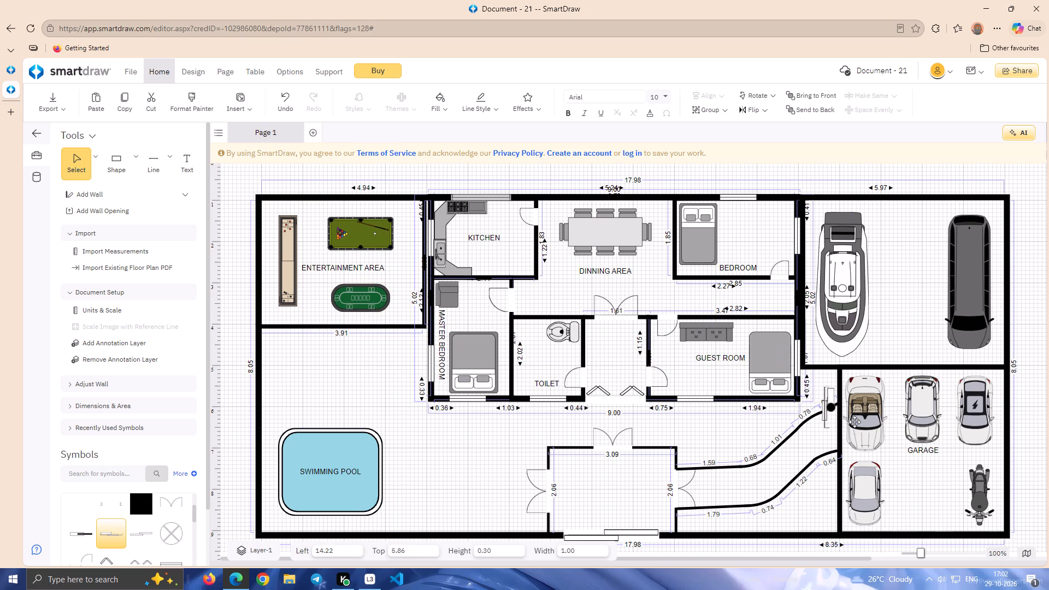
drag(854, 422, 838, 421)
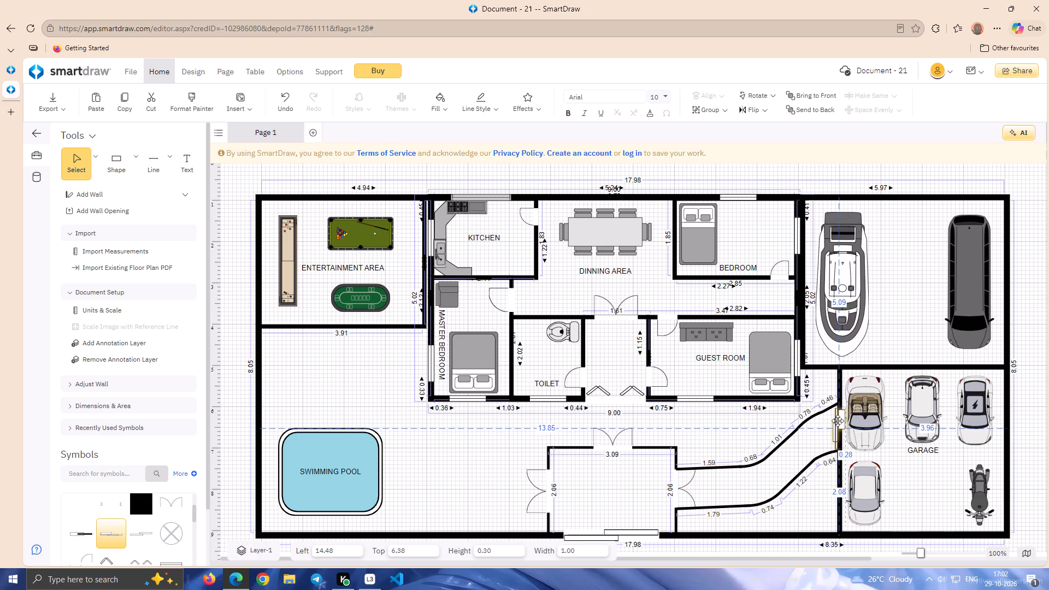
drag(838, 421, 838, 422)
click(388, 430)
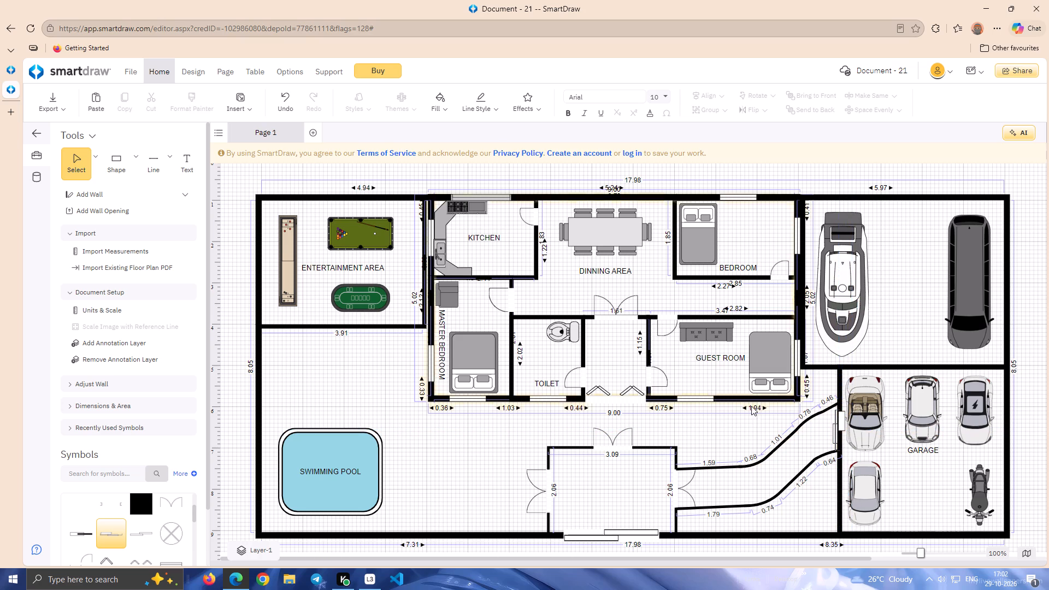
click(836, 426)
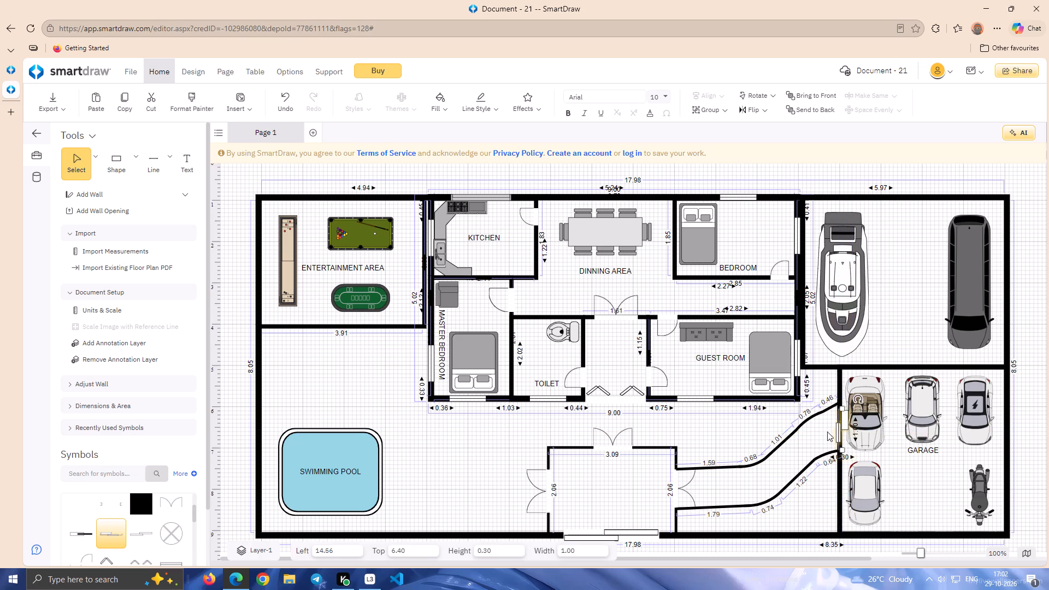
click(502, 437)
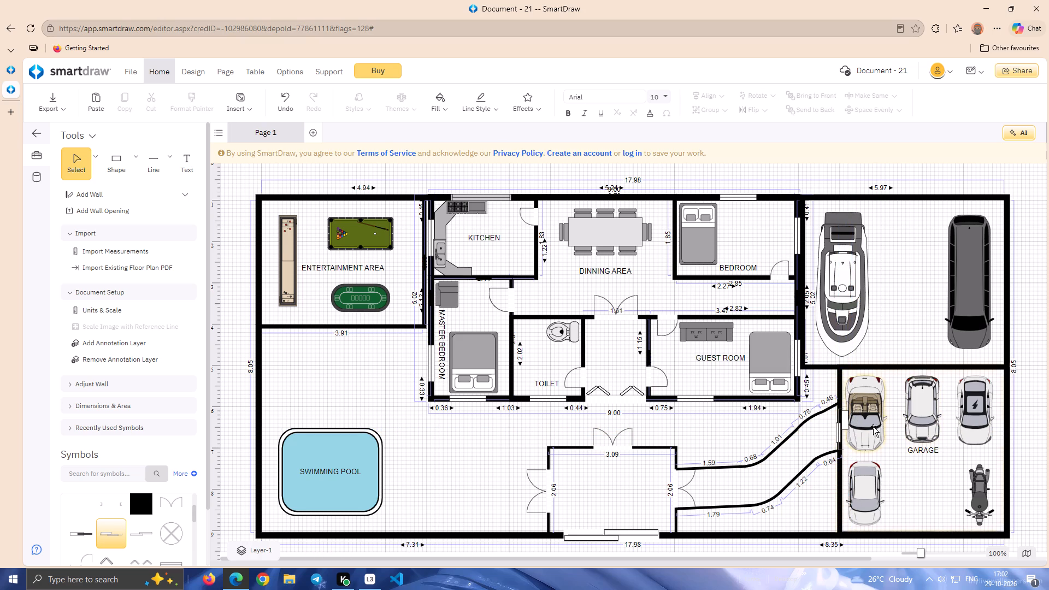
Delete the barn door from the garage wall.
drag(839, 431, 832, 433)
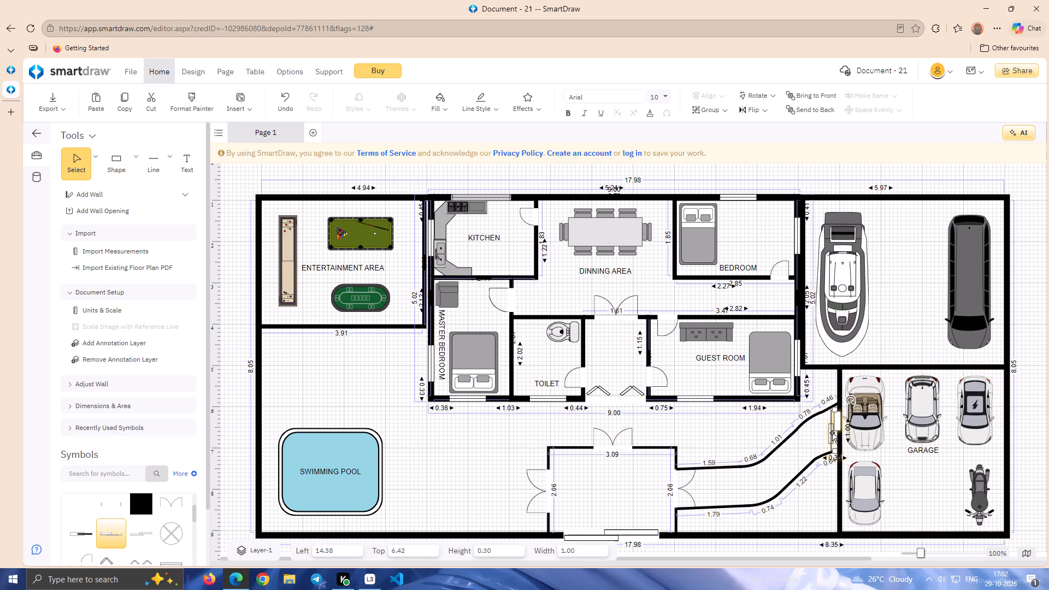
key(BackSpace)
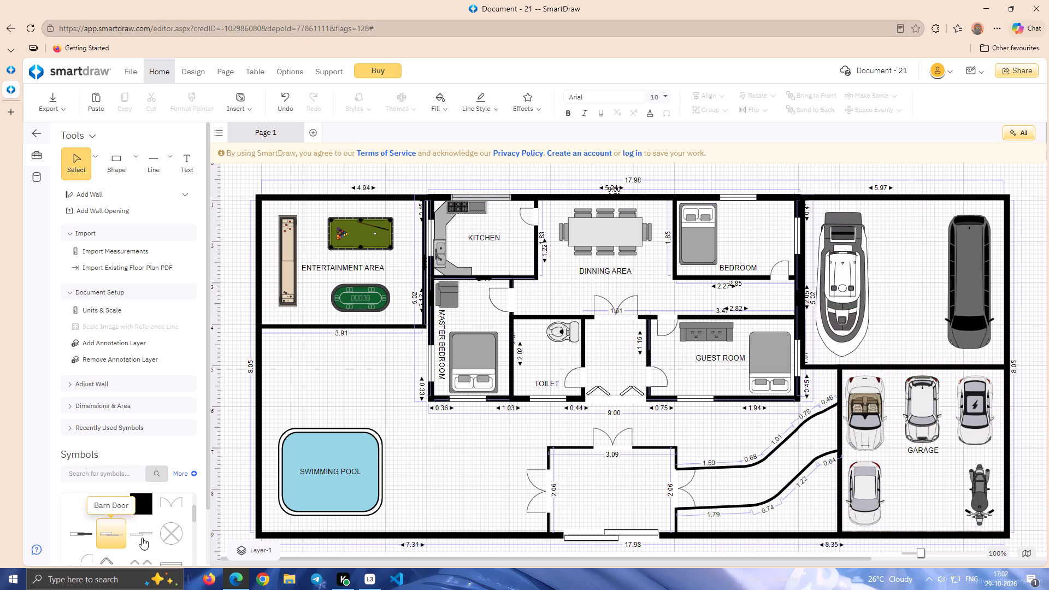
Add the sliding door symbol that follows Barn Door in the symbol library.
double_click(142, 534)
Add the door symbol with the solid black half, rotate it upright and move it to the clear area above the swimming pool.
double_click(84, 535)
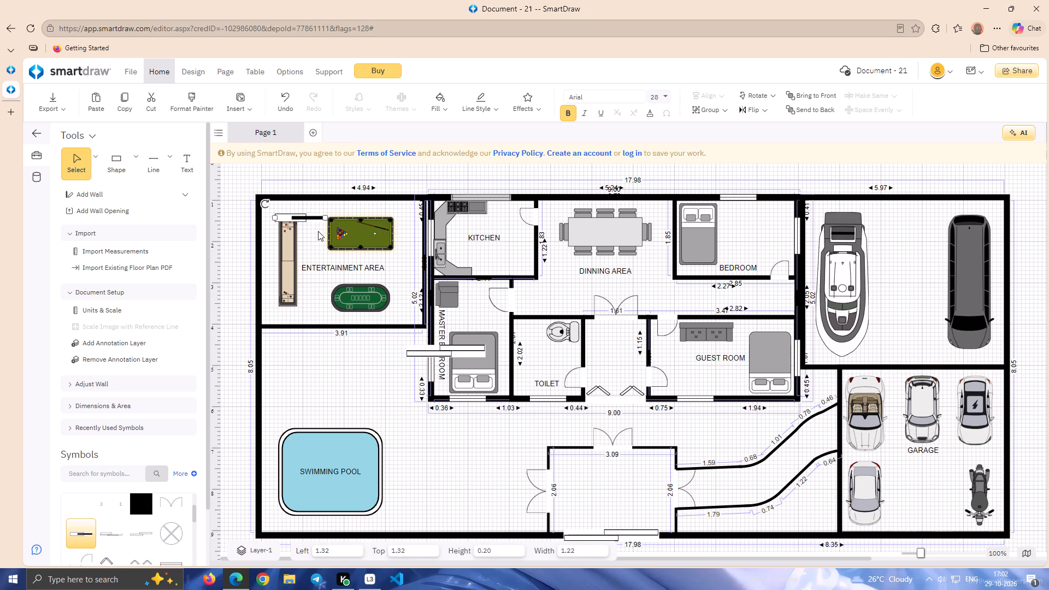
drag(267, 203, 295, 255)
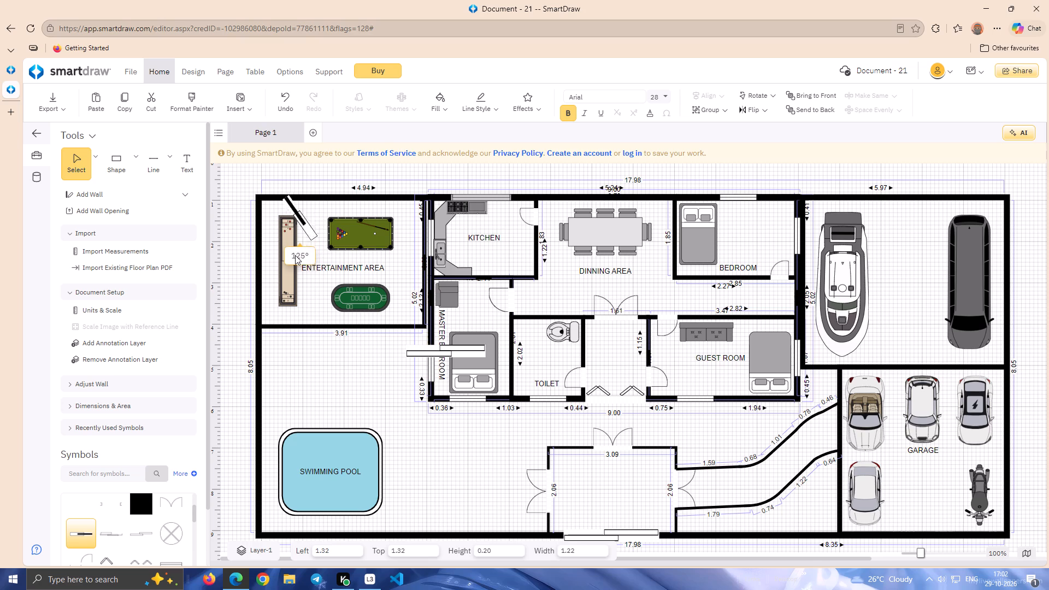
drag(295, 255, 319, 175)
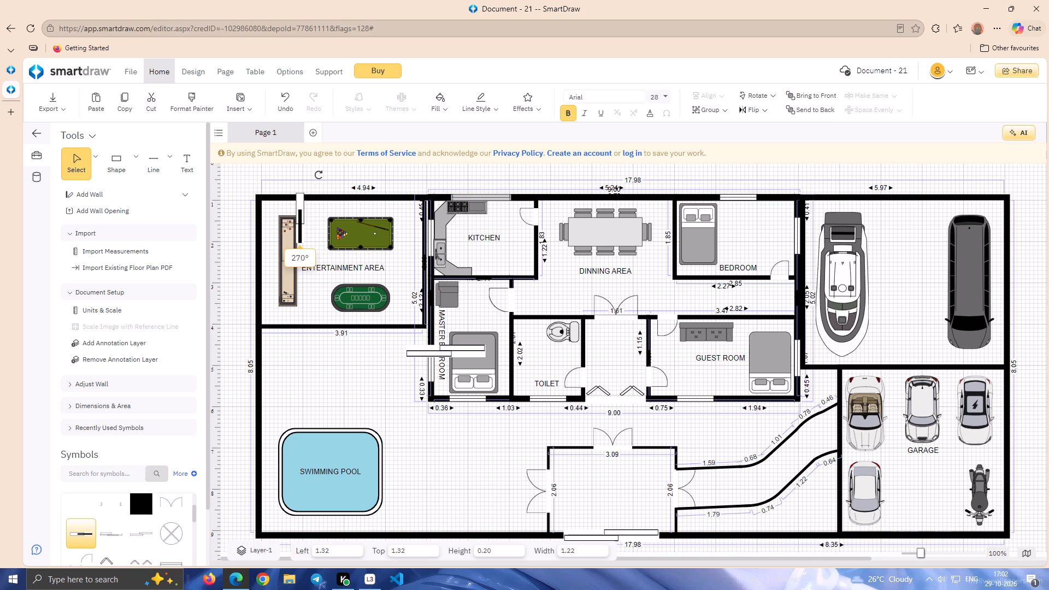
drag(319, 175, 282, 286)
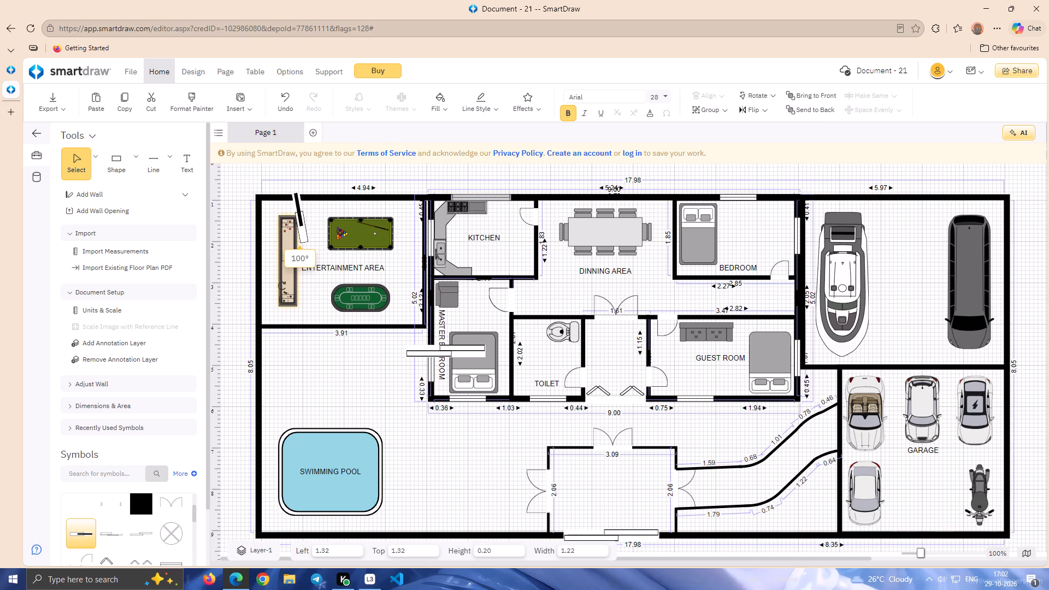
drag(282, 286, 267, 293)
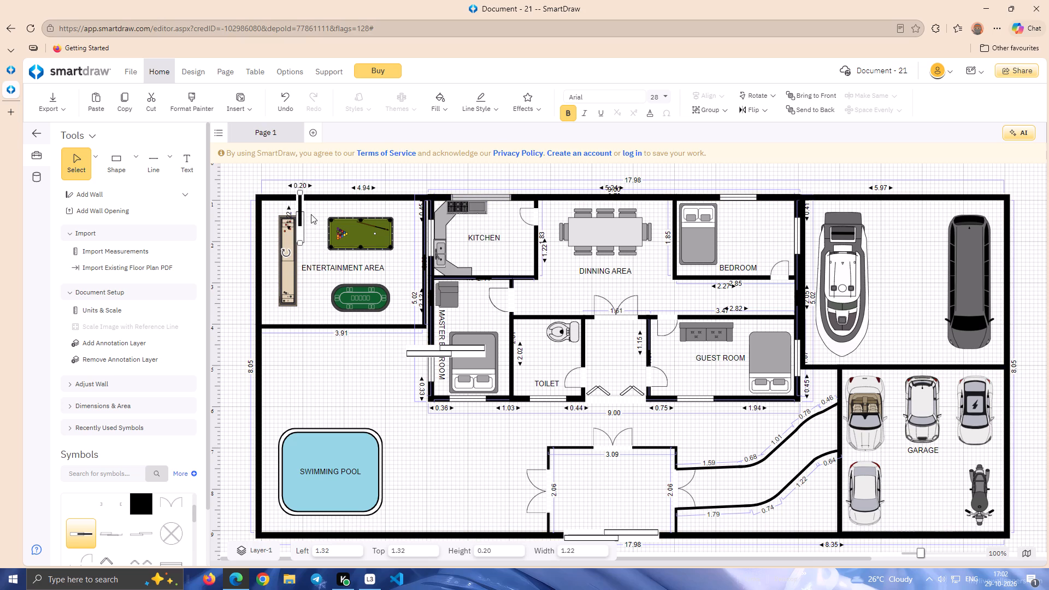
drag(300, 221, 316, 368)
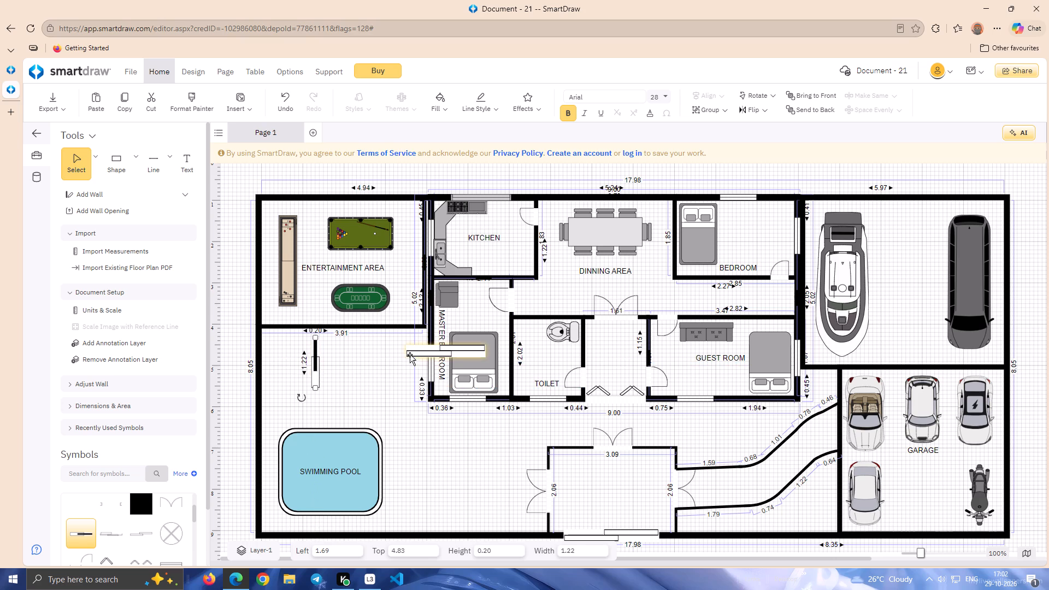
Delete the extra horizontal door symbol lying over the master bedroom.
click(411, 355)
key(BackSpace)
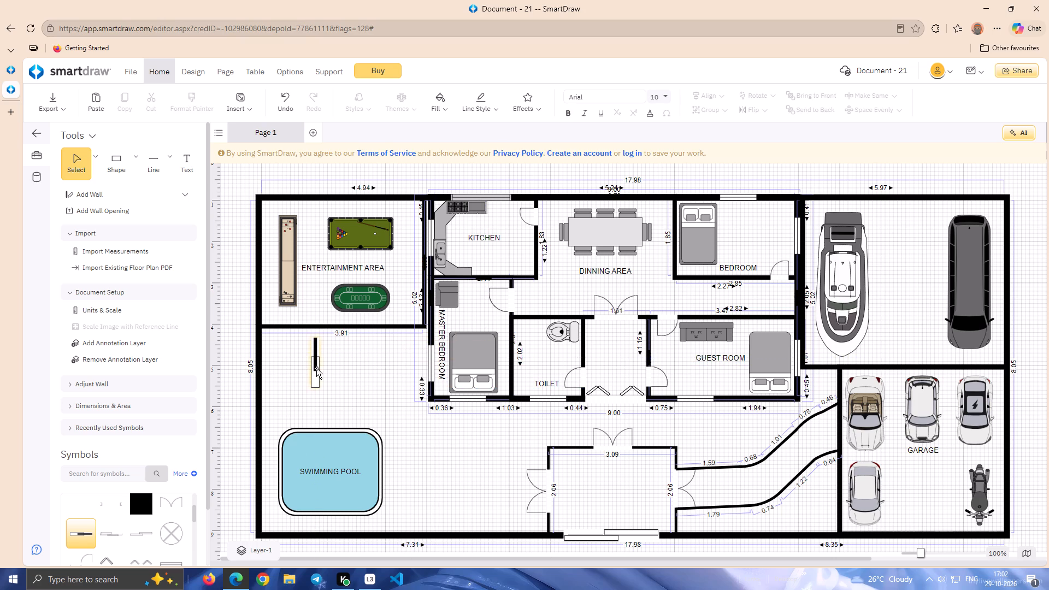
Shorten the upright door above the swimming pool to about 0.84.
click(316, 369)
drag(315, 338, 315, 353)
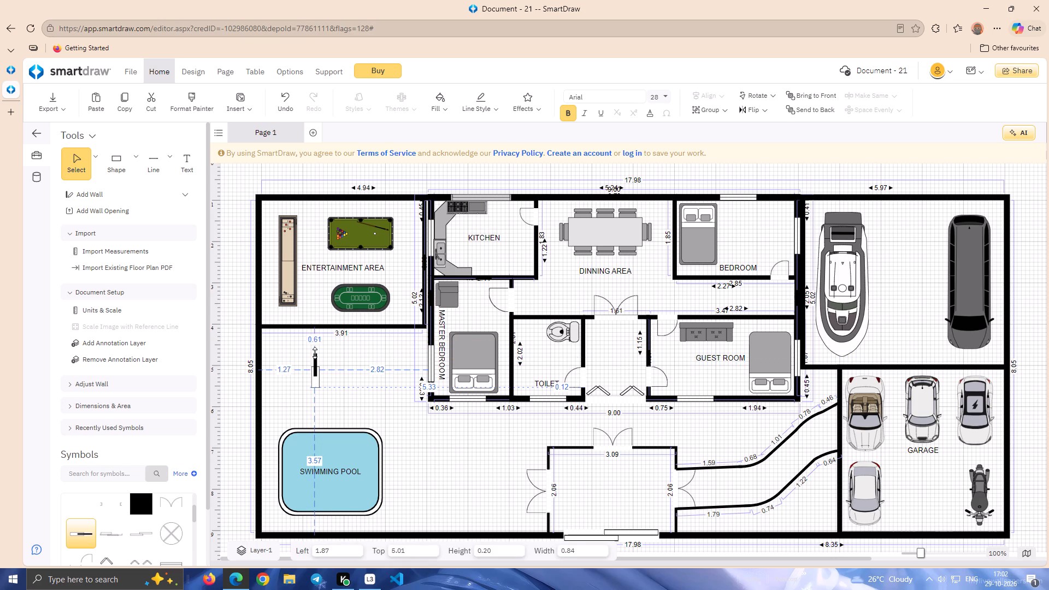
drag(315, 353, 315, 349)
drag(316, 388, 317, 383)
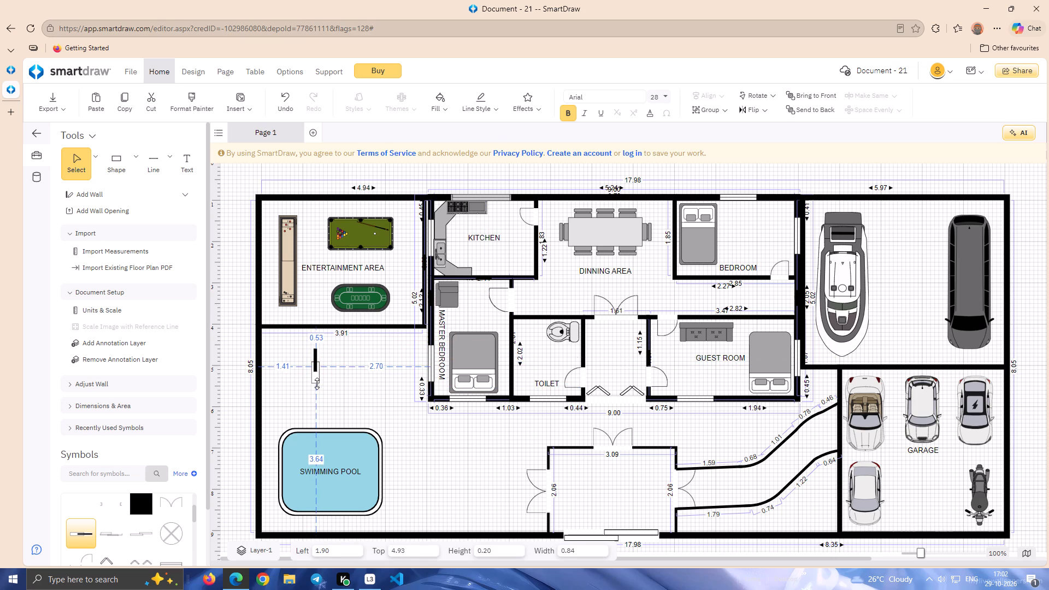
Place the shortened door in the garage wall between the curved path's two edges, at about Left 14.61, Top 6.35.
click(321, 373)
drag(317, 370, 709, 421)
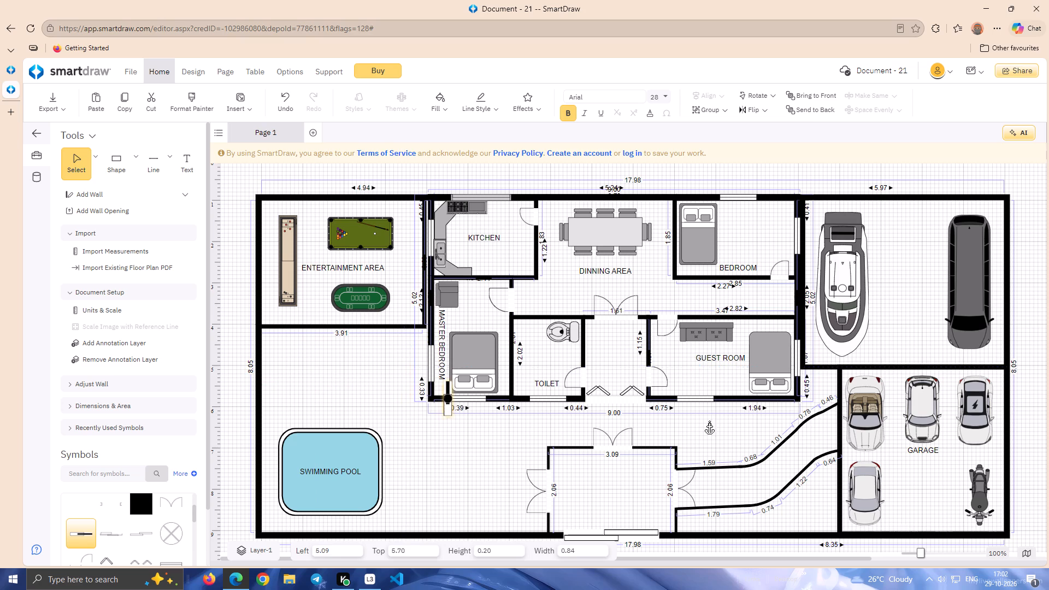
drag(709, 421, 848, 438)
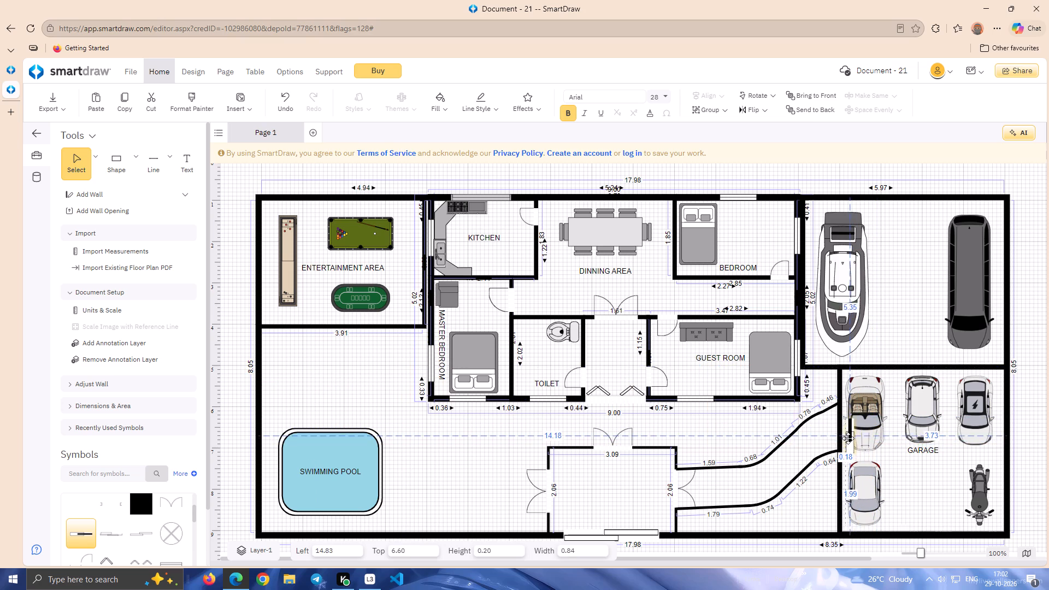
drag(848, 438, 841, 432)
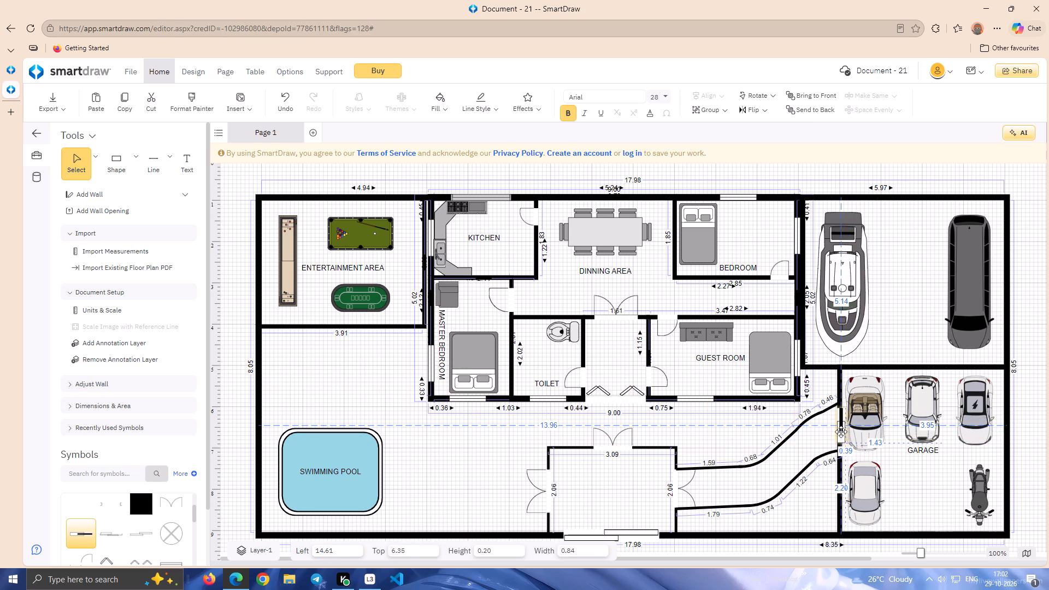
drag(841, 432, 840, 432)
click(419, 441)
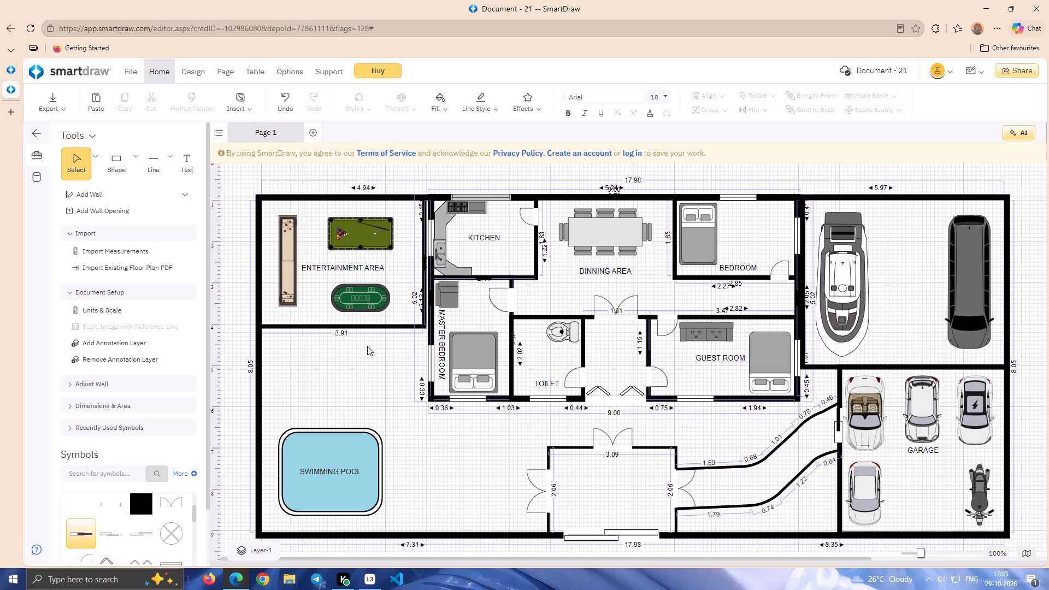
Draw a line about 0.87 long from beside the entrance's house-facing double door toward the front of the house.
click(154, 164)
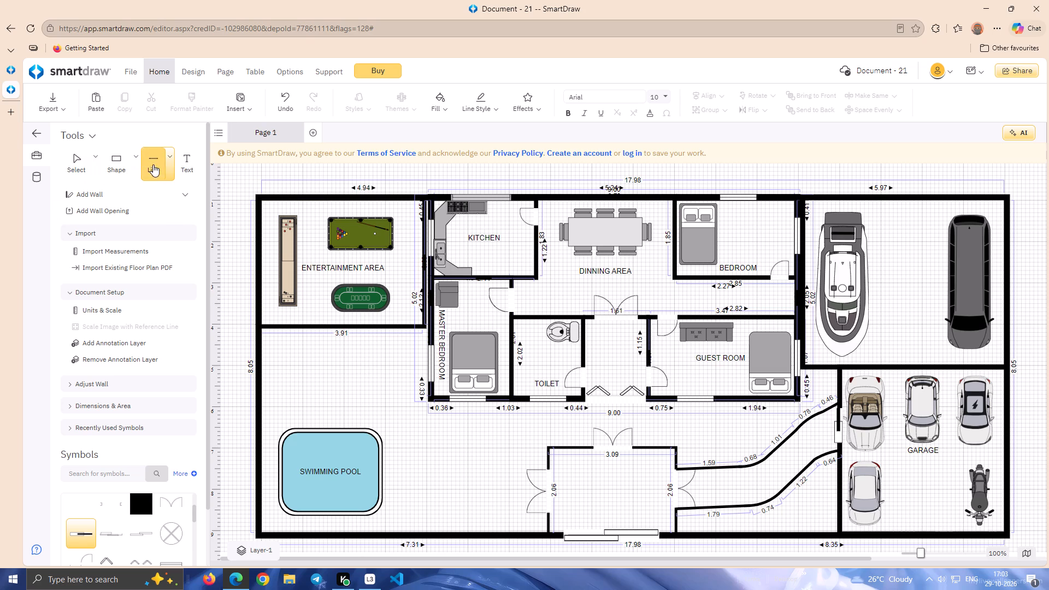
click(167, 152)
click(181, 191)
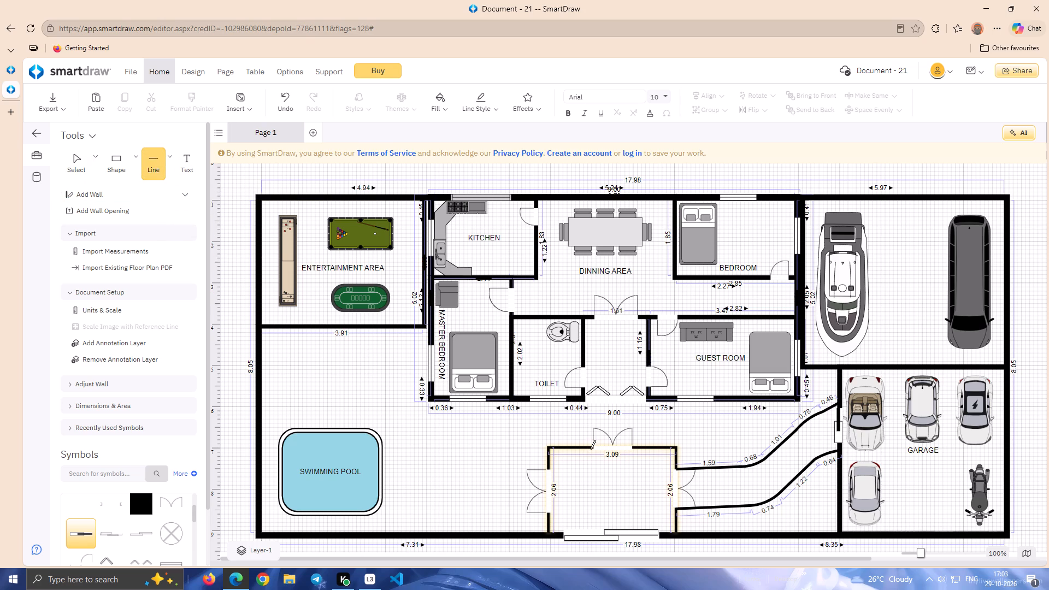
drag(591, 449, 588, 410)
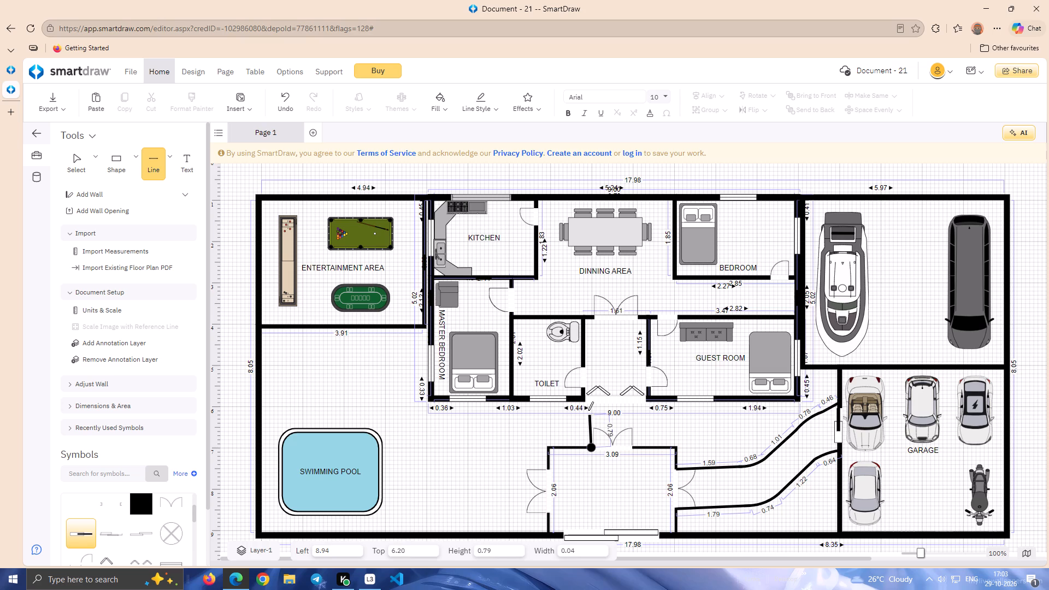
drag(588, 410, 592, 421)
drag(592, 421, 588, 427)
drag(588, 427, 585, 415)
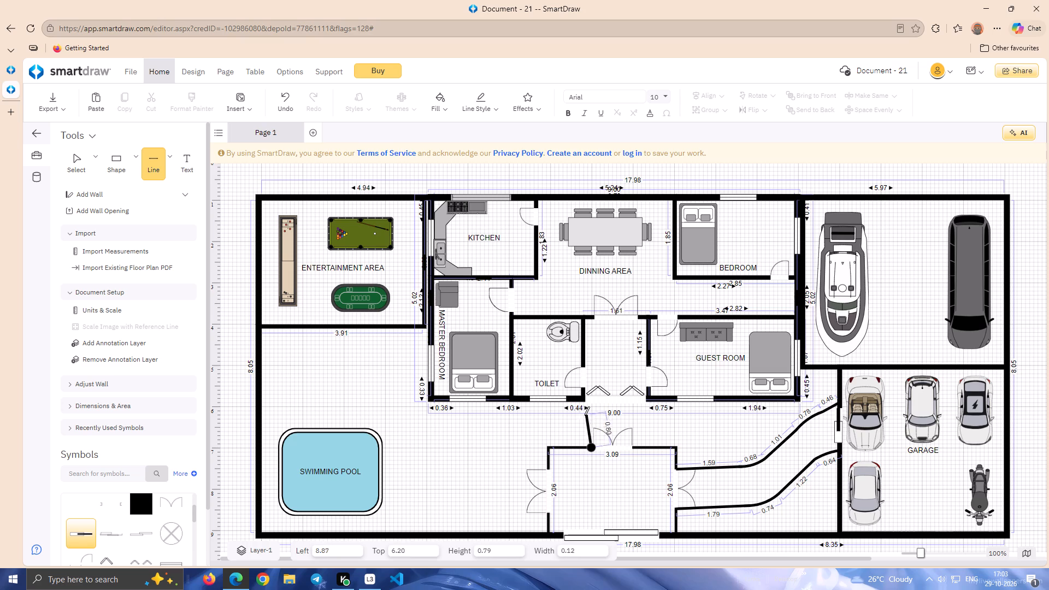
drag(585, 415, 576, 415)
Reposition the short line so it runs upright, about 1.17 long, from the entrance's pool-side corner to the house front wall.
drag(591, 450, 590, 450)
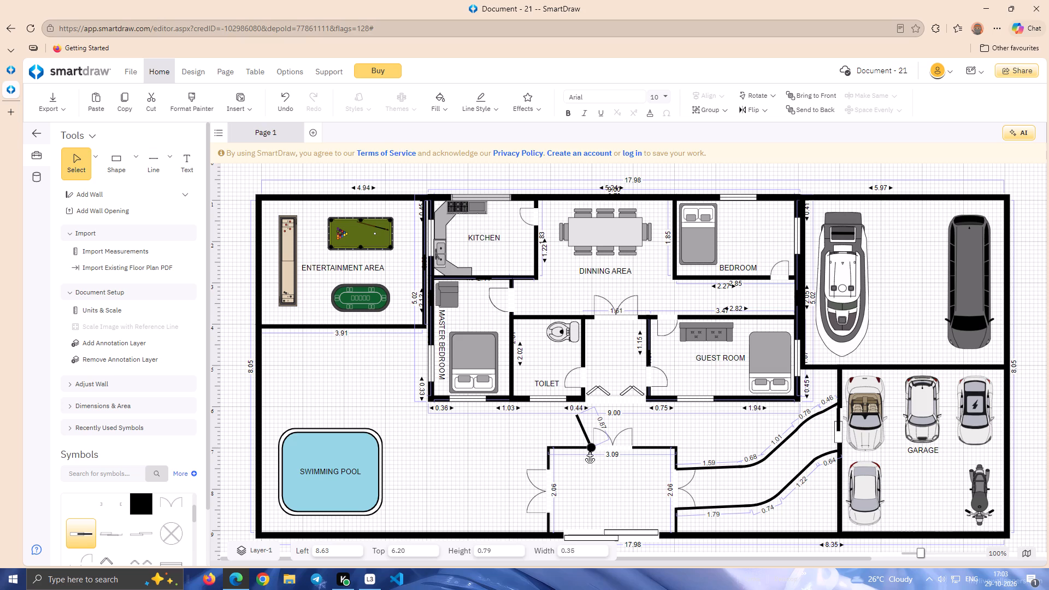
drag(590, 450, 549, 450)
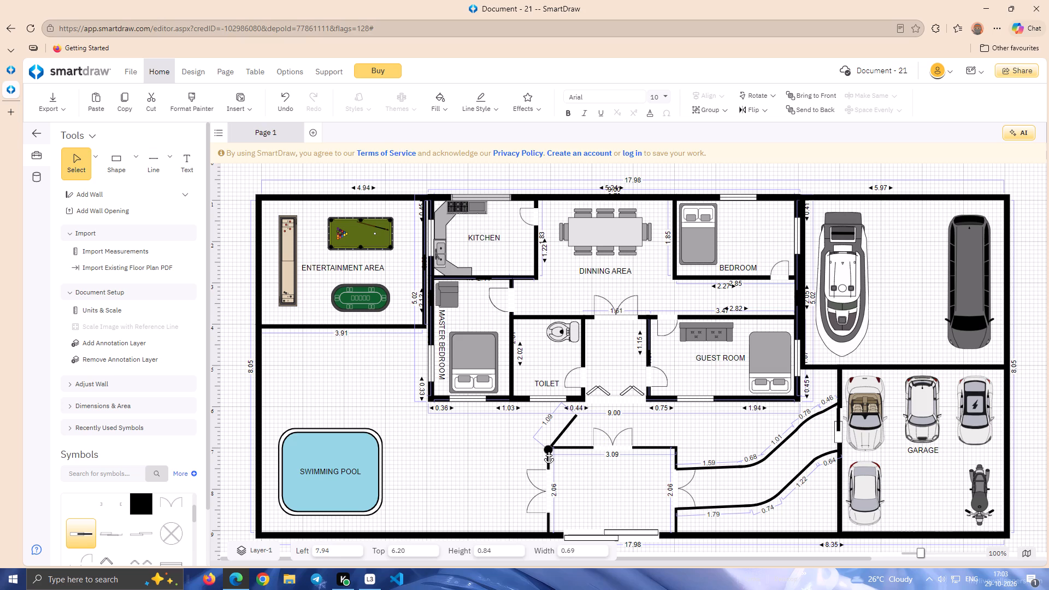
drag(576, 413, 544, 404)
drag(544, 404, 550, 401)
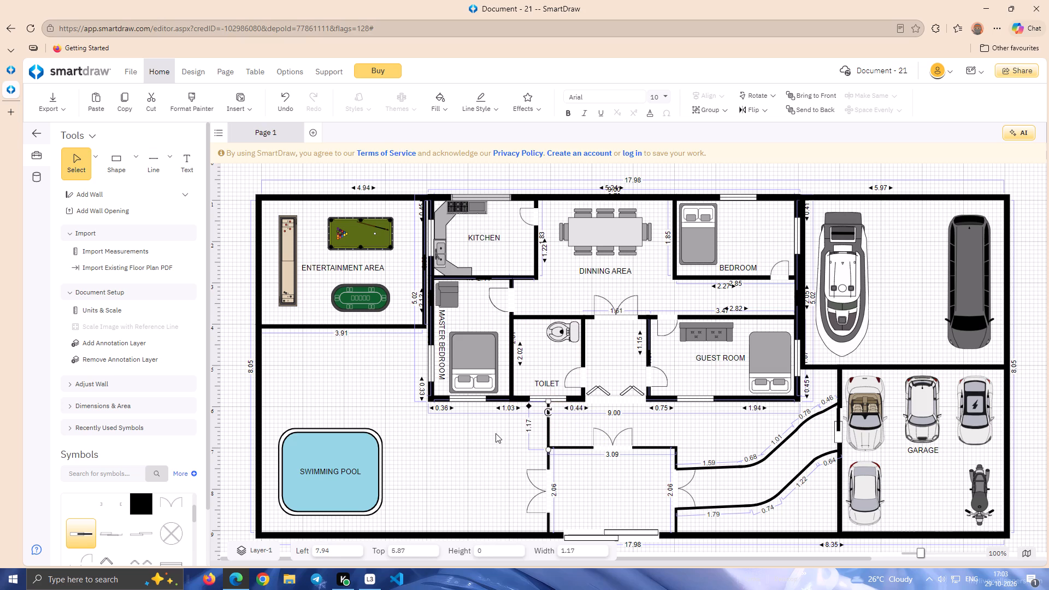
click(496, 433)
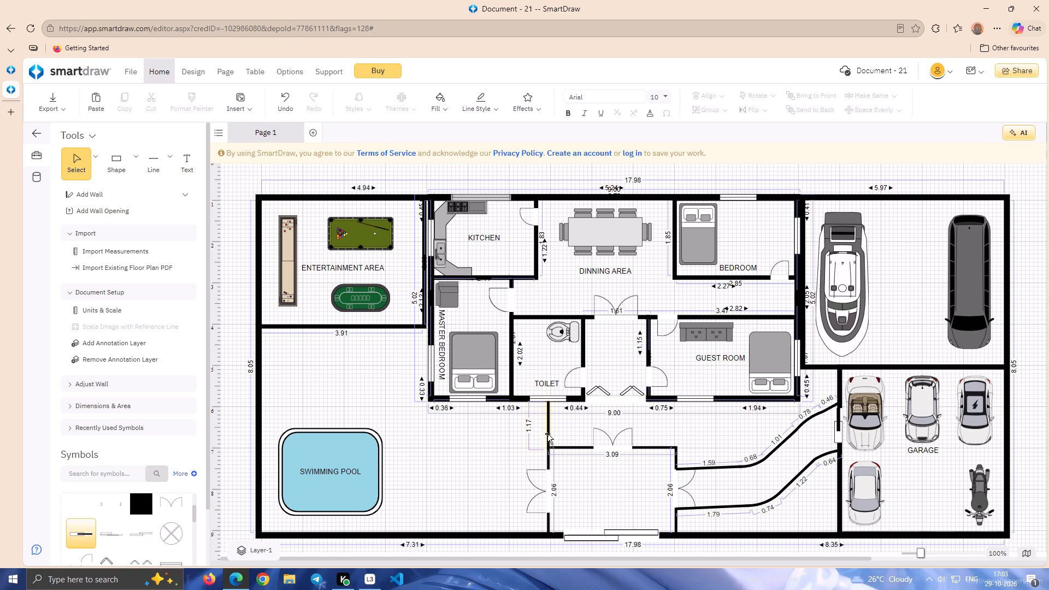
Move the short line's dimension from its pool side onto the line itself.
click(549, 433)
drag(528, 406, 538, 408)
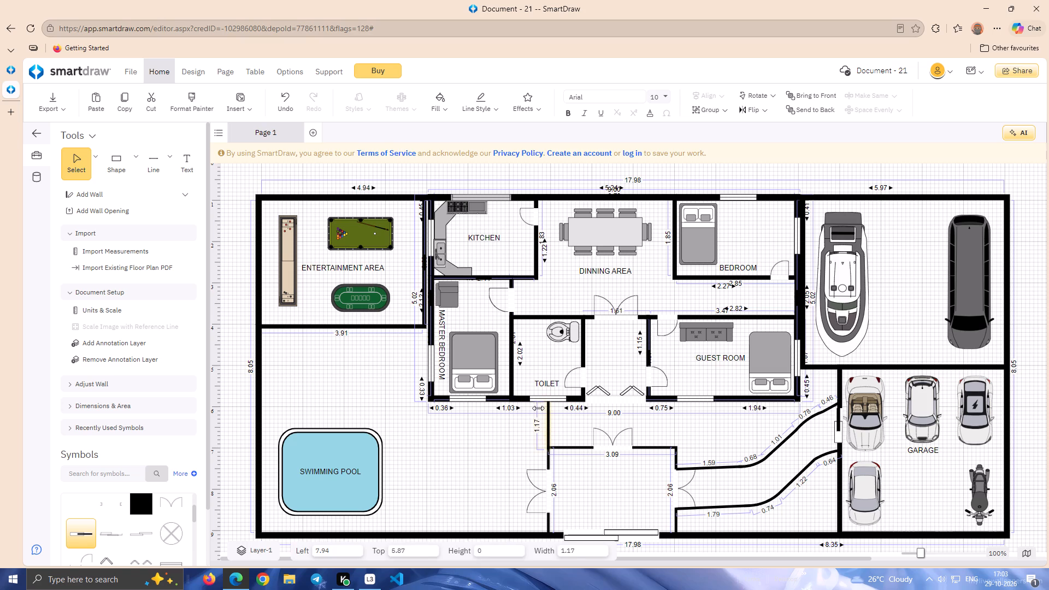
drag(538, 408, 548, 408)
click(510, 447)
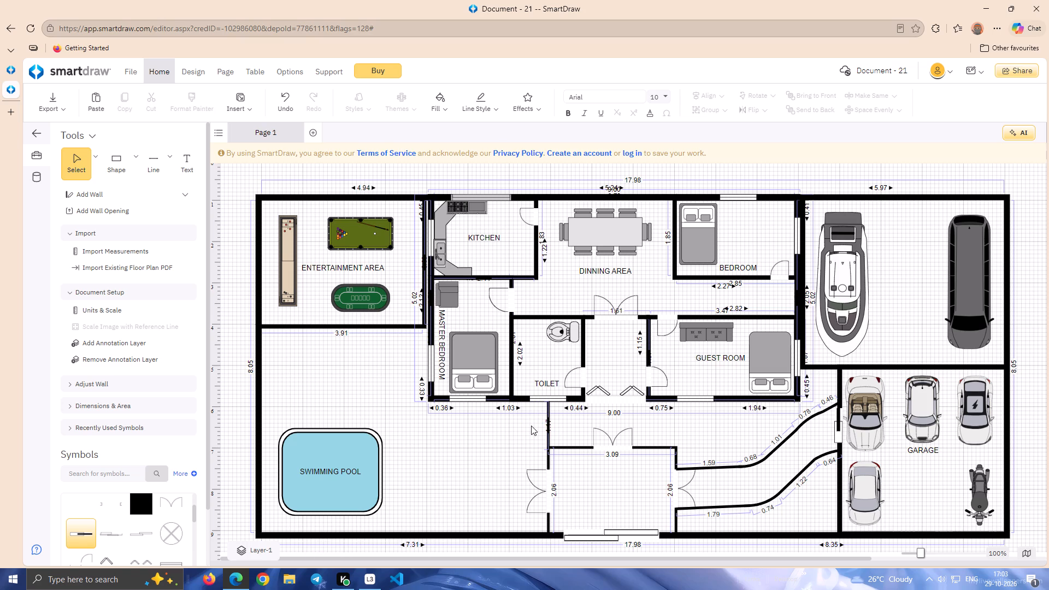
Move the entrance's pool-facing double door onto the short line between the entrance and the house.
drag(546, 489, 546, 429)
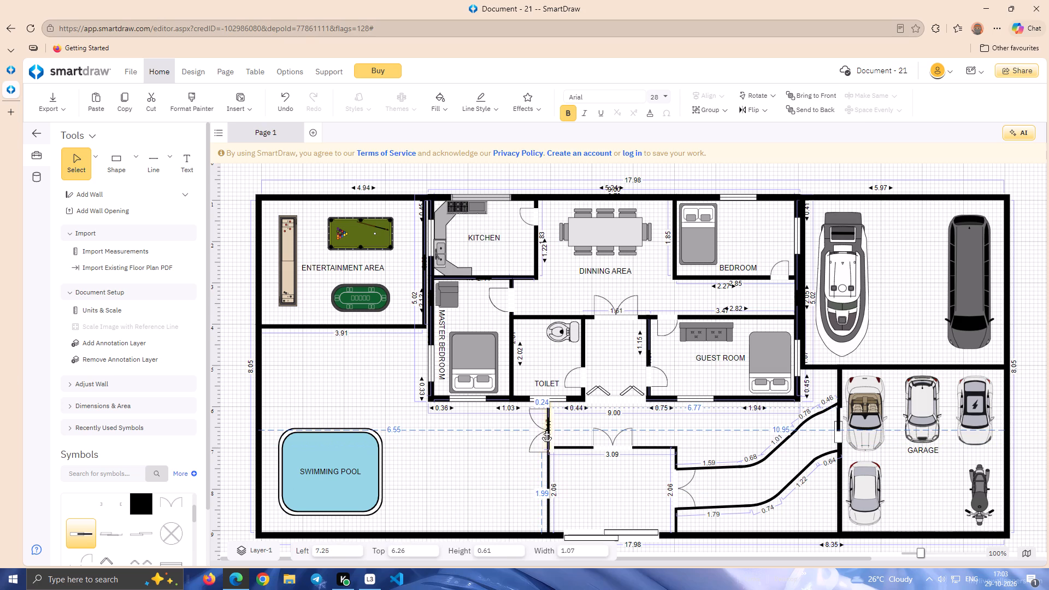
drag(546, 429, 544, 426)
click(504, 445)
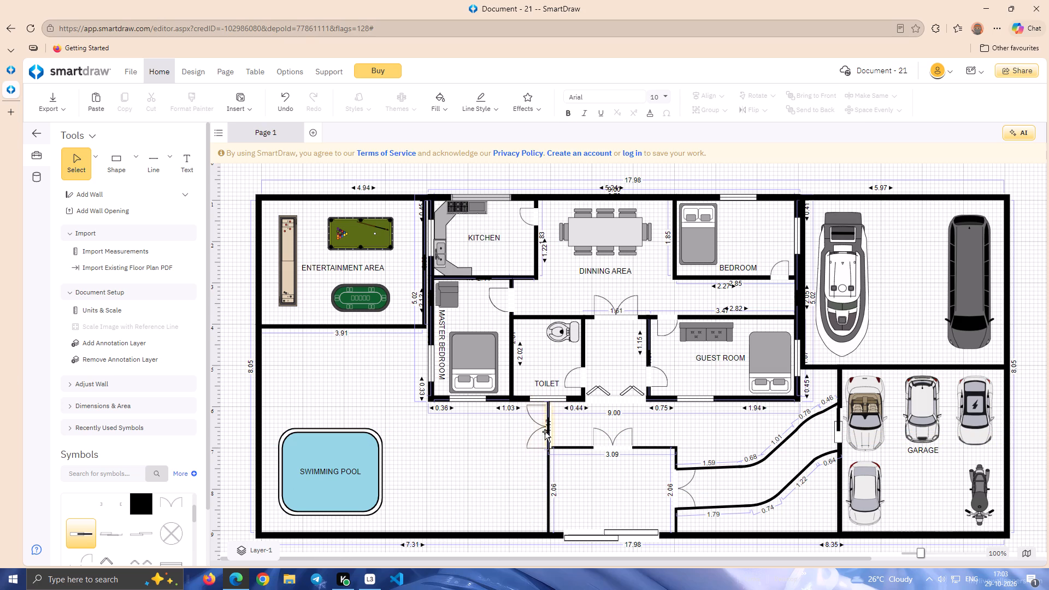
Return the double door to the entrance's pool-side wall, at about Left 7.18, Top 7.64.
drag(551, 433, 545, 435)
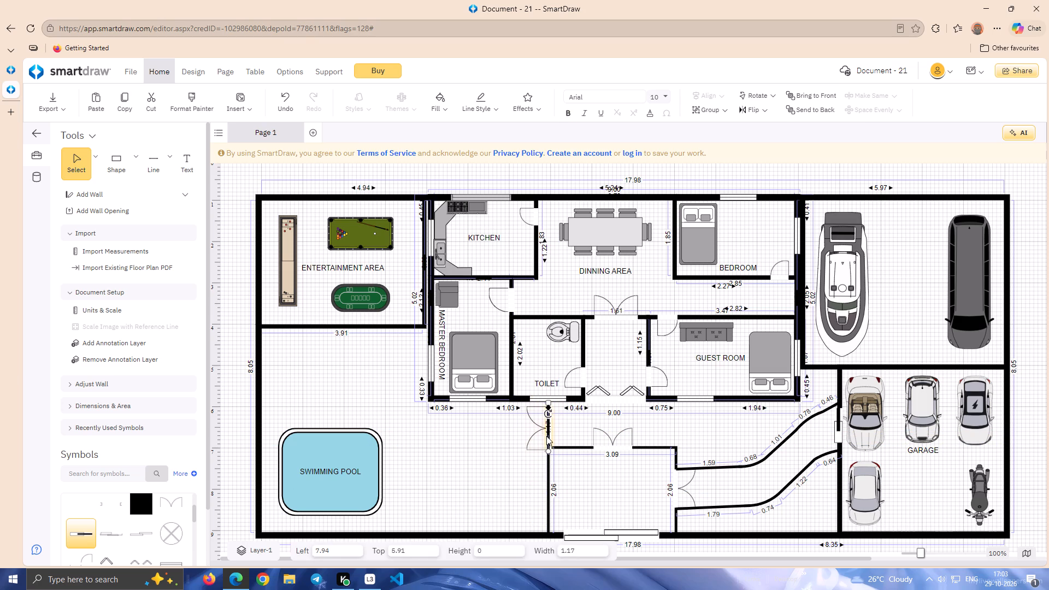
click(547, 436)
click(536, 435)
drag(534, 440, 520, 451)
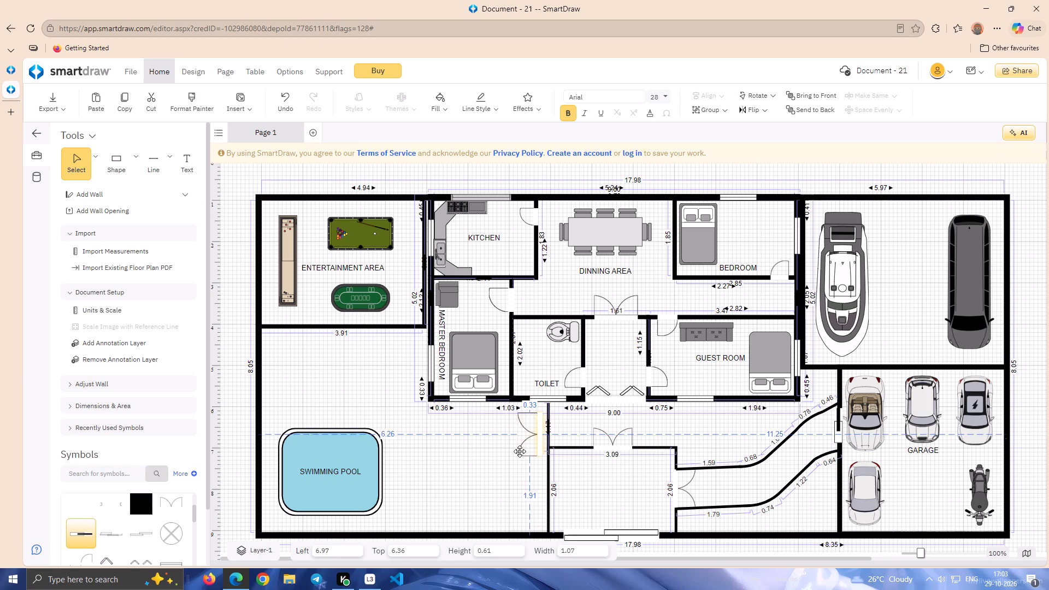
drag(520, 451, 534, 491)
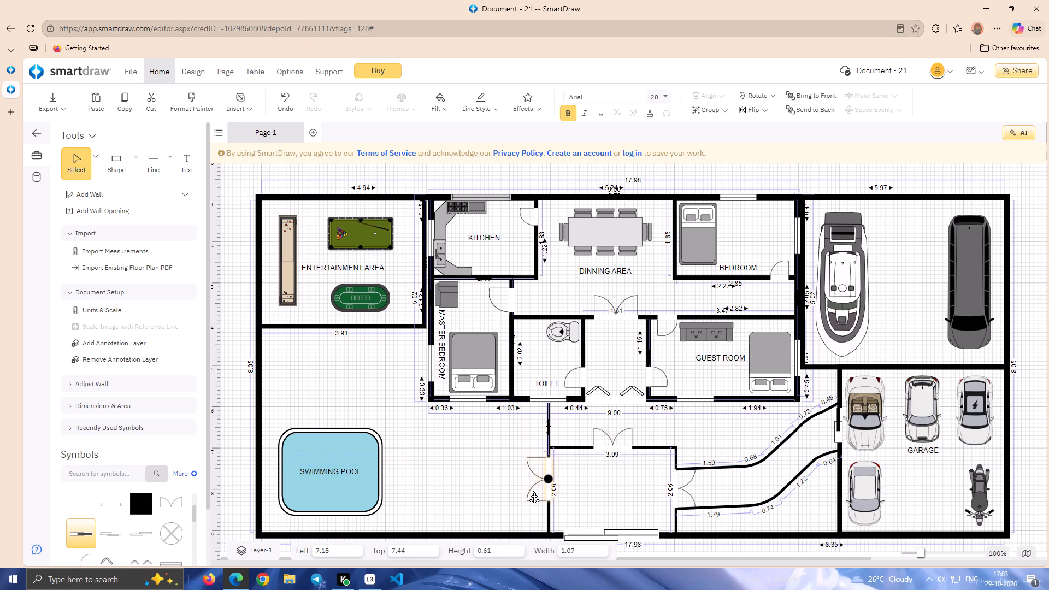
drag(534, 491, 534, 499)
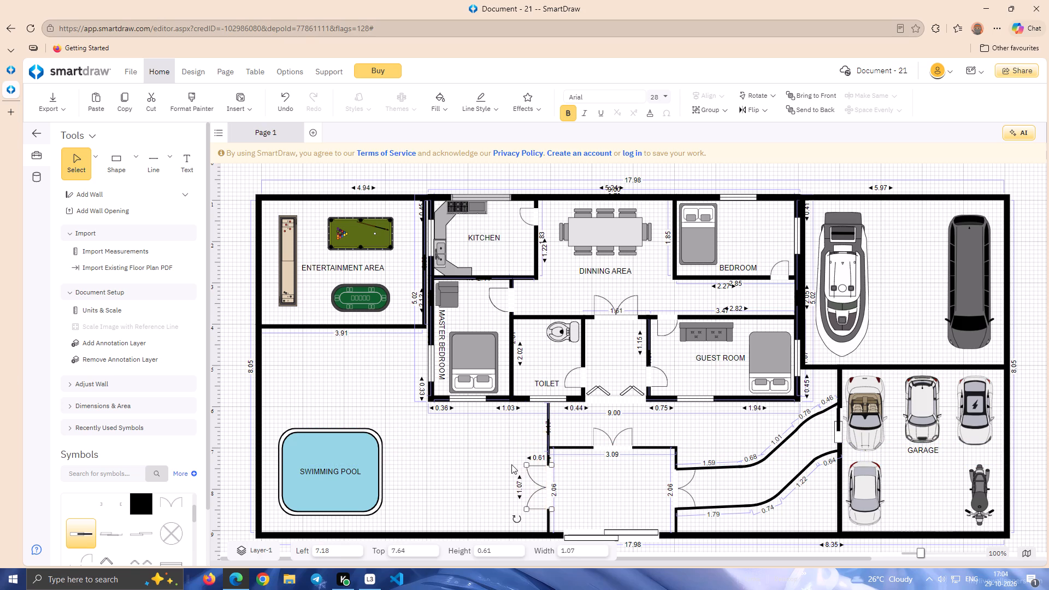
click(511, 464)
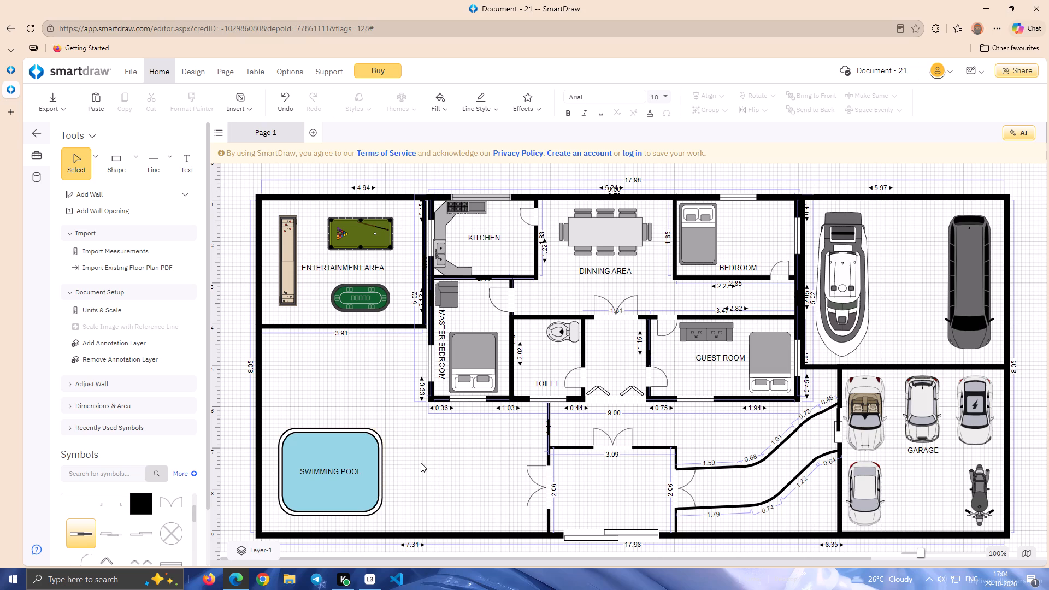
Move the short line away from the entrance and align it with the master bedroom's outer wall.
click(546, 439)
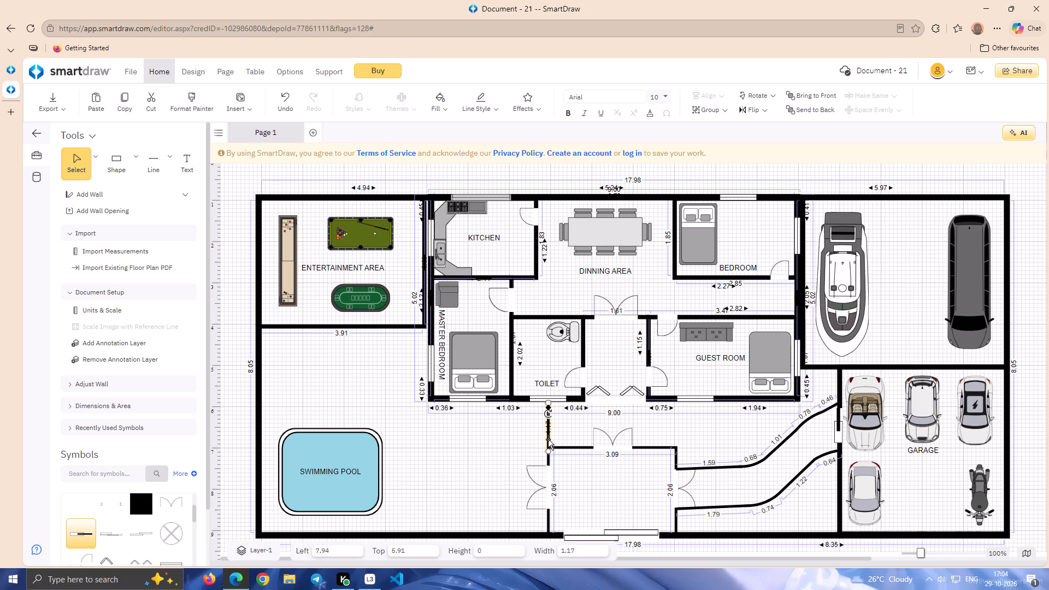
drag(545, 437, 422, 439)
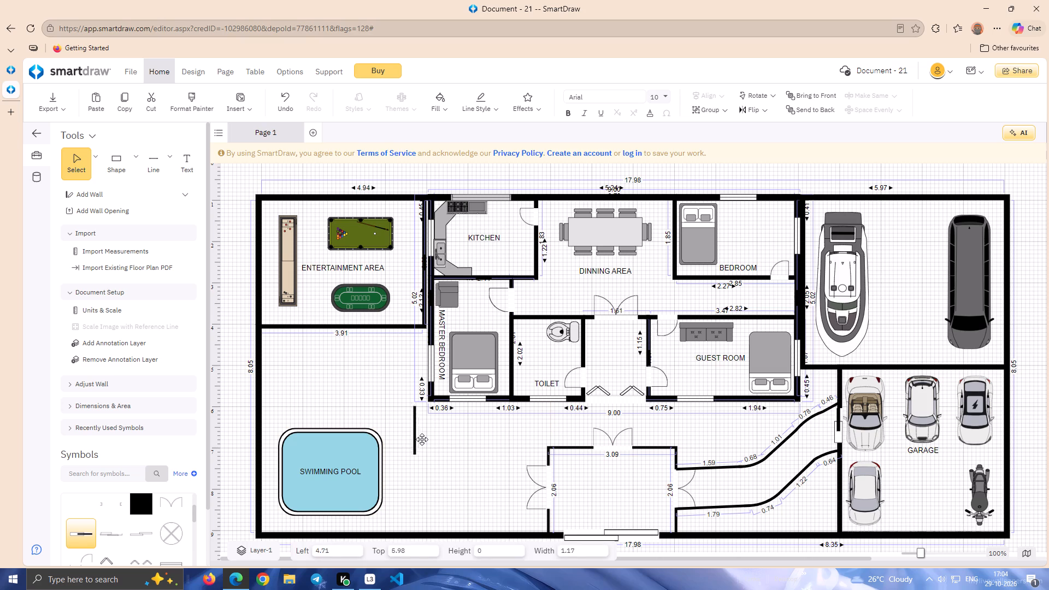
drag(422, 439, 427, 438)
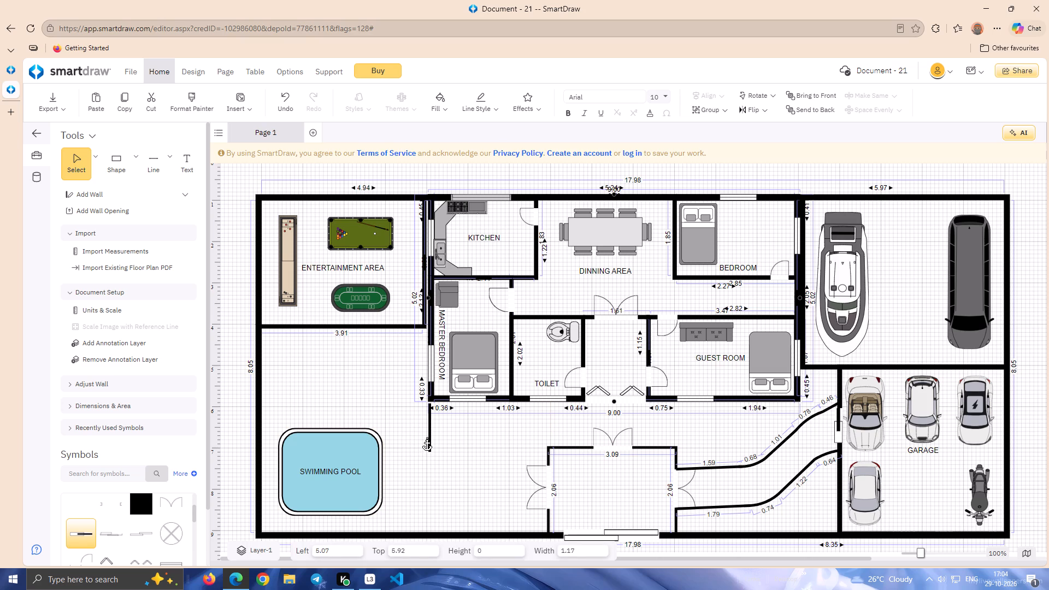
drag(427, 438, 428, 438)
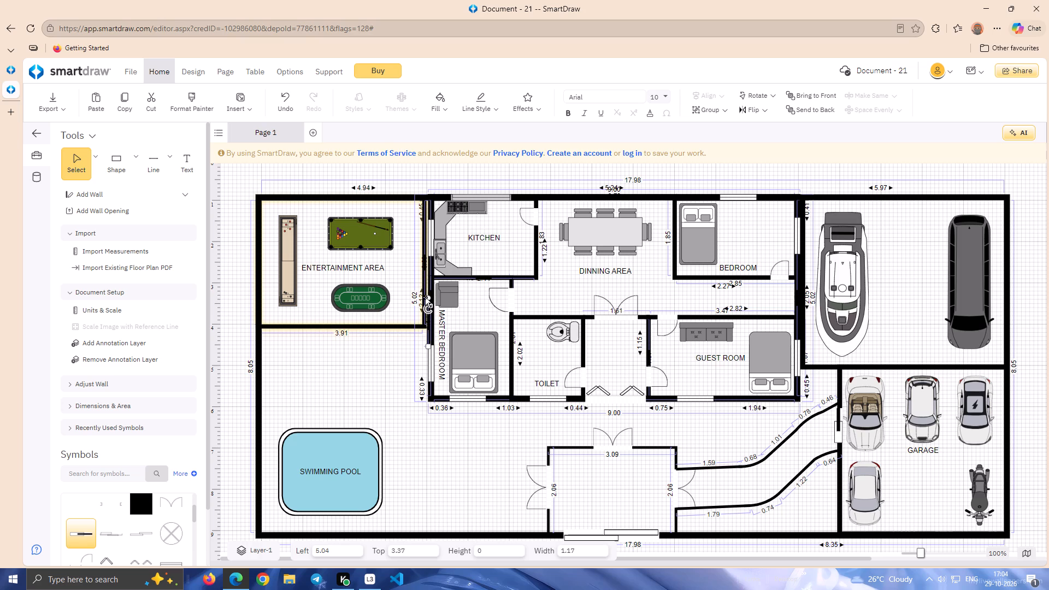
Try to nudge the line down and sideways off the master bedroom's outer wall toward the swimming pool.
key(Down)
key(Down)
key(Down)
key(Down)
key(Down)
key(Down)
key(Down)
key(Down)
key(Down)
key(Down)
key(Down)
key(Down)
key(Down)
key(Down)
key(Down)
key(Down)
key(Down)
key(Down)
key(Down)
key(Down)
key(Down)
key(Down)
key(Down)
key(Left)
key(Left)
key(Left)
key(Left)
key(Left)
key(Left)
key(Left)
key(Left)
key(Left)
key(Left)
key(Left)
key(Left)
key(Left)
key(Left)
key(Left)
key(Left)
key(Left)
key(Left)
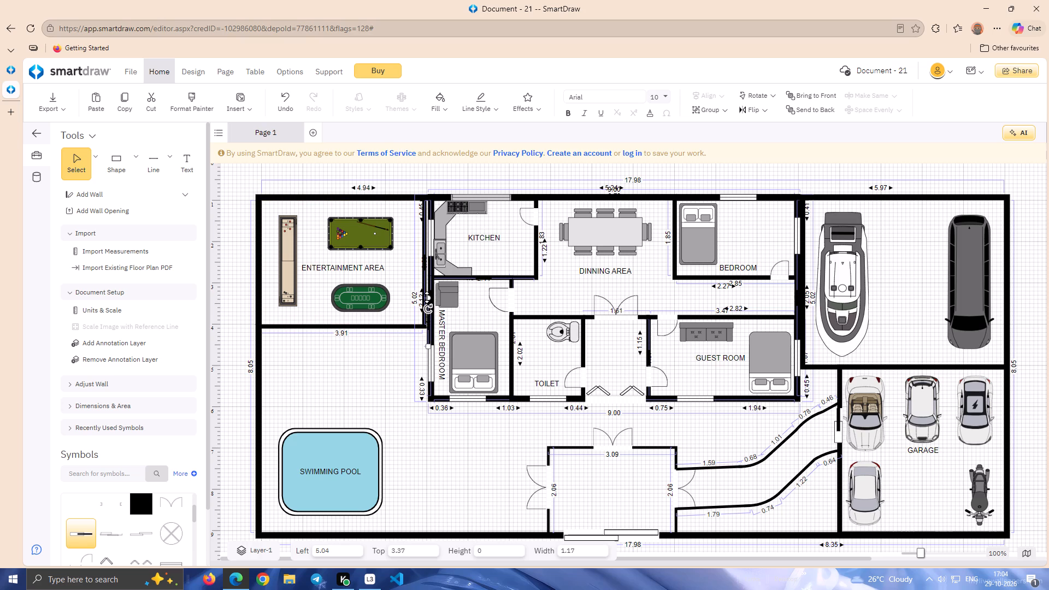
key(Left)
Pull the misplaced line's end out from the master bedroom's outer wall and delete the line.
drag(428, 298, 428, 298)
drag(428, 298, 390, 403)
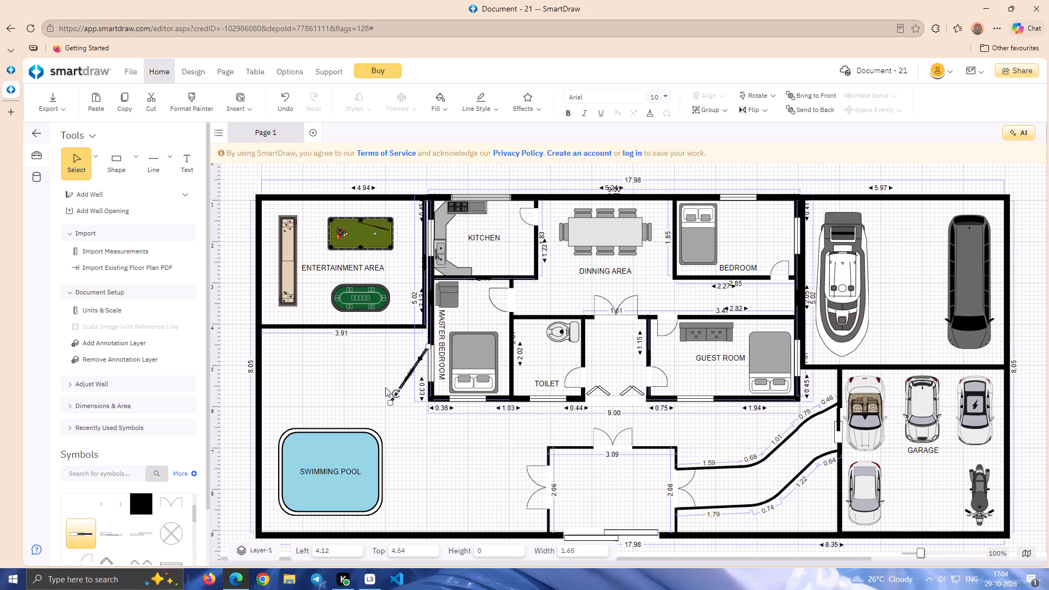
key(BackSpace)
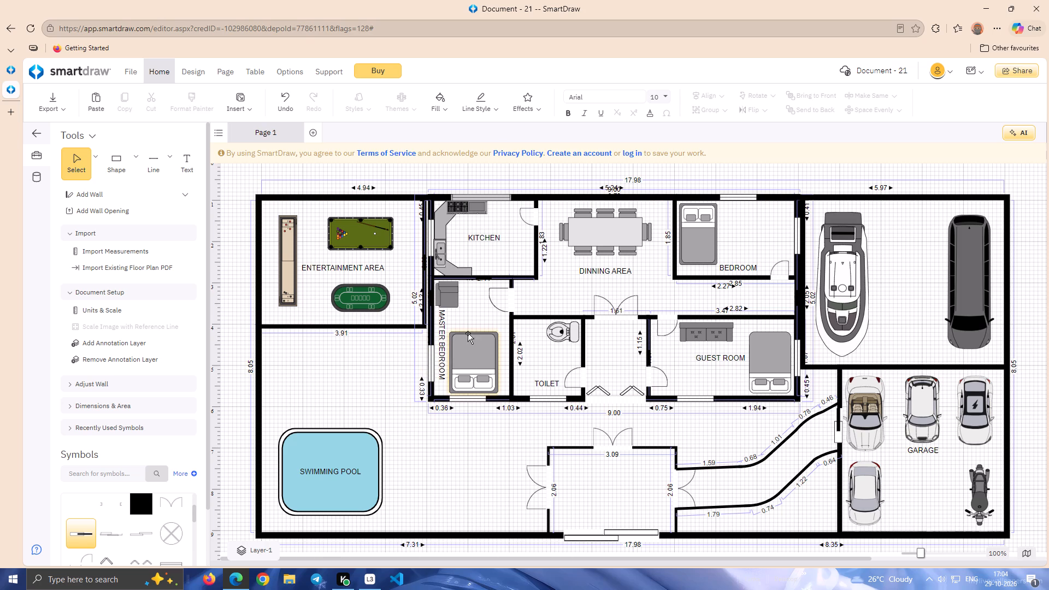
Nudge the entertainment area room slightly toward the kitchen, to Left 1.00.
click(410, 329)
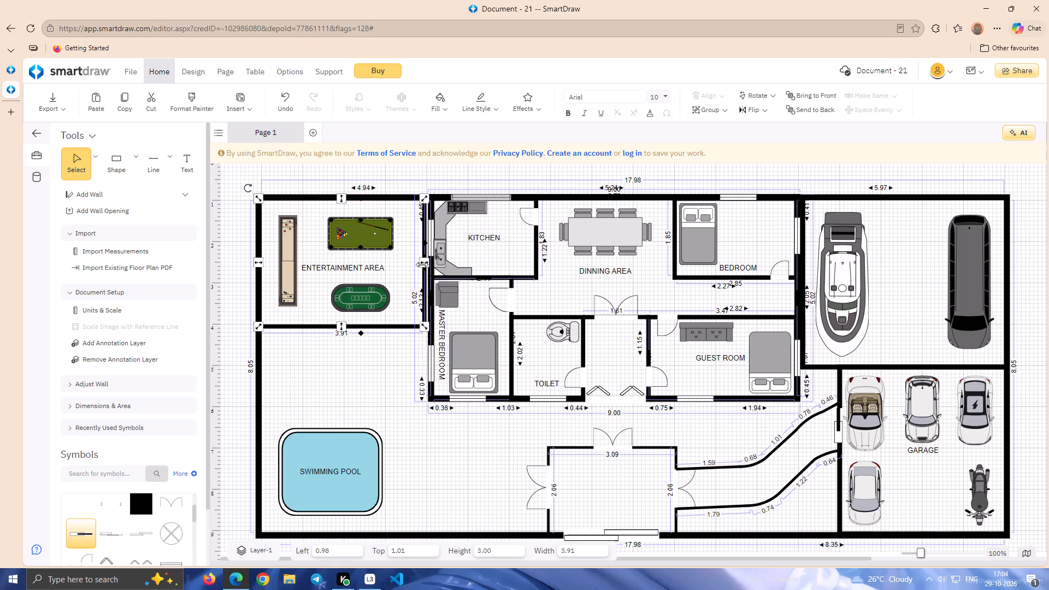
key(Right)
key(Right)
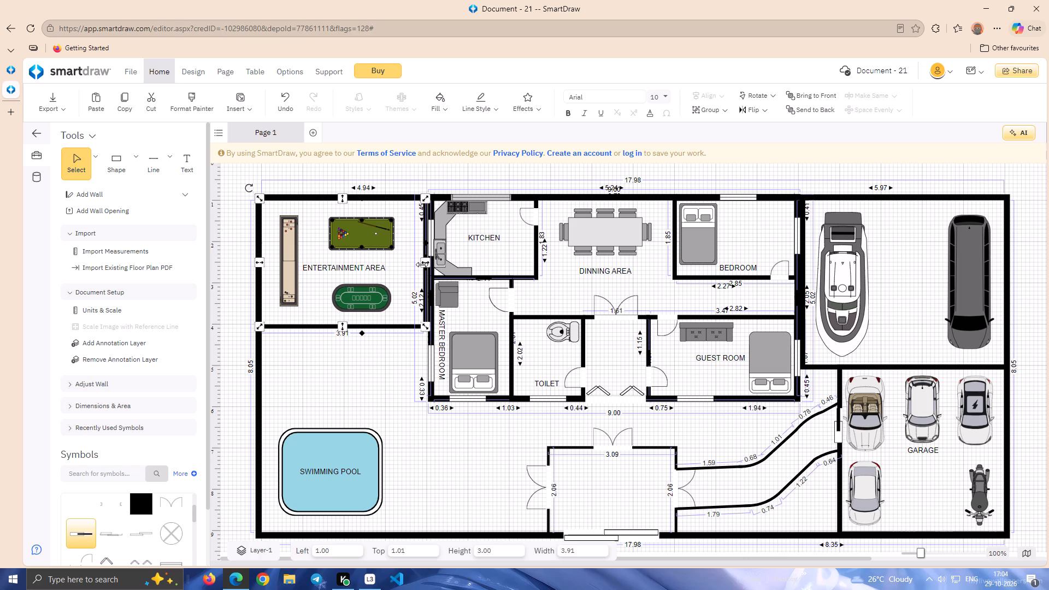
click(398, 403)
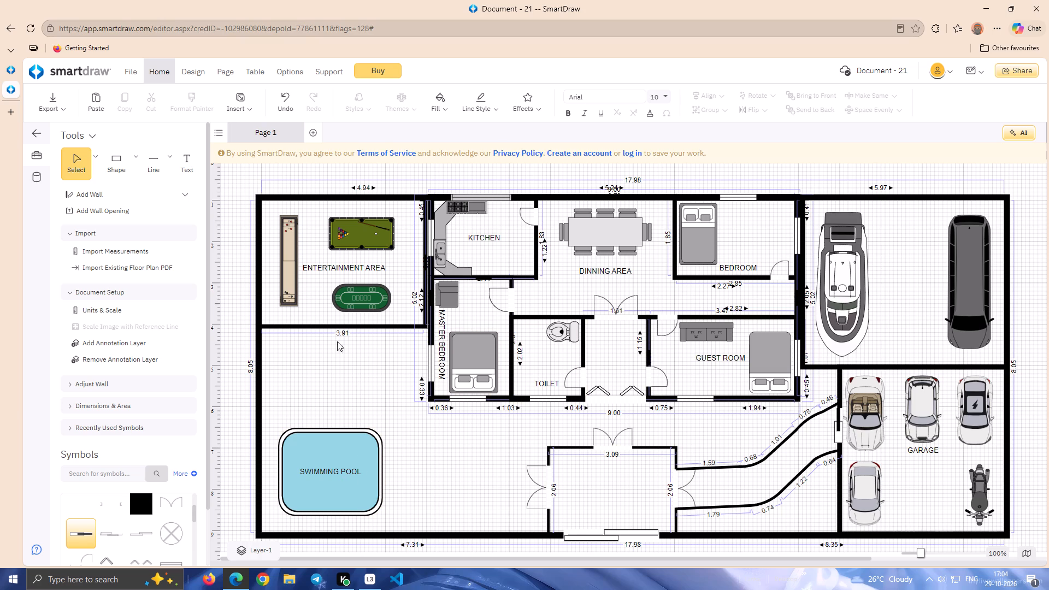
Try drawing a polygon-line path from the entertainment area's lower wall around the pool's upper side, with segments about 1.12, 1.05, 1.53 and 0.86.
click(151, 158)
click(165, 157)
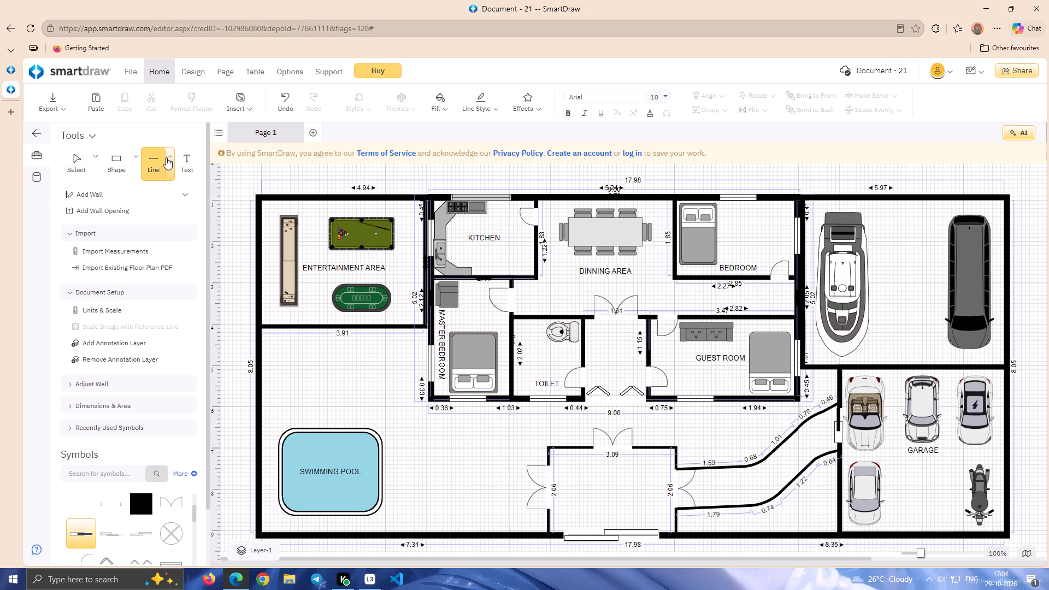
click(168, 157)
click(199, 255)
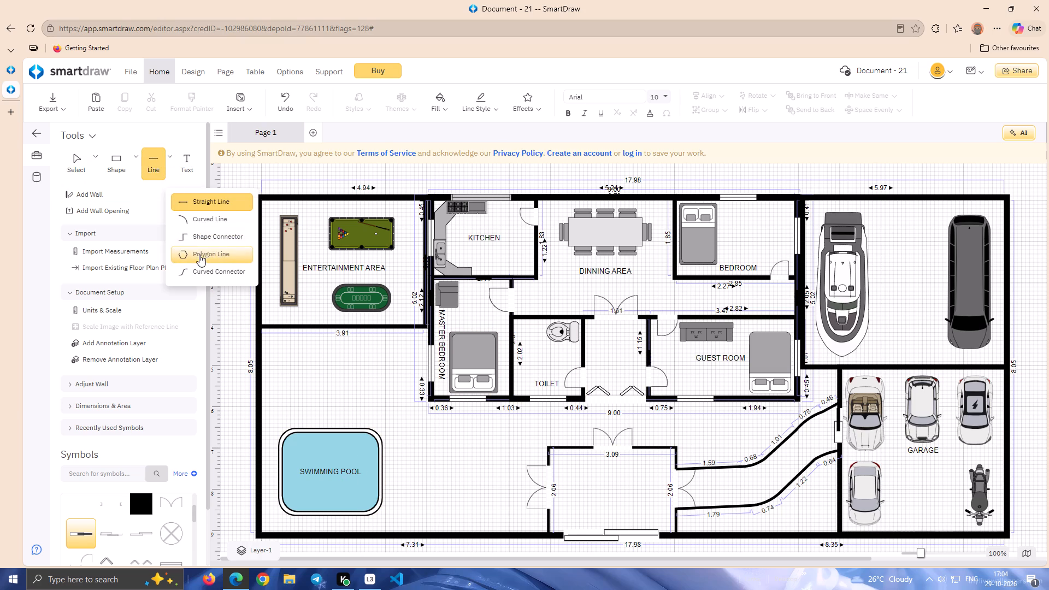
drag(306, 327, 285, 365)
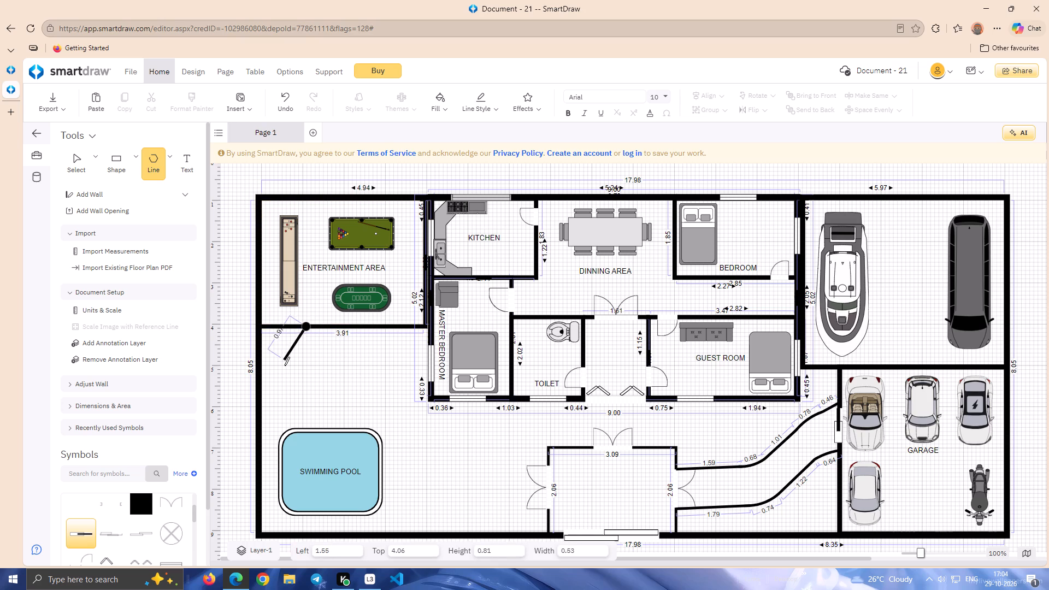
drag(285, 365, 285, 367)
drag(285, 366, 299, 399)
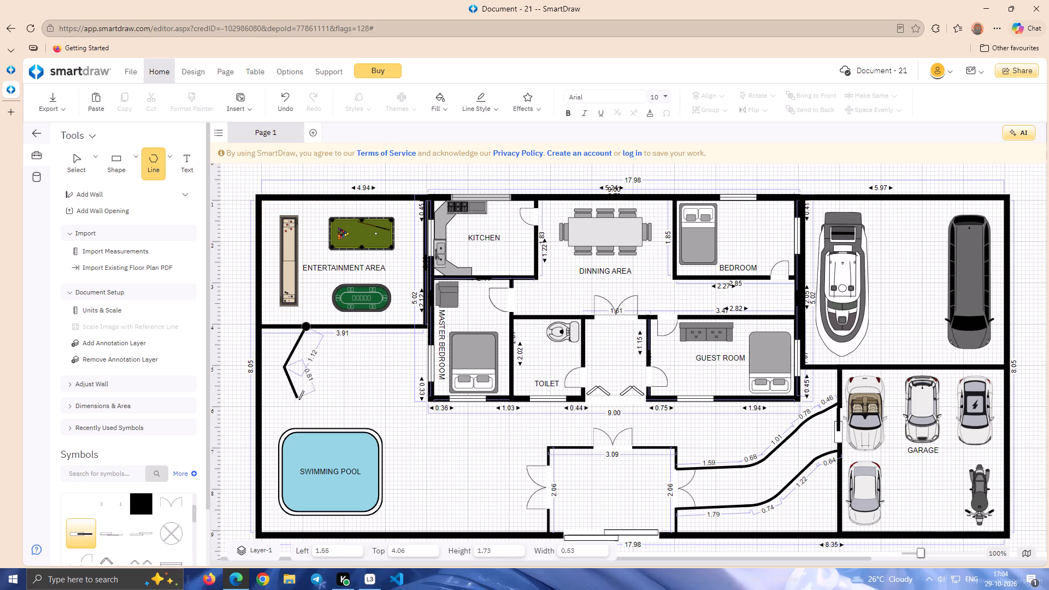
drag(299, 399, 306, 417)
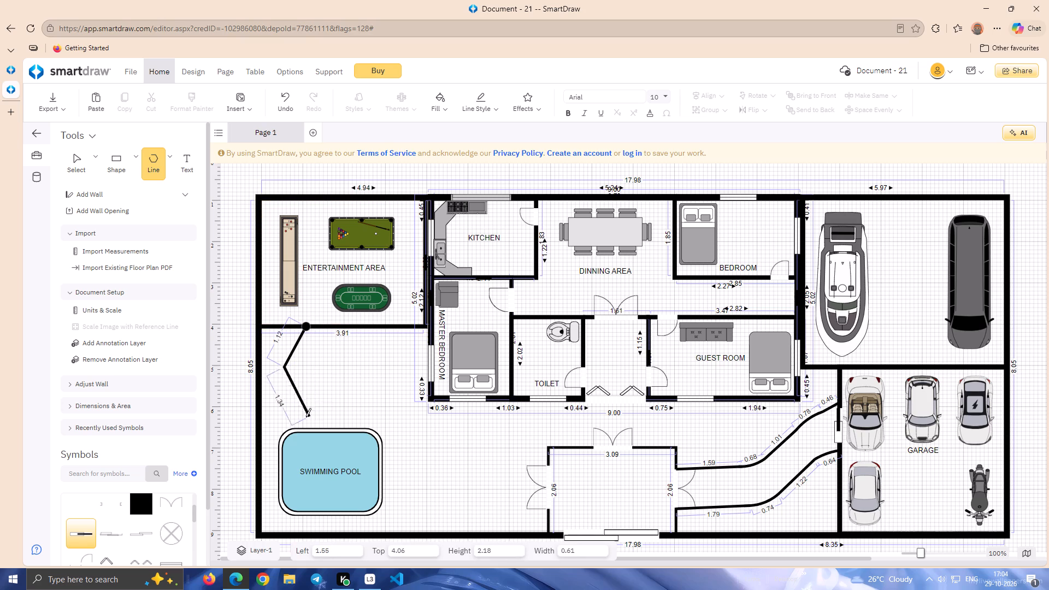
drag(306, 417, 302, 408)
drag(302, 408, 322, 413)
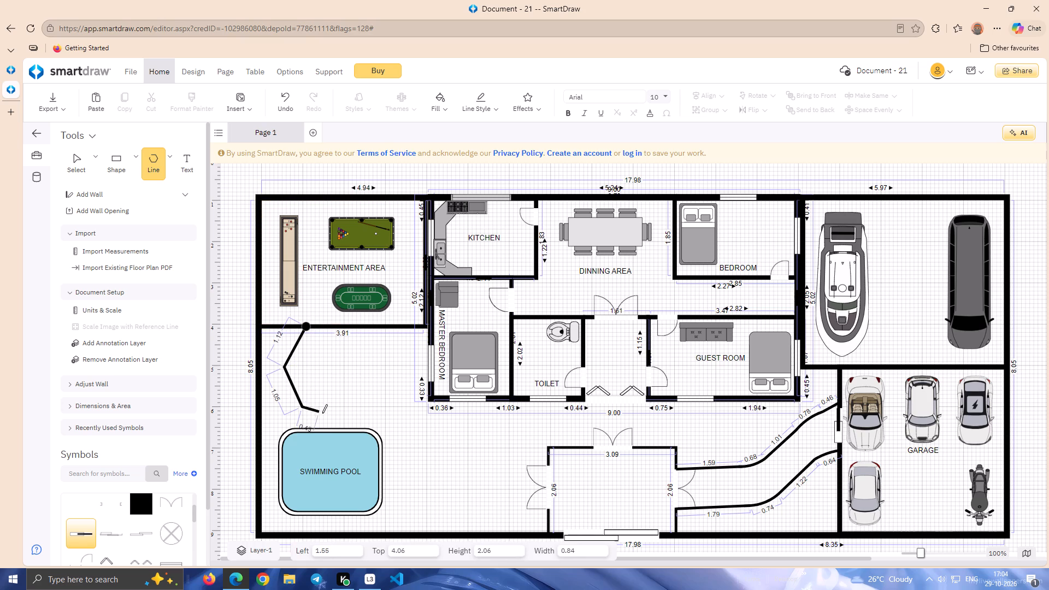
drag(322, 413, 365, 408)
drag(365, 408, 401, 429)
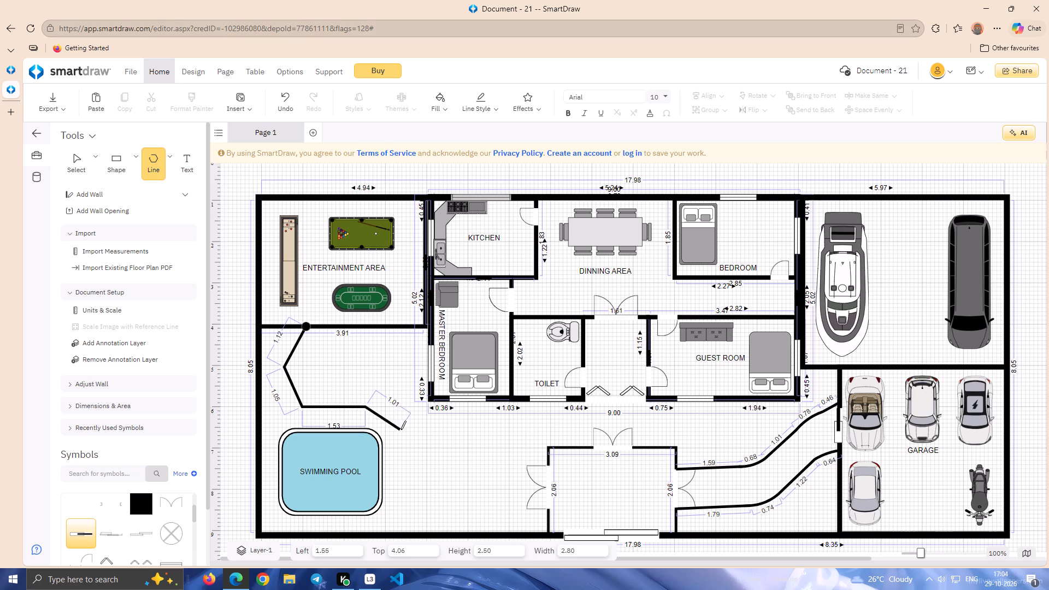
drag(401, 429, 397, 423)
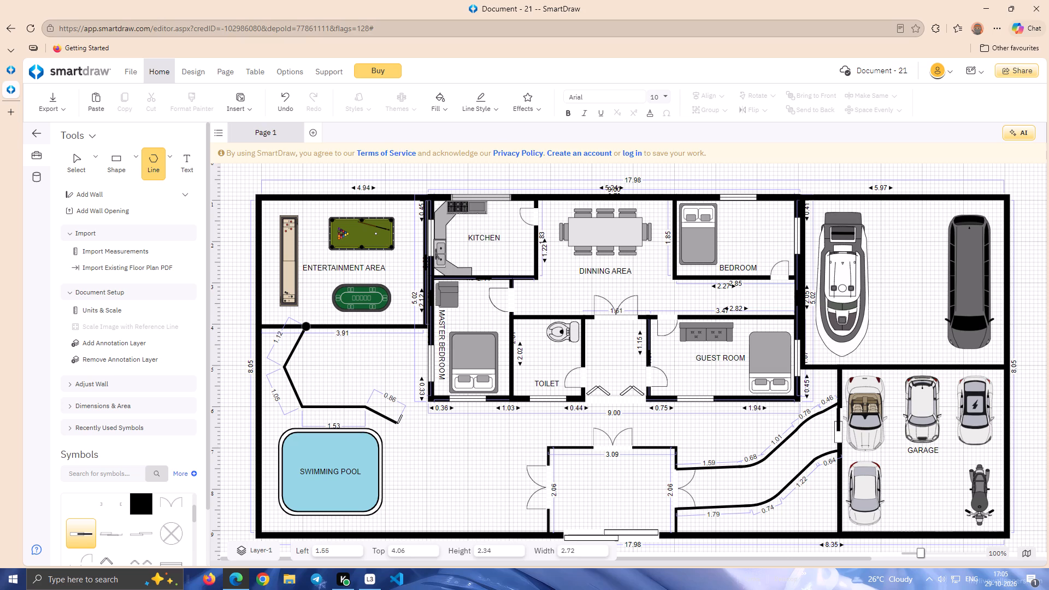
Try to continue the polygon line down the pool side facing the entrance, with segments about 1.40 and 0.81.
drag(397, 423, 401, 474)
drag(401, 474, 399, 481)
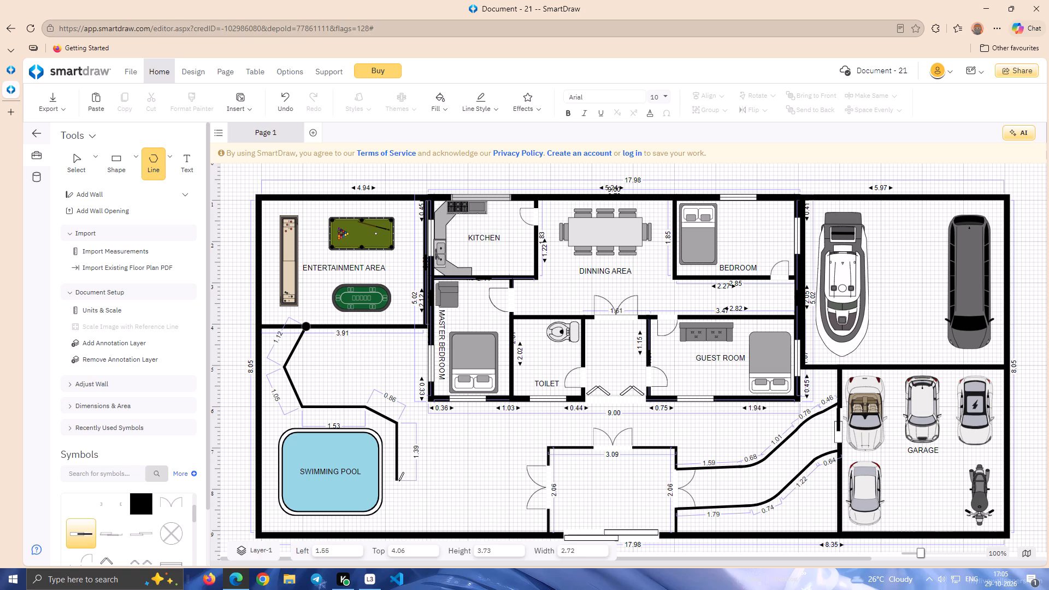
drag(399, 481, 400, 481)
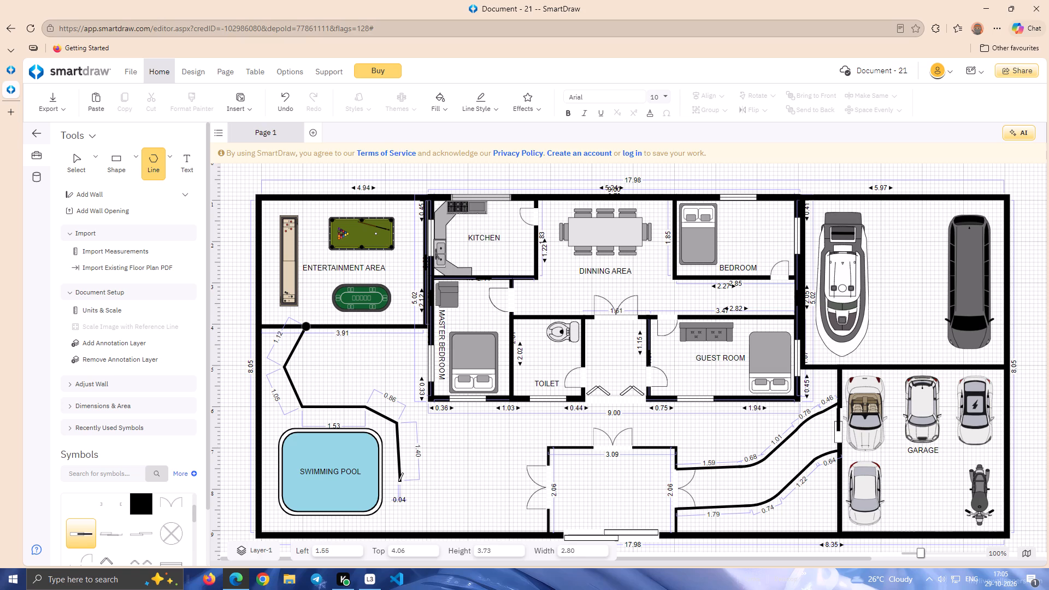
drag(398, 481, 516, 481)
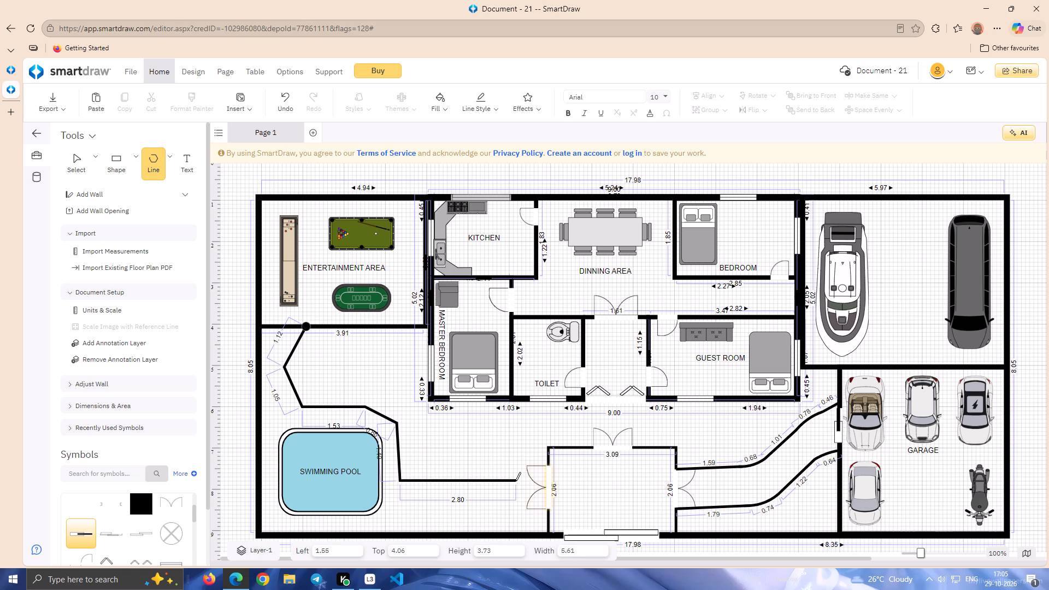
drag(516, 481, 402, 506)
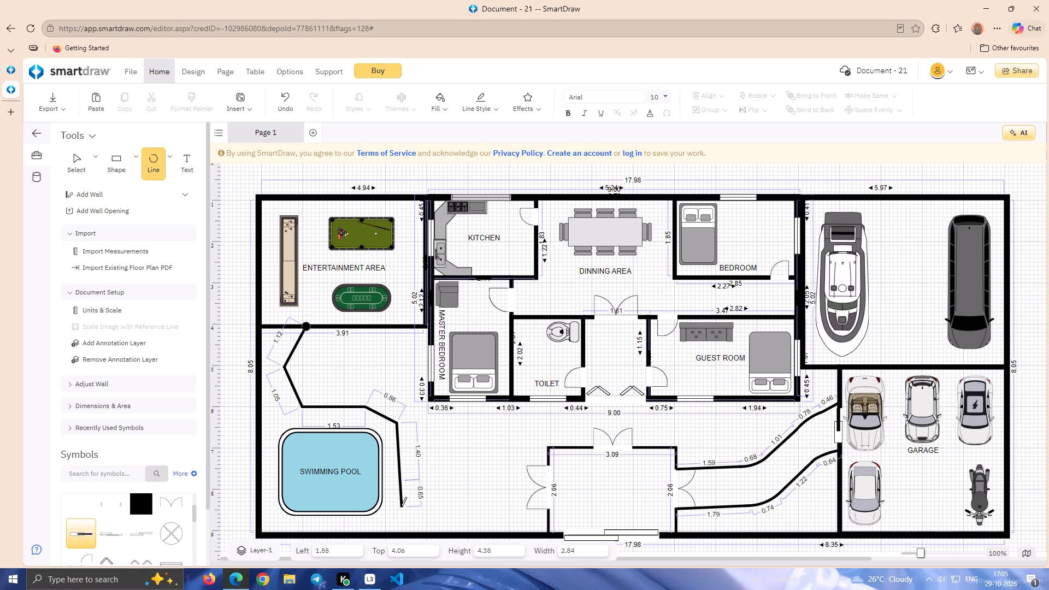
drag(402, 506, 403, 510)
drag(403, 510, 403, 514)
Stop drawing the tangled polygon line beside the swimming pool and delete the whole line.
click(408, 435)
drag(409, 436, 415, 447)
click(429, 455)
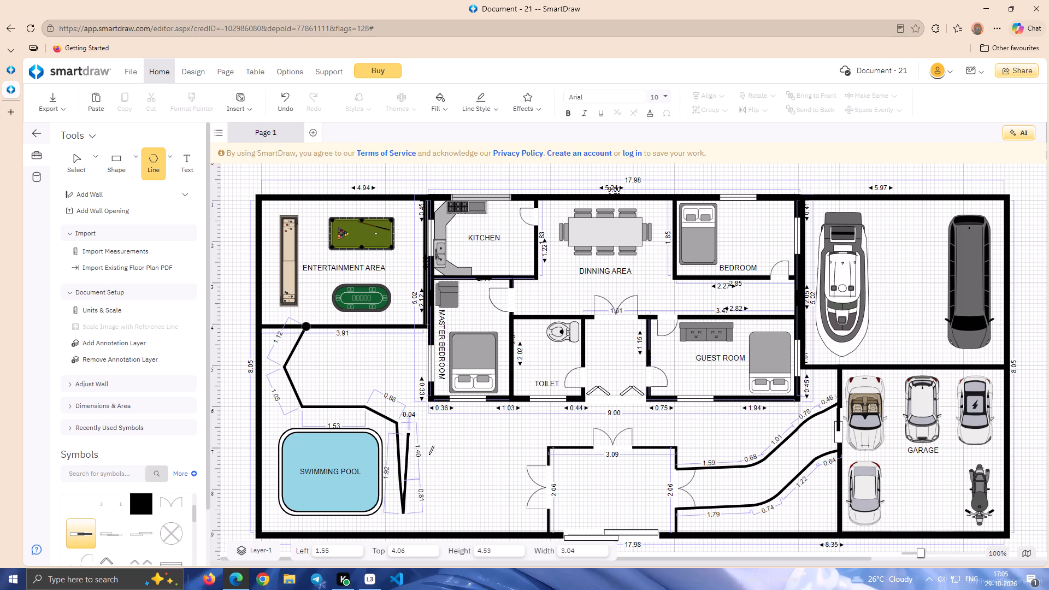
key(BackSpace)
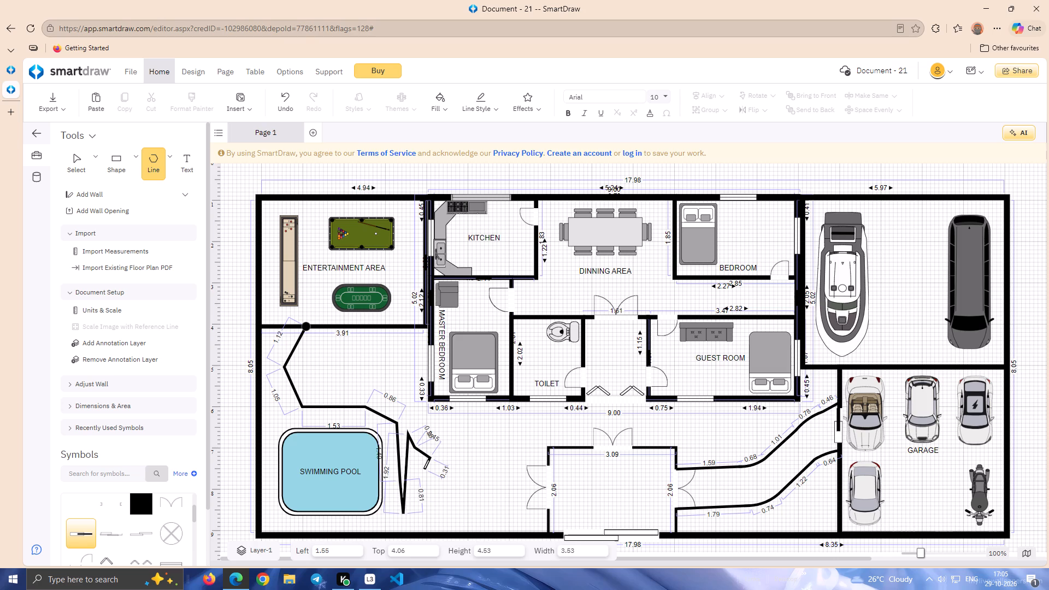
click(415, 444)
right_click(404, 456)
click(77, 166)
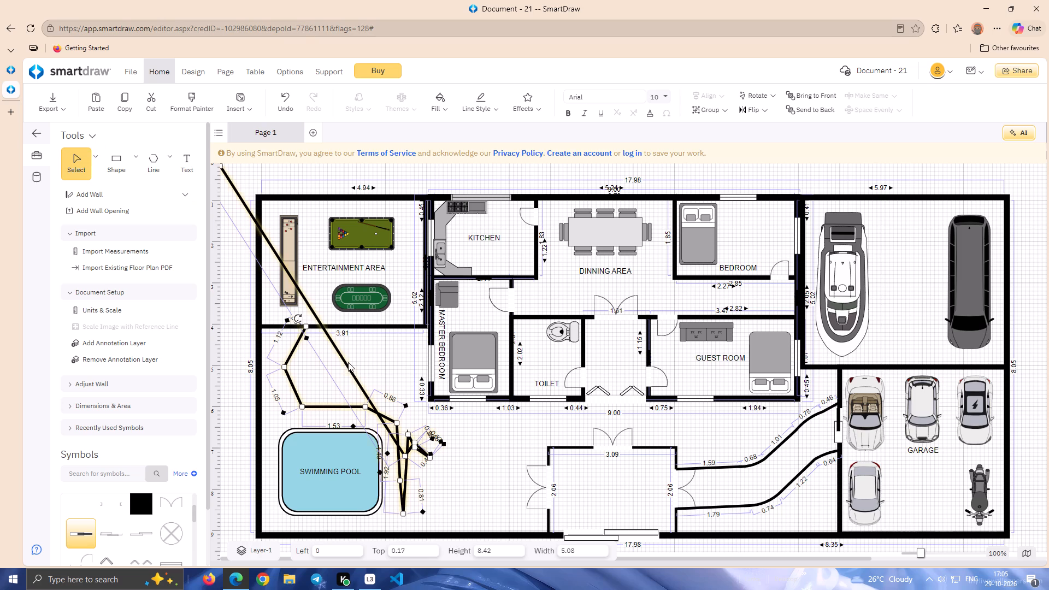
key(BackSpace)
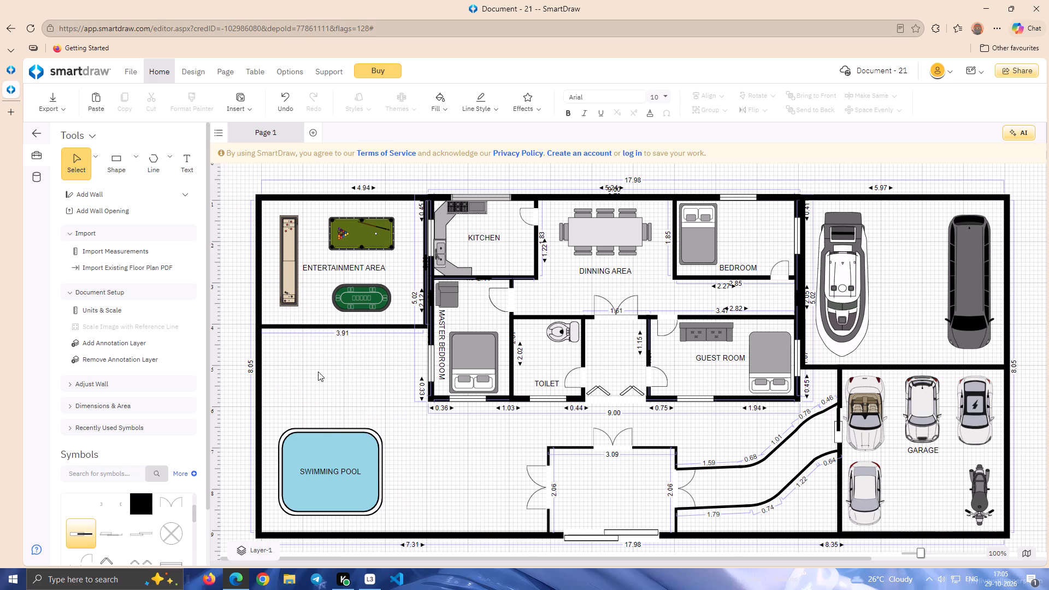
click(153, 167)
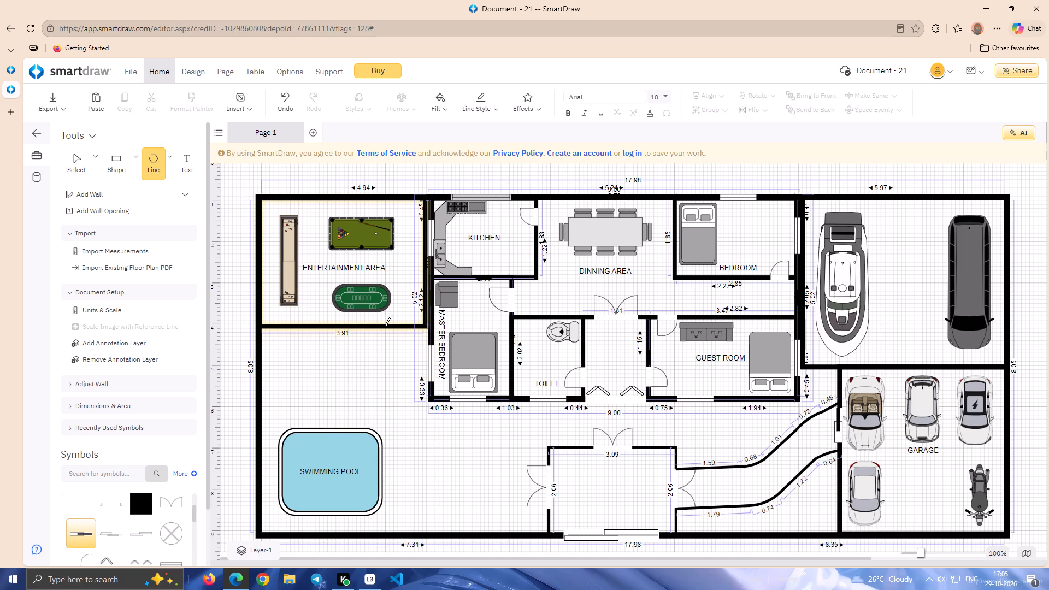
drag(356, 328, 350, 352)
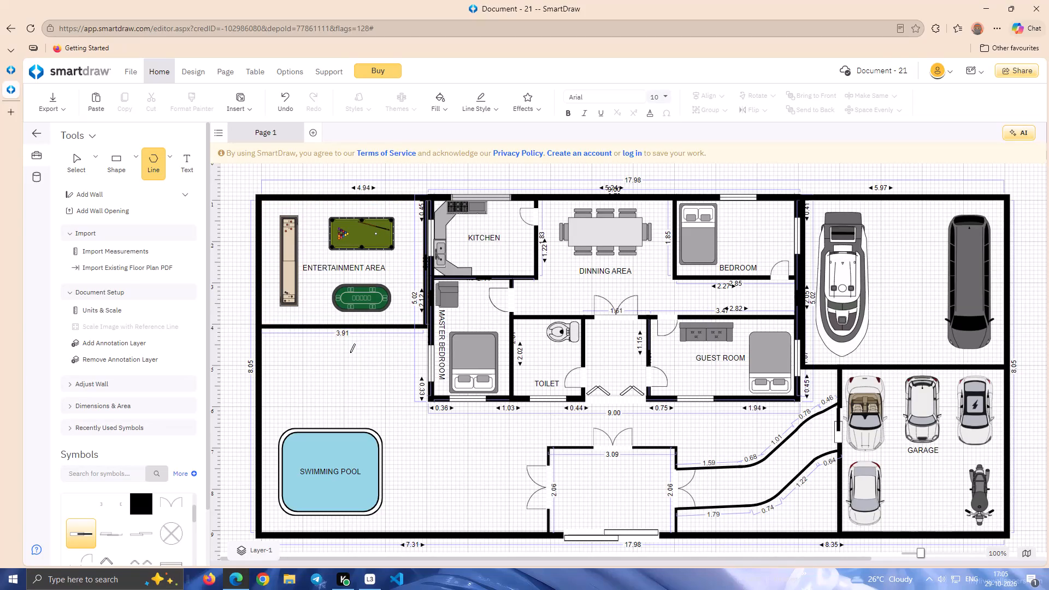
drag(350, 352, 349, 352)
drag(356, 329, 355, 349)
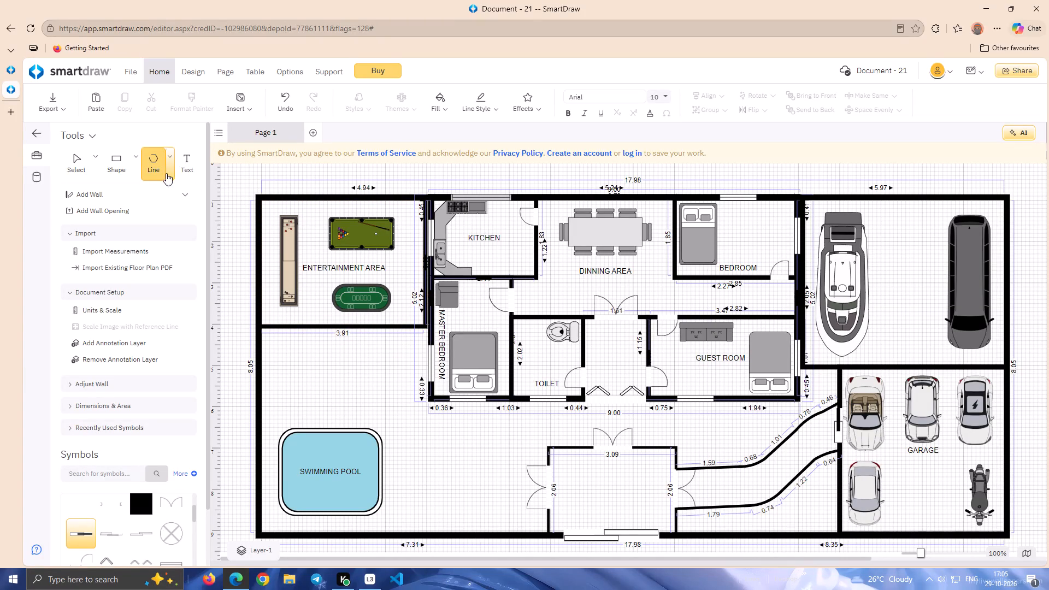
Start a polygon line at the entertainment area's lower wall and bend it down toward the pool's upper corner, with segments about 0.80, 0.70 and 0.61.
click(157, 168)
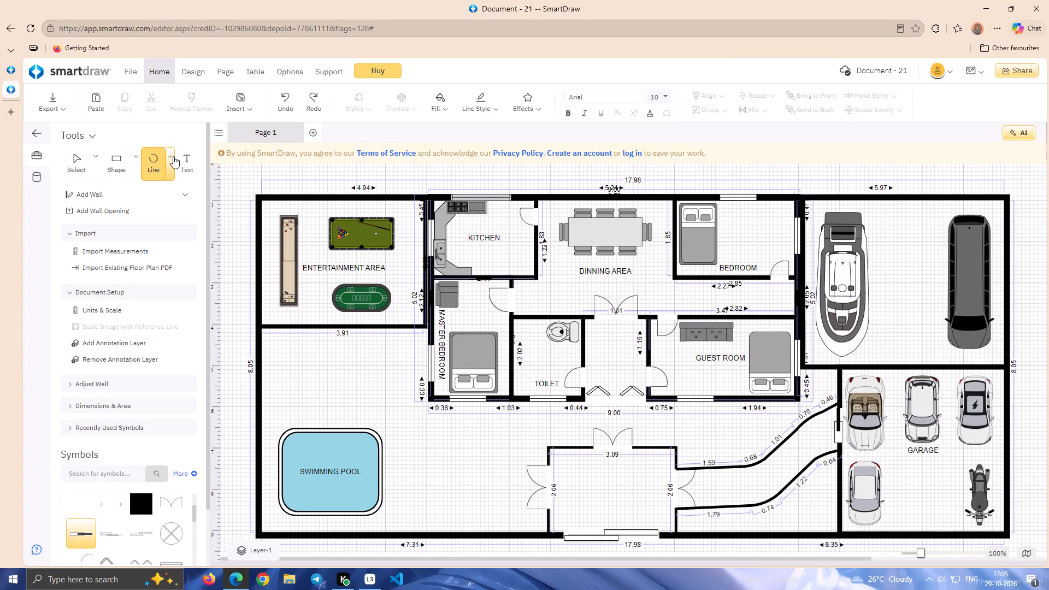
click(173, 156)
click(190, 259)
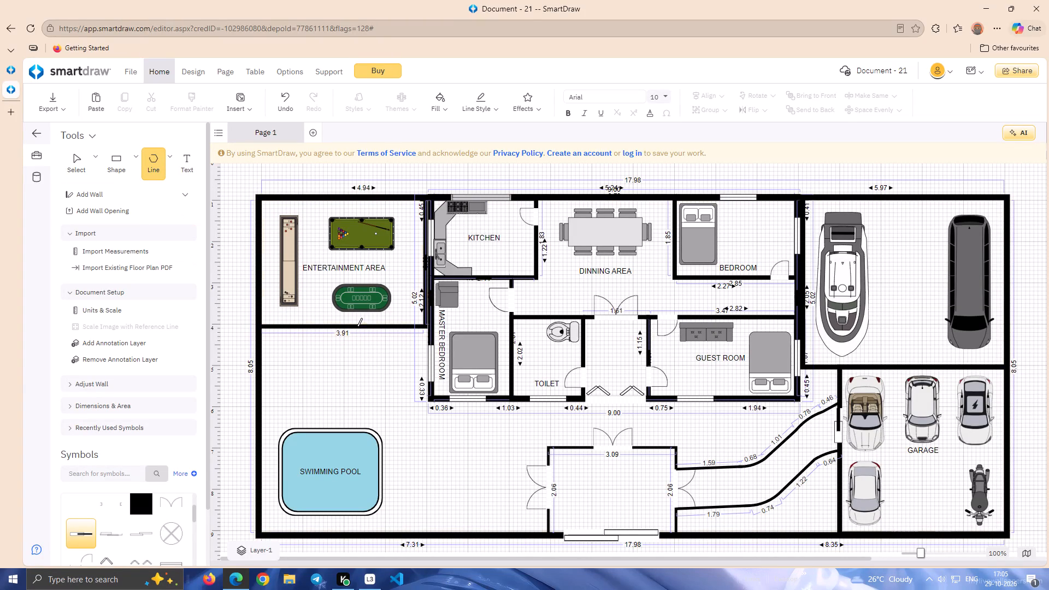
drag(353, 329, 352, 361)
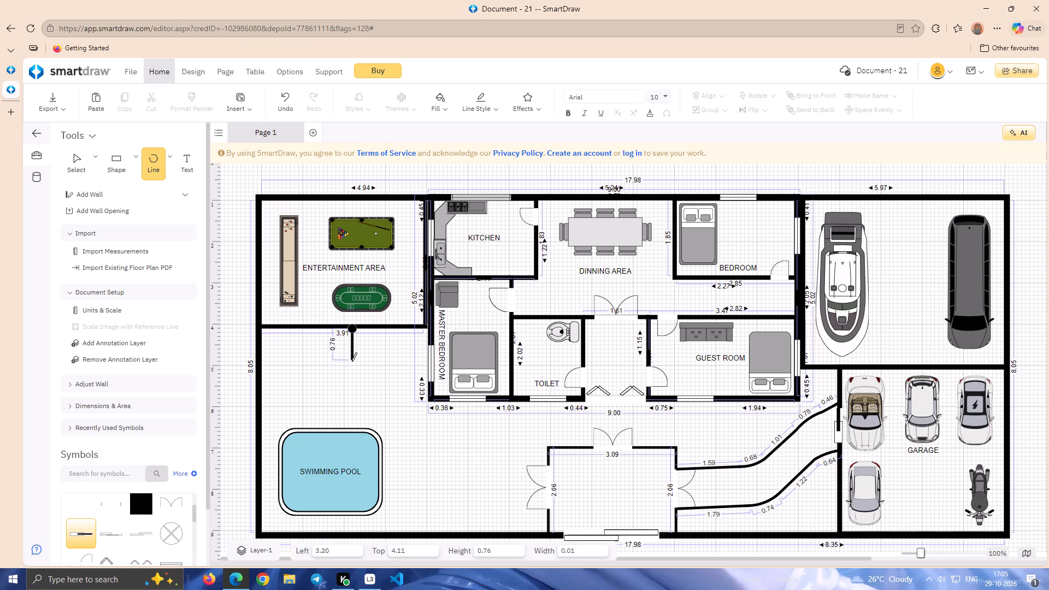
drag(352, 361, 355, 362)
drag(355, 362, 353, 375)
drag(353, 375, 358, 389)
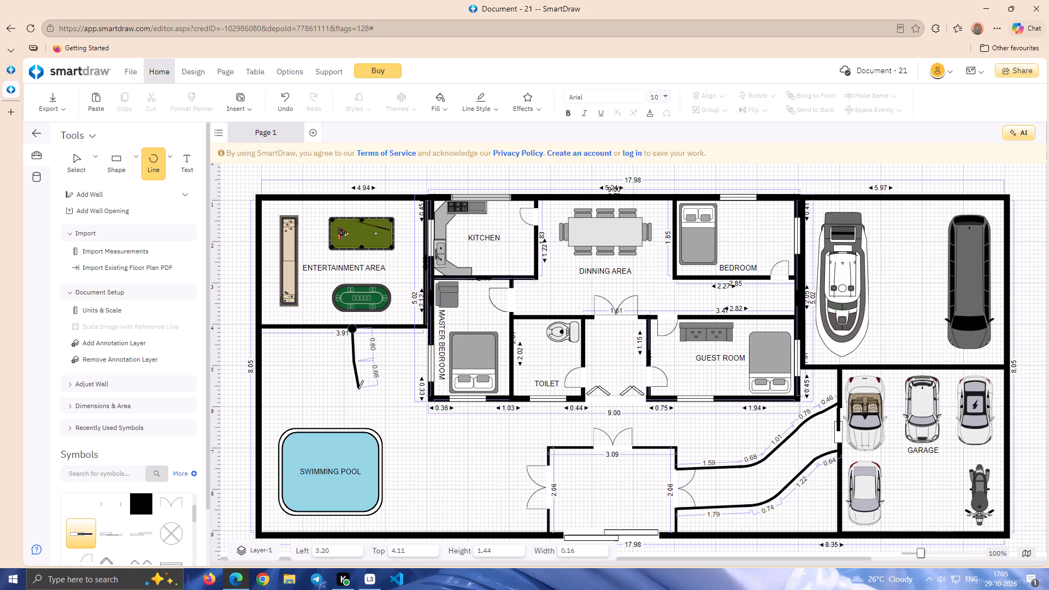
drag(358, 389, 359, 390)
drag(359, 390, 369, 413)
drag(369, 413, 372, 412)
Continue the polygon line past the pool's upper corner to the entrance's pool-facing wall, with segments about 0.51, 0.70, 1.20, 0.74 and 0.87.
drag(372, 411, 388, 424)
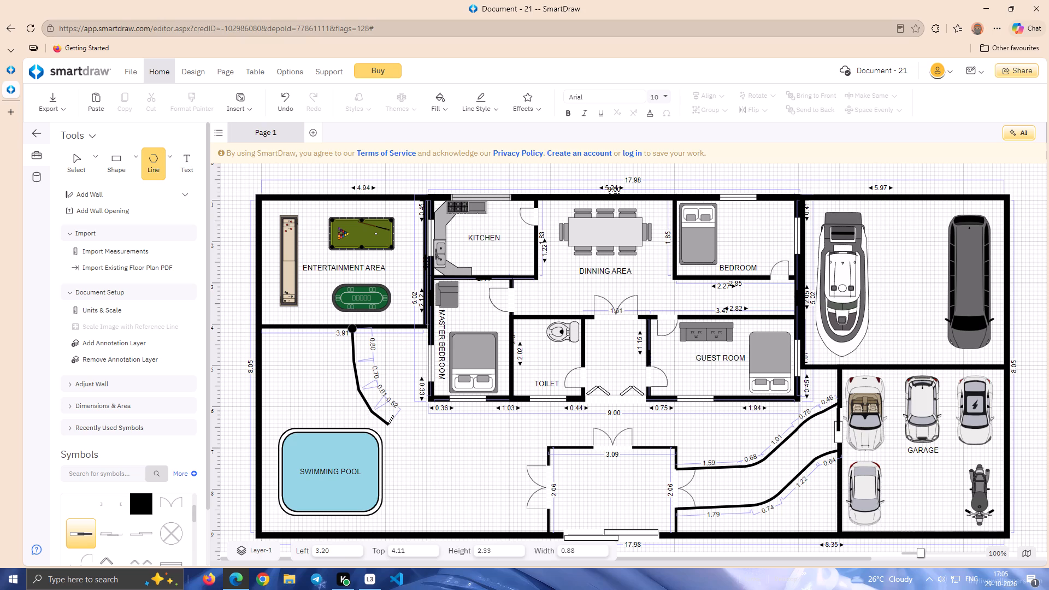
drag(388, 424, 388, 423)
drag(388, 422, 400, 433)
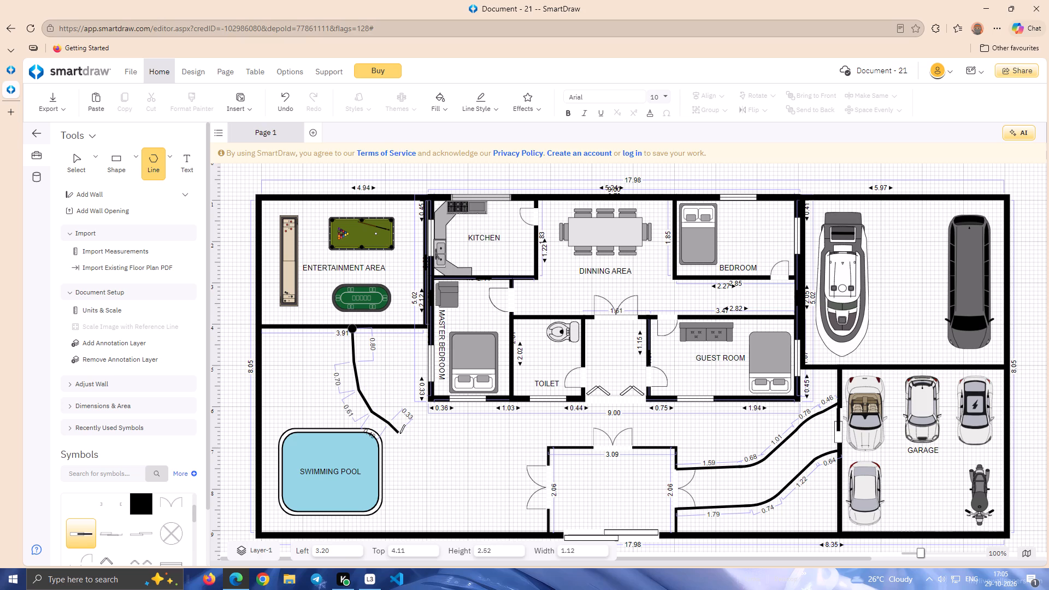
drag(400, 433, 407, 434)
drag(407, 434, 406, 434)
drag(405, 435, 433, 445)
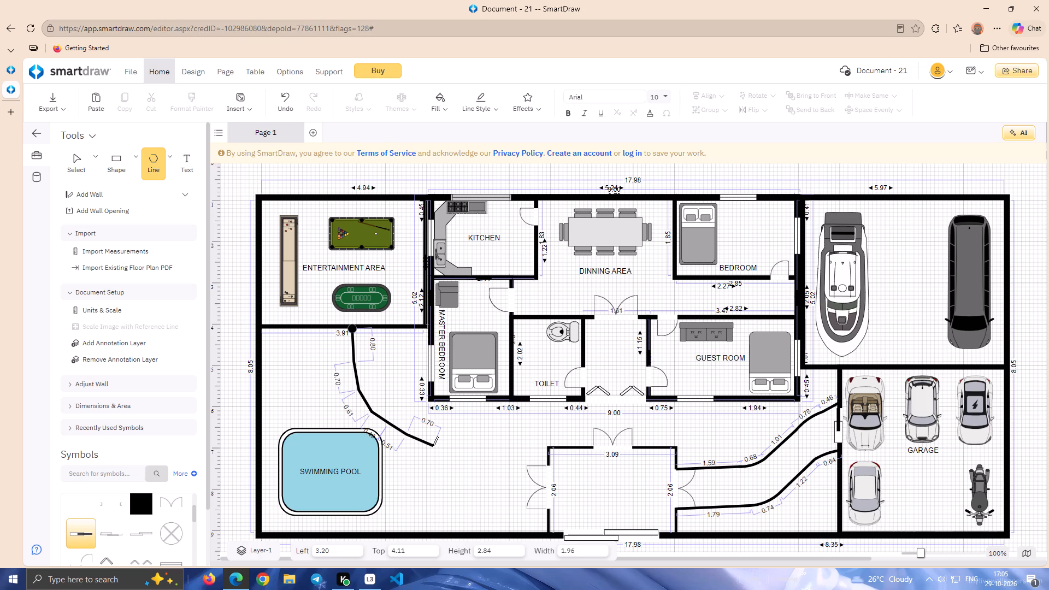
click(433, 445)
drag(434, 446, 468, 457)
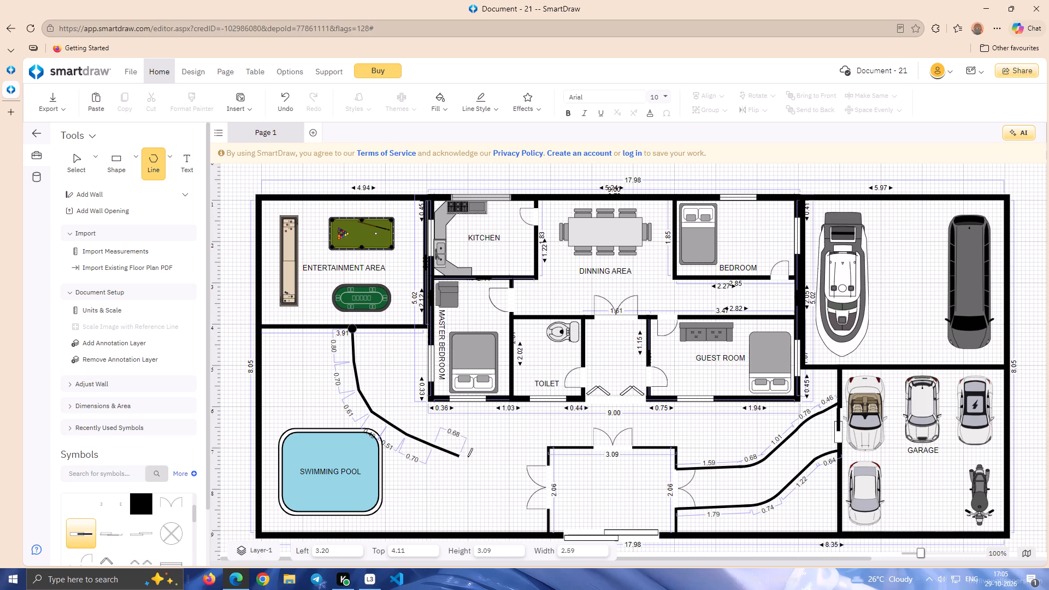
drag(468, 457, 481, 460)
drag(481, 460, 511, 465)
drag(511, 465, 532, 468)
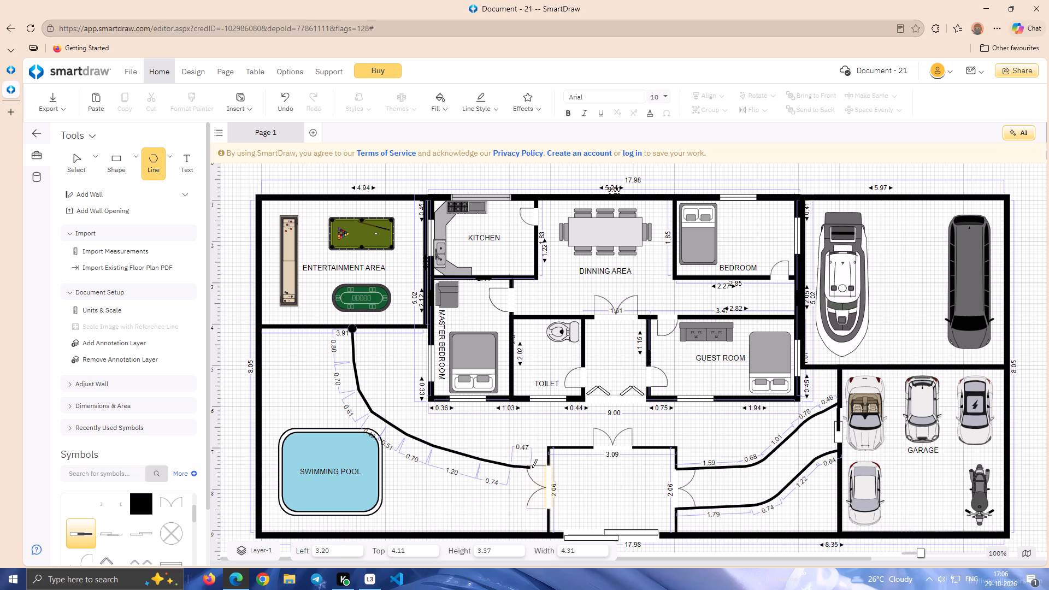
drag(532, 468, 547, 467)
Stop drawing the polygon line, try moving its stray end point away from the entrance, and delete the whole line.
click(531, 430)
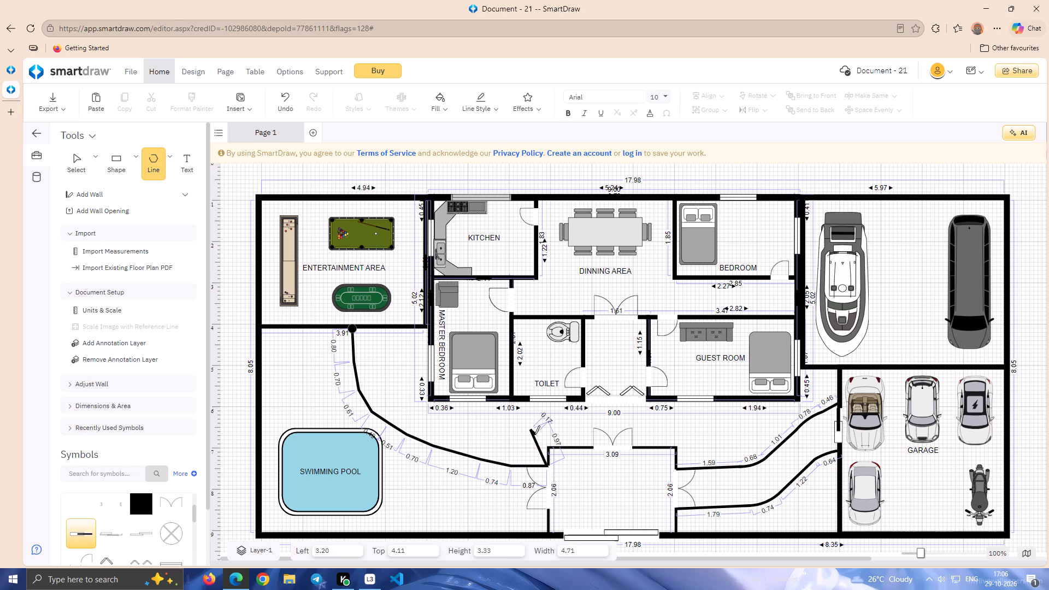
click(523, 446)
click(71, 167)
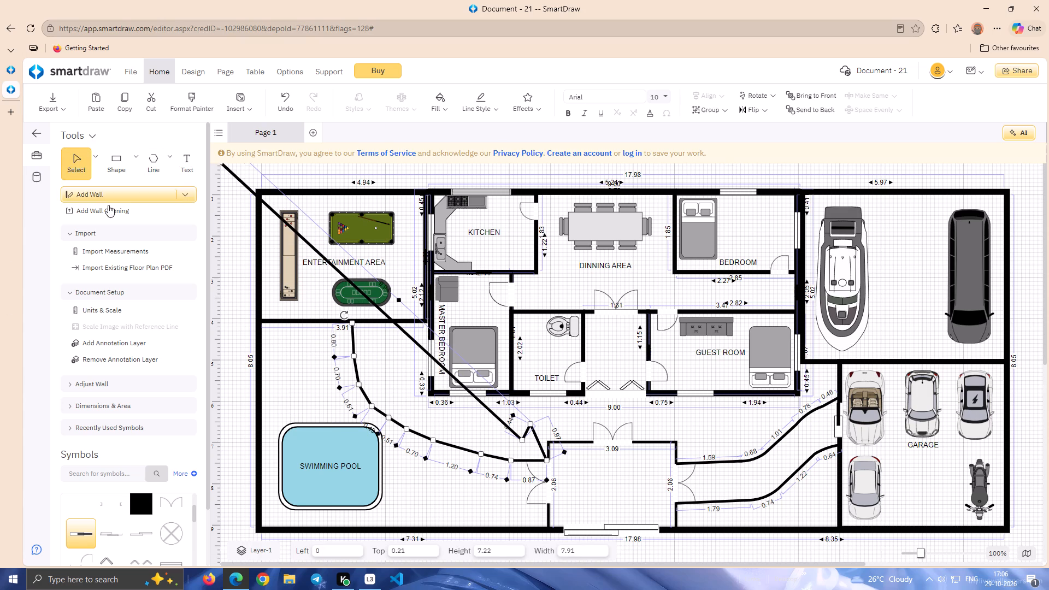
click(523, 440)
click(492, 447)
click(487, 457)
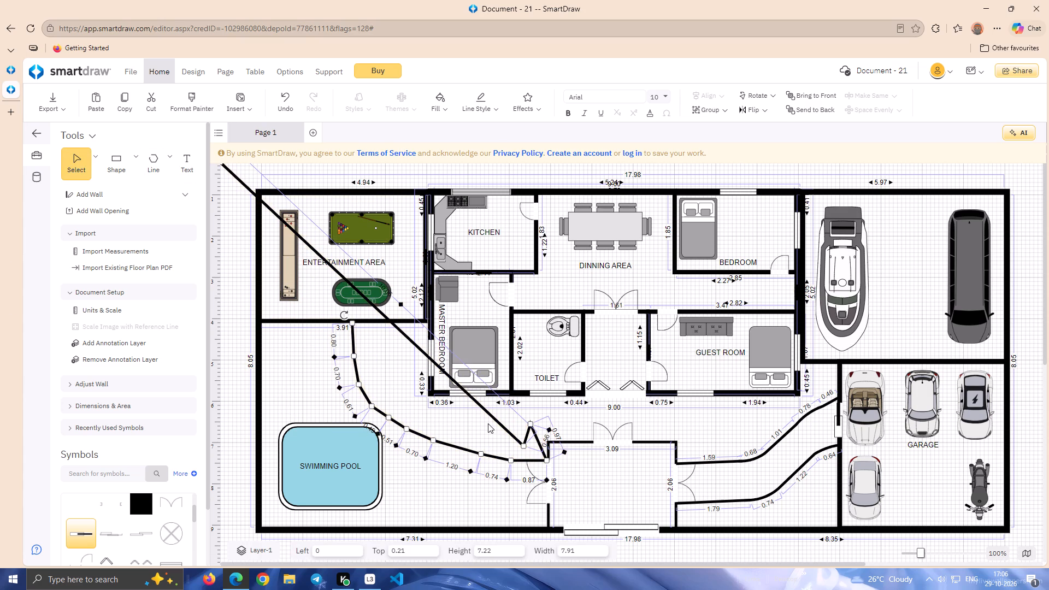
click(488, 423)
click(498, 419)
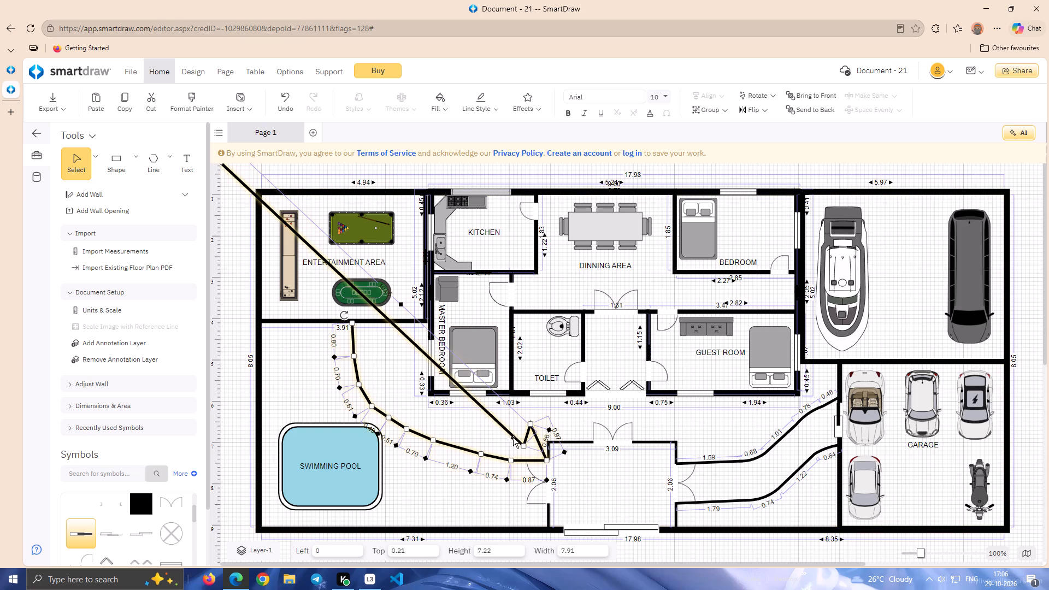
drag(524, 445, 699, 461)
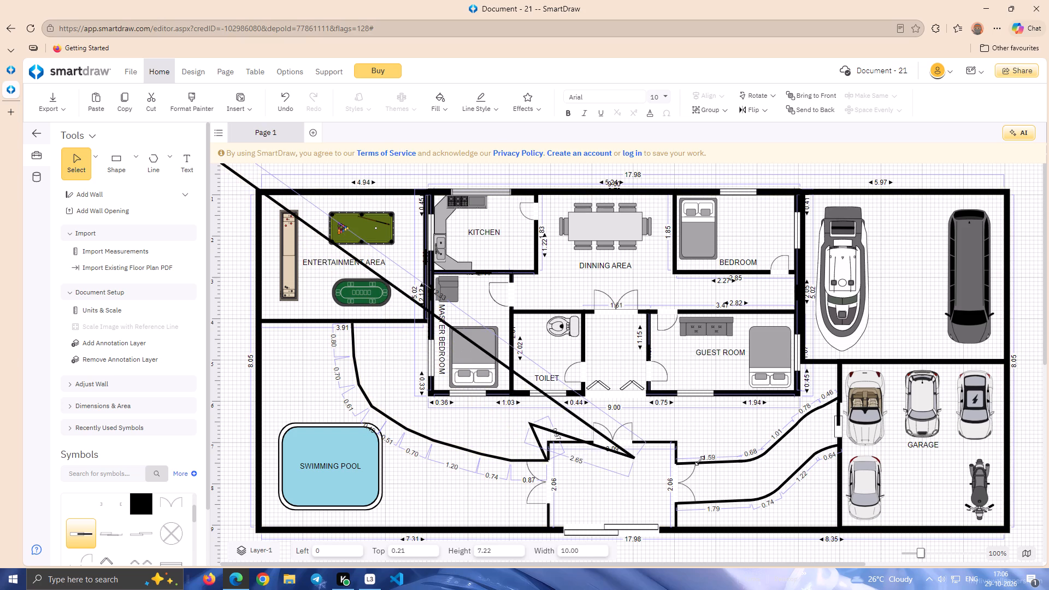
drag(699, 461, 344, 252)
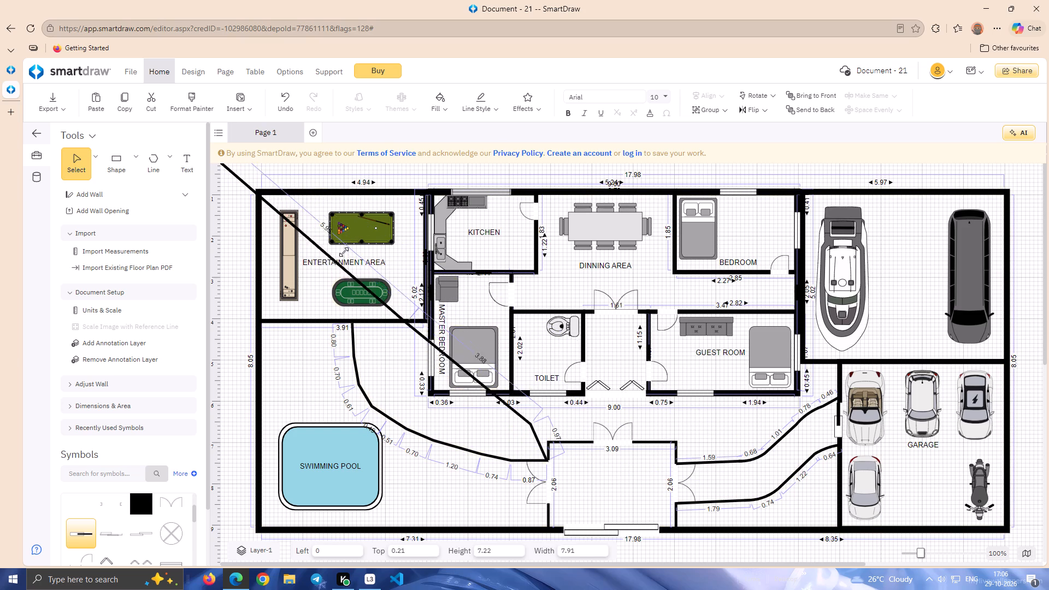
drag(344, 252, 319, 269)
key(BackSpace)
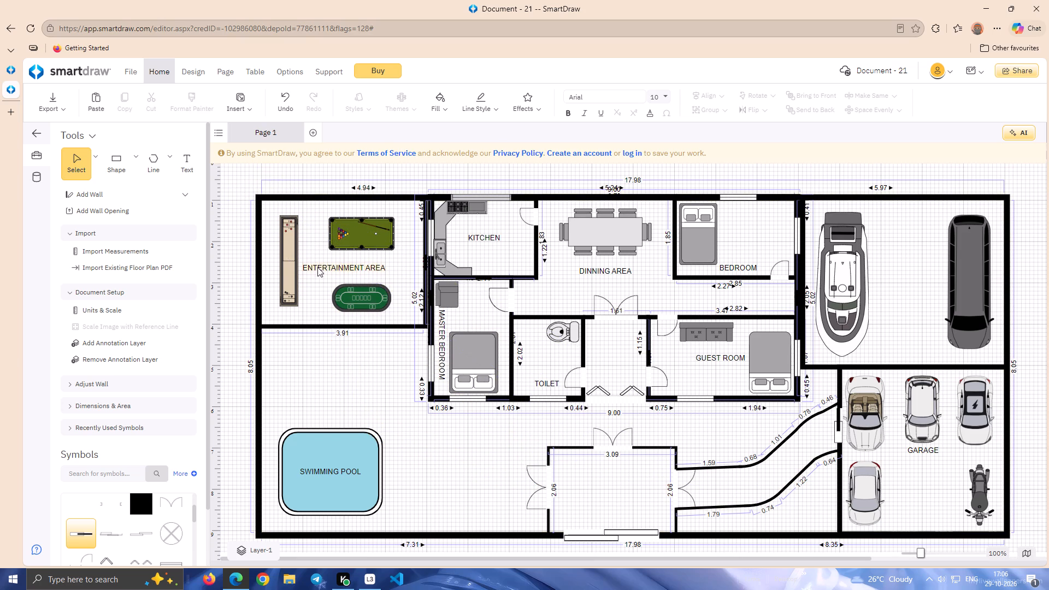
Draw a straight line about 0.94 long down from the entertainment area's lower wall, close to the plot's outer wall.
click(149, 160)
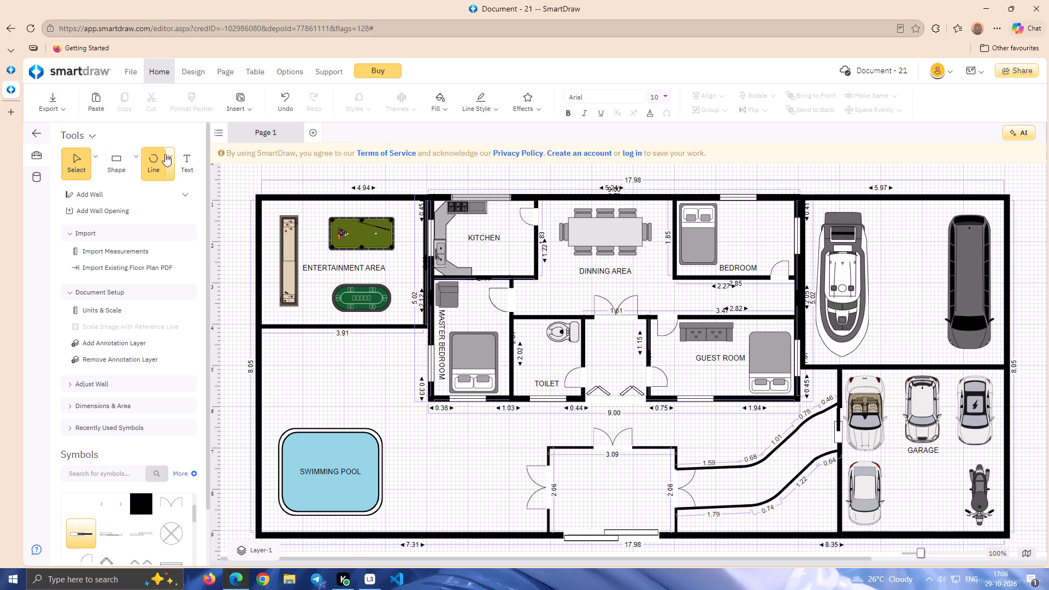
click(170, 153)
drag(191, 264, 197, 242)
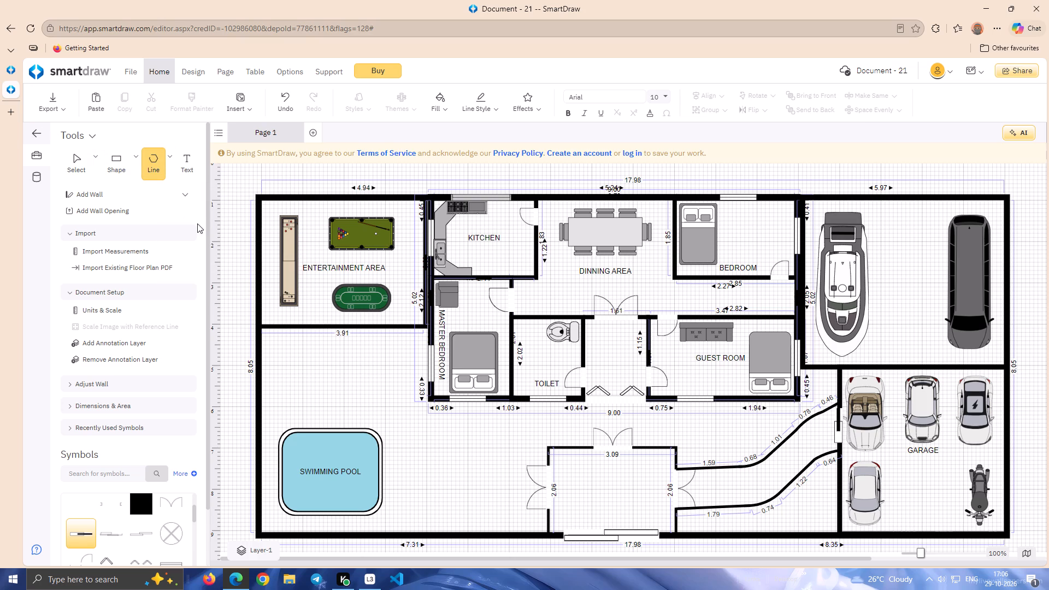
click(164, 151)
click(170, 158)
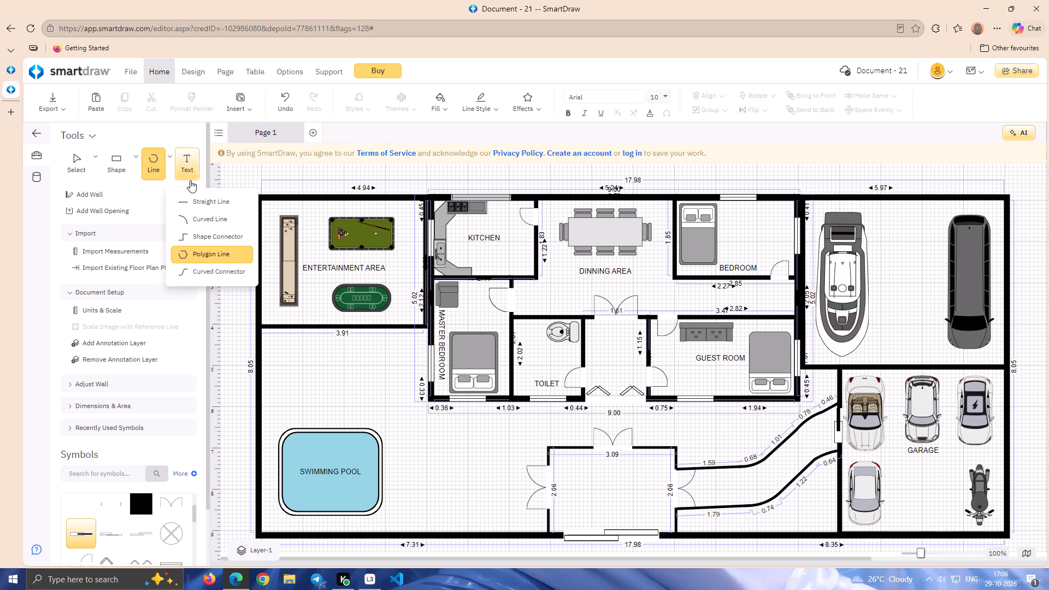
click(199, 203)
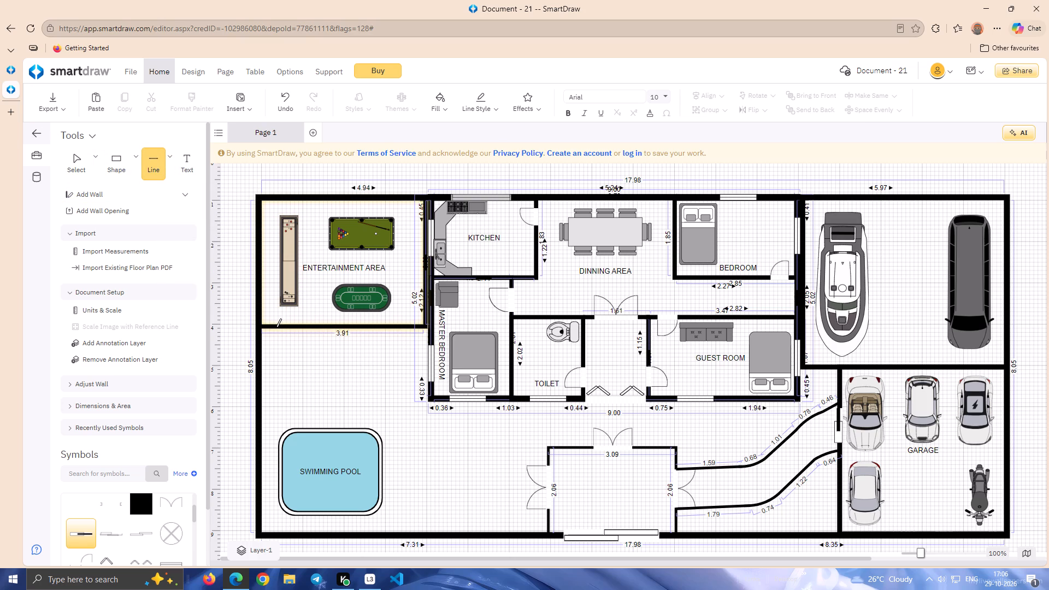
drag(276, 327, 275, 364)
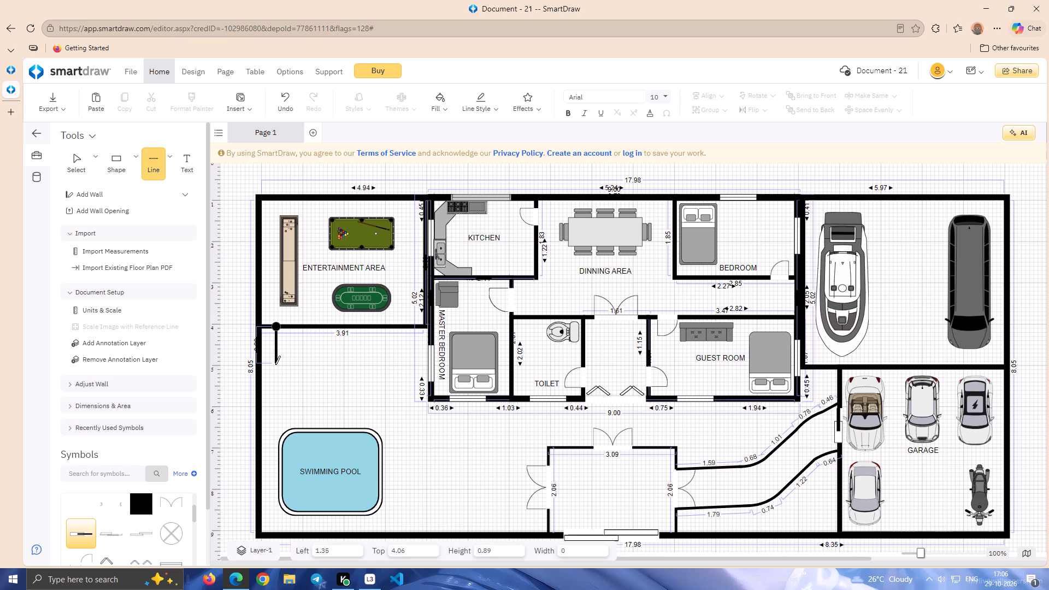
drag(275, 364, 275, 365)
Draw a second, parallel straight line about 0.94 long down from the entertainment area's lower wall, on the house side of the first.
click(151, 166)
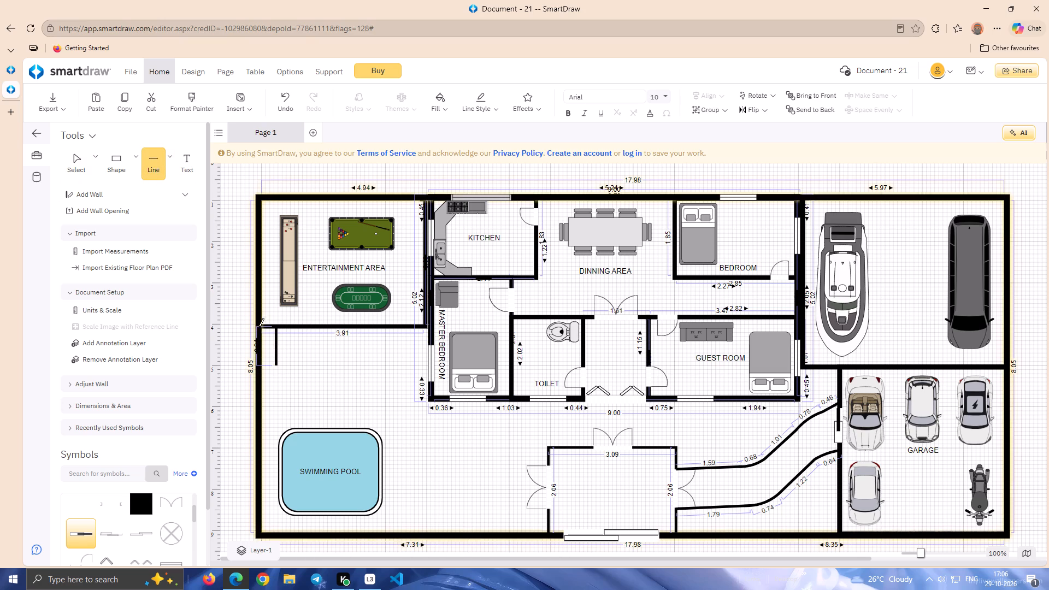
drag(303, 327, 303, 350)
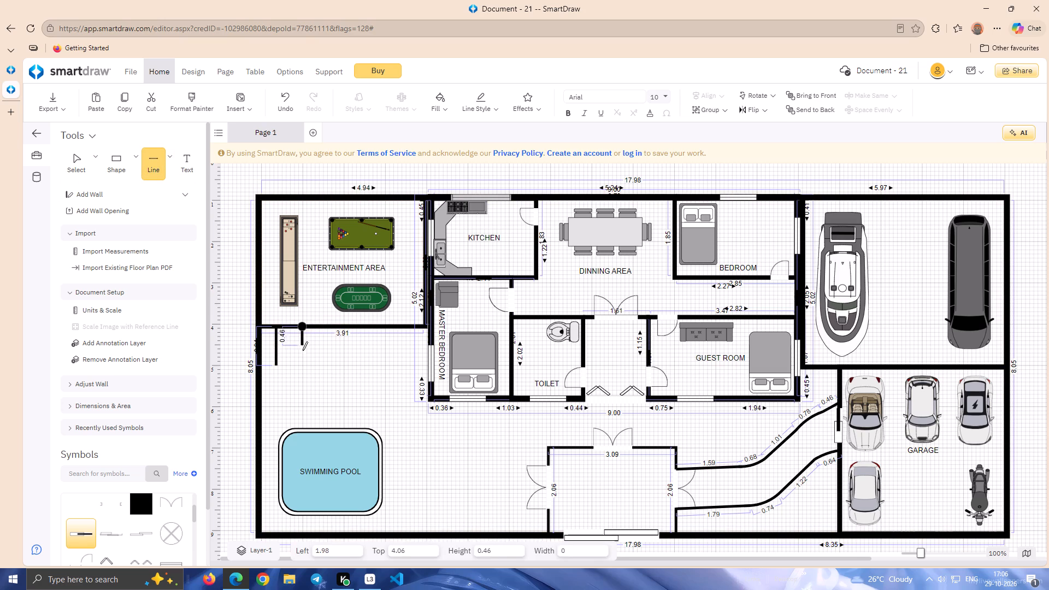
drag(303, 350, 302, 366)
Extend the path line nearest the outer wall with a curved line about 0.53 long, bending toward the swimming pool.
click(164, 154)
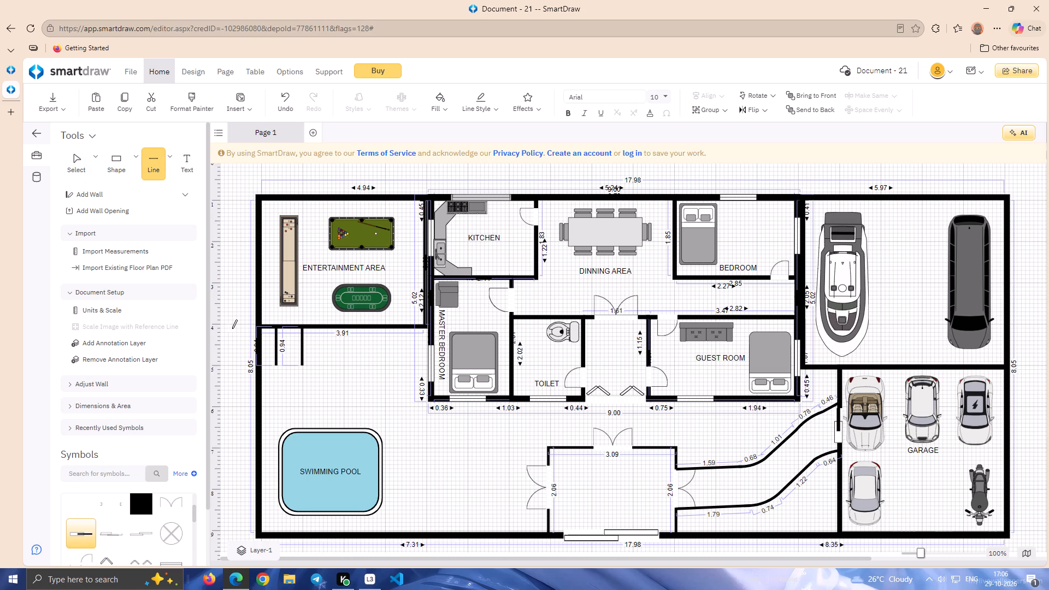
click(170, 155)
click(190, 216)
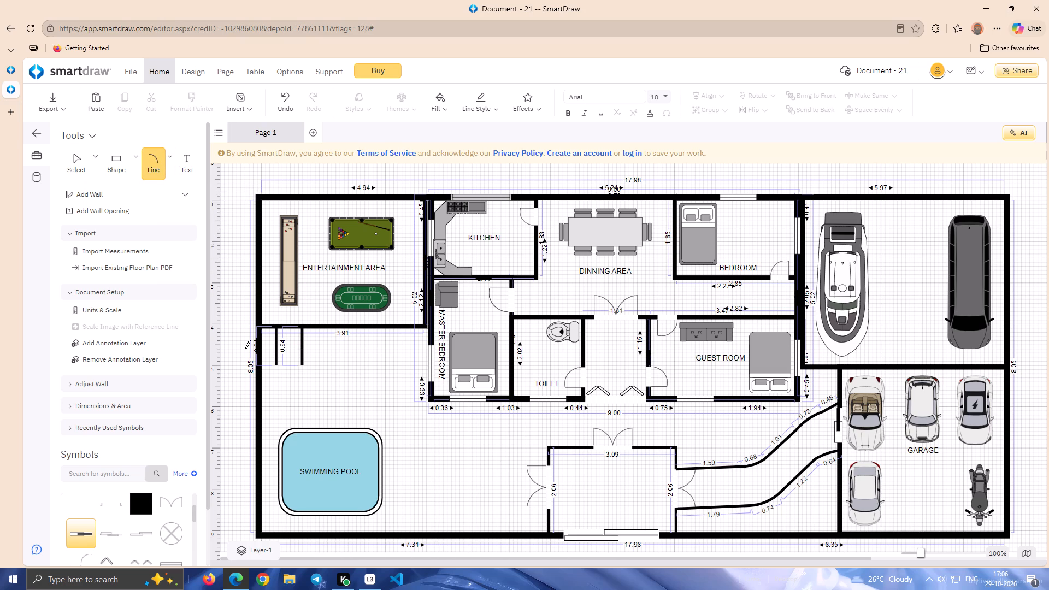
drag(276, 363, 273, 375)
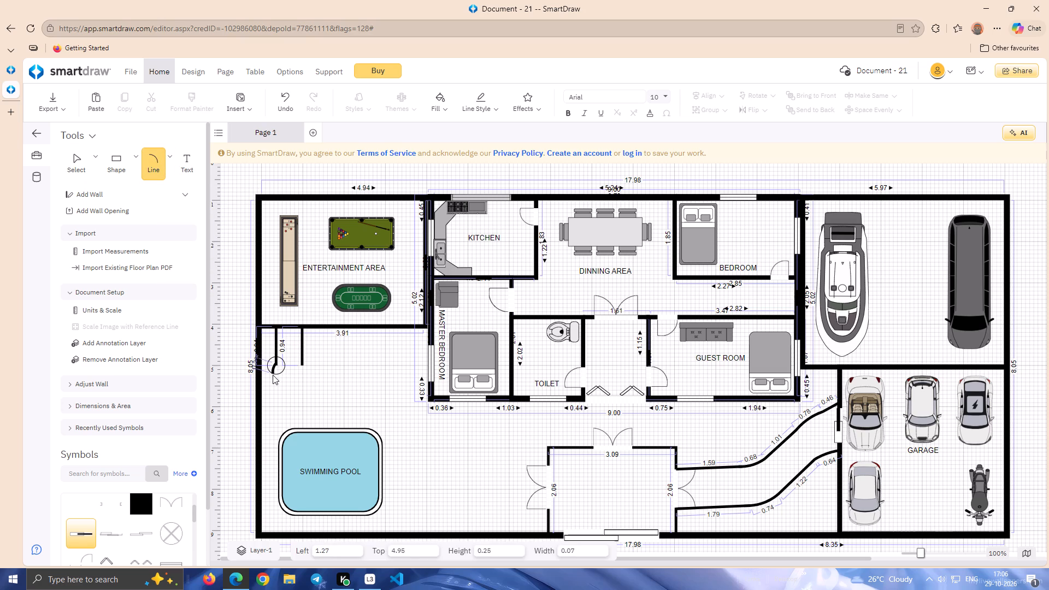
drag(273, 375, 272, 380)
drag(272, 381, 280, 386)
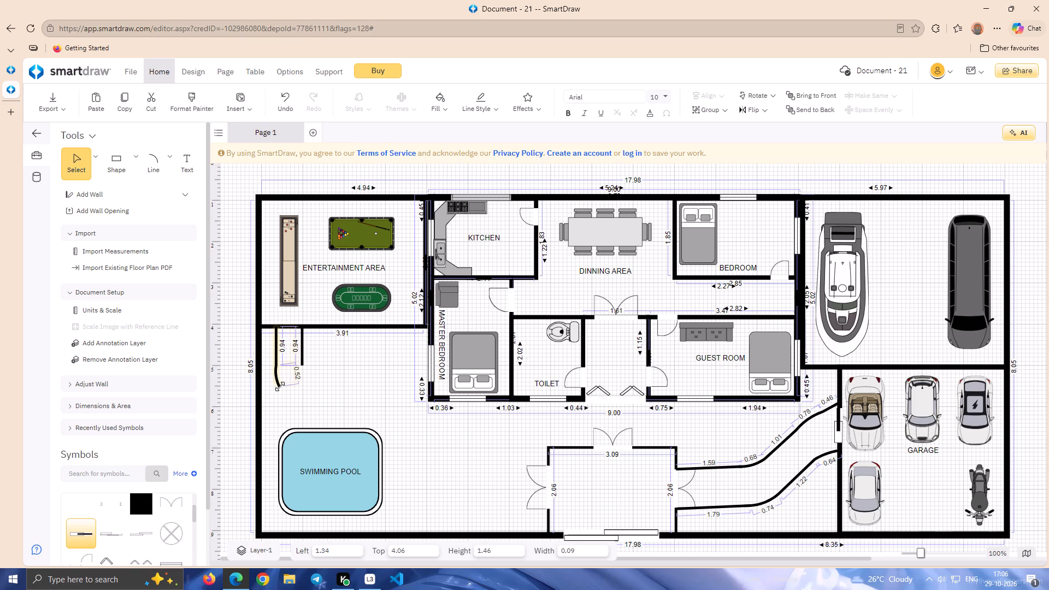
drag(280, 386, 281, 386)
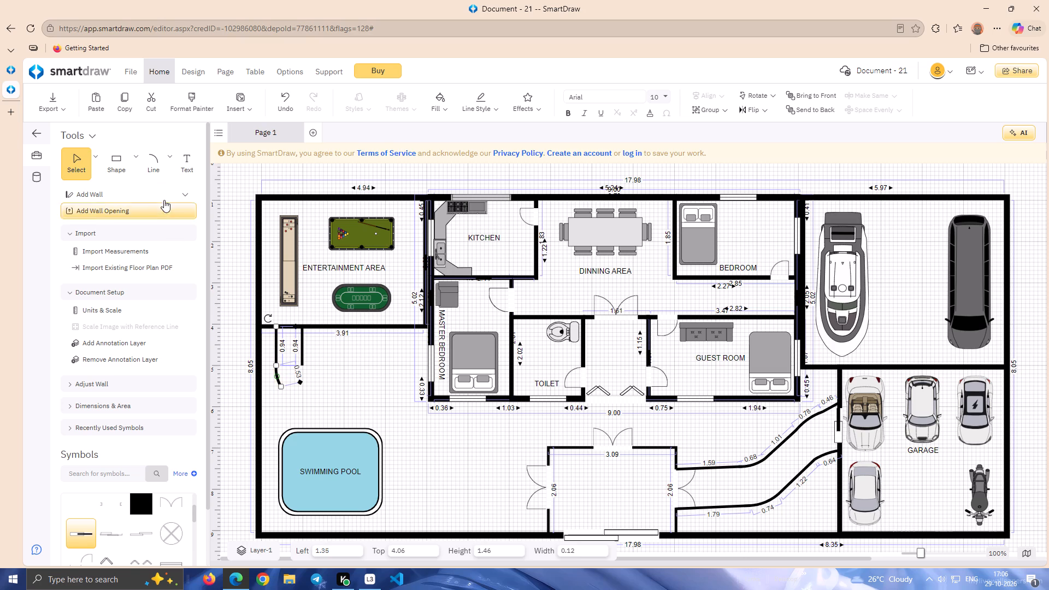
Extend the second path line from its lower end with a curved line about 0.31 long, bending the same way as the first.
click(154, 157)
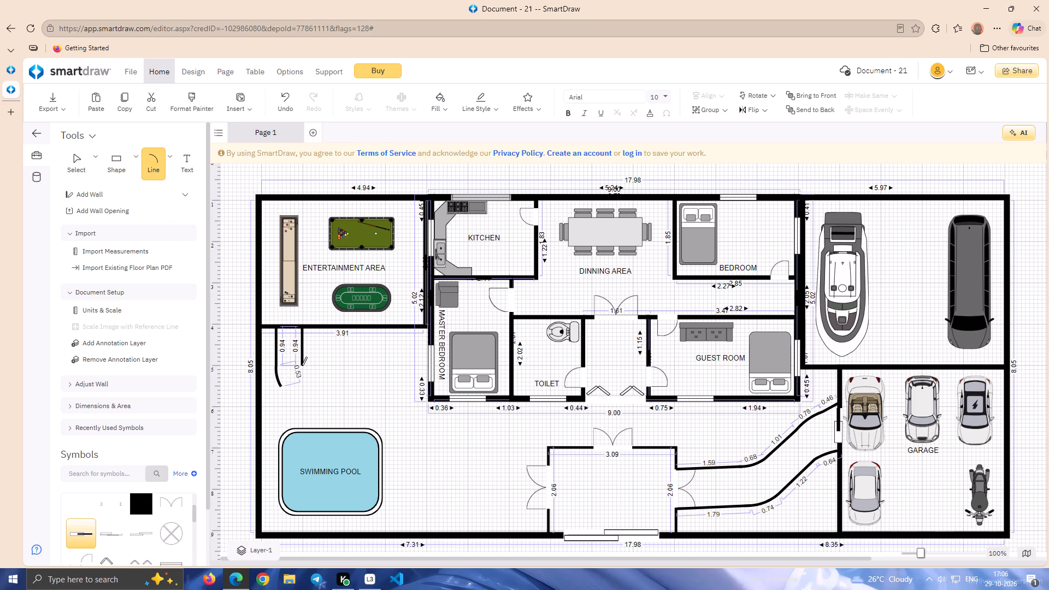
drag(302, 364, 302, 378)
drag(302, 380, 306, 383)
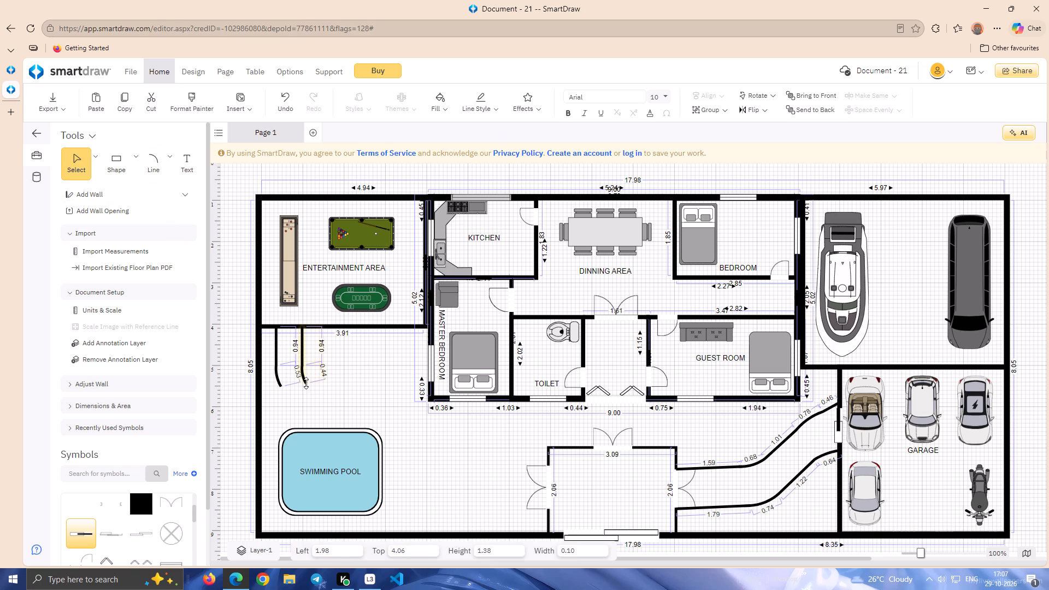
drag(306, 383, 305, 377)
drag(305, 377, 308, 377)
click(328, 383)
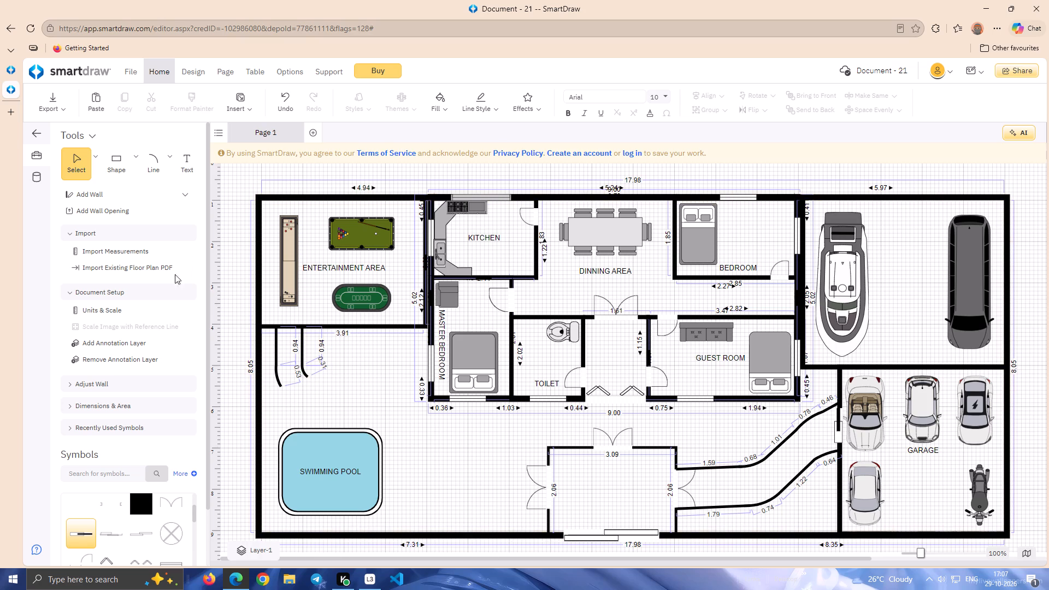
Extend the path line nearest the outer wall with two straight segments about 0.20 and 0.37 long, angled toward the pool.
click(147, 160)
click(166, 157)
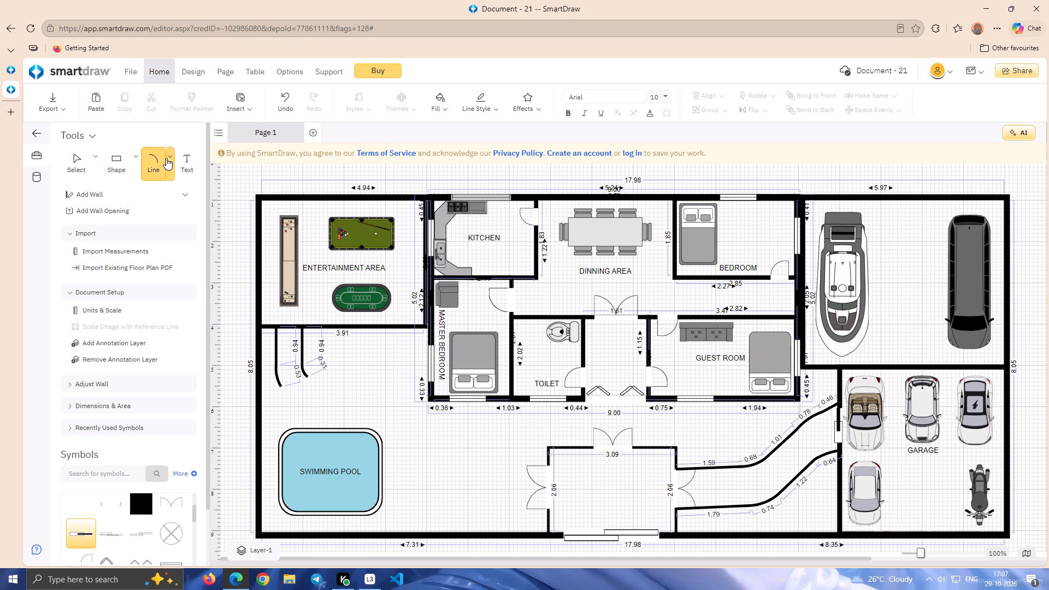
click(194, 204)
drag(280, 386, 303, 397)
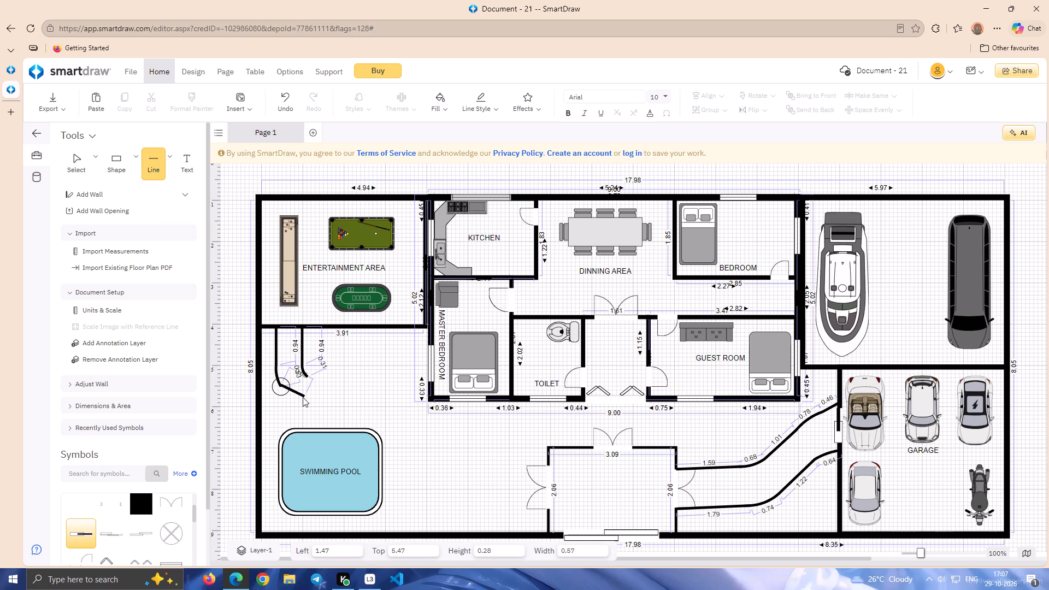
drag(303, 397, 288, 391)
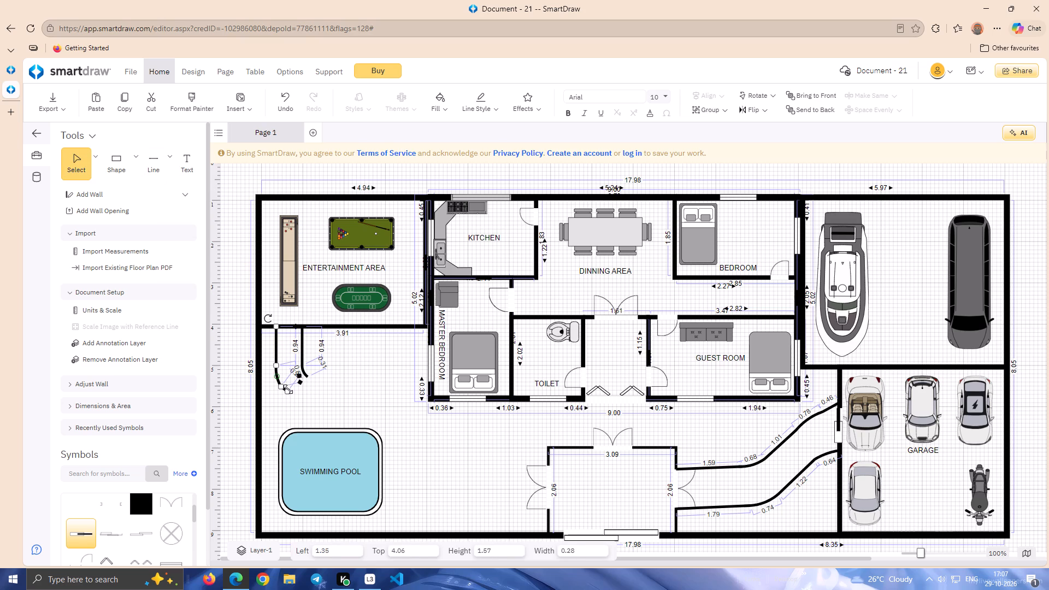
click(299, 394)
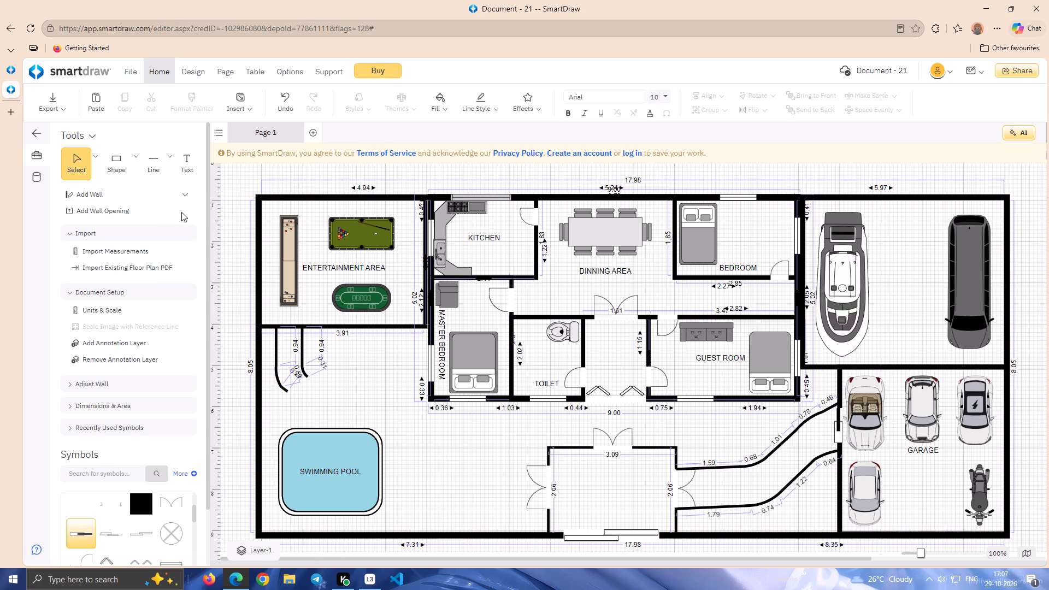
click(158, 160)
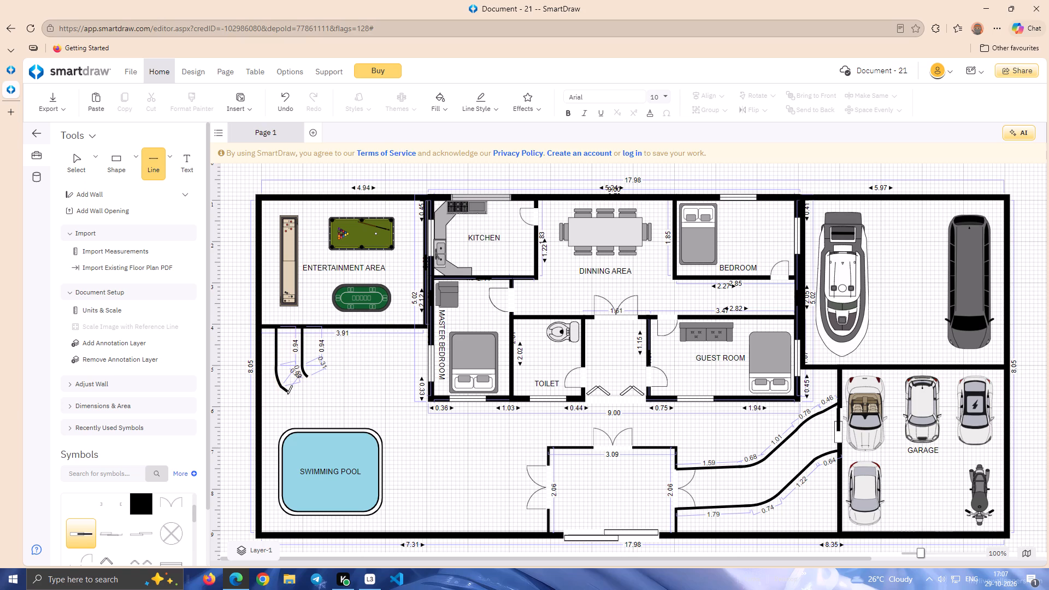
drag(287, 392, 298, 398)
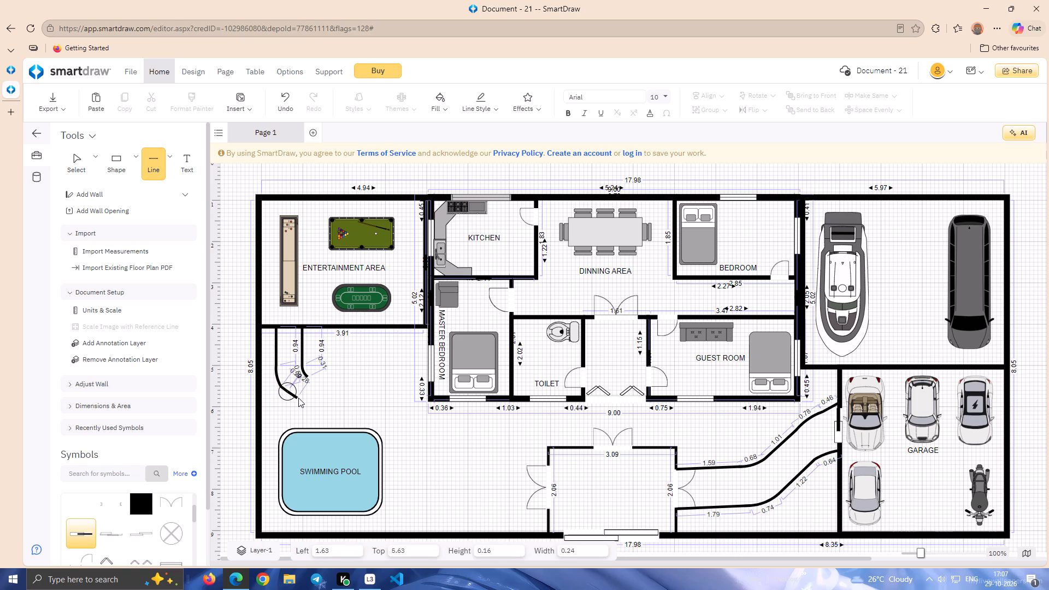
drag(298, 398, 300, 399)
click(332, 394)
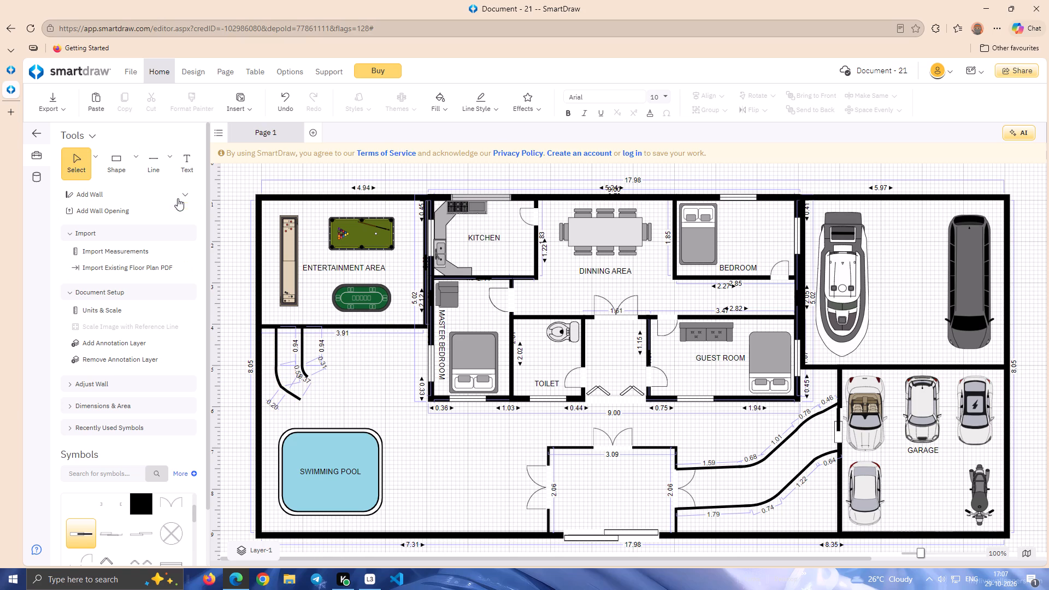
Extend the house-side path line from its lower end with a straight segment about 0.35 long, parallel to the outer line.
click(157, 147)
drag(307, 375, 307, 376)
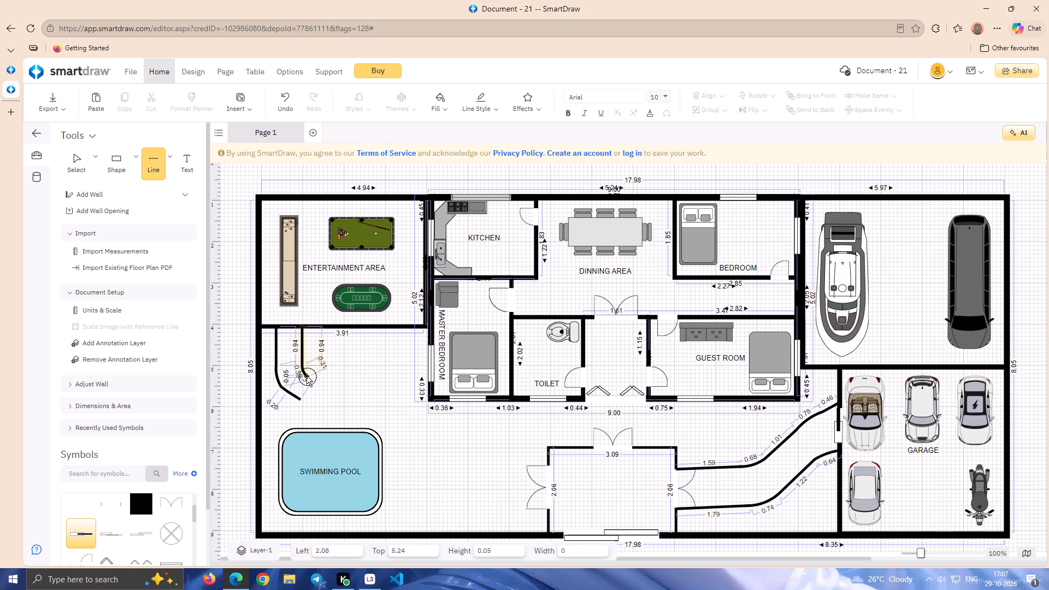
drag(307, 376, 318, 382)
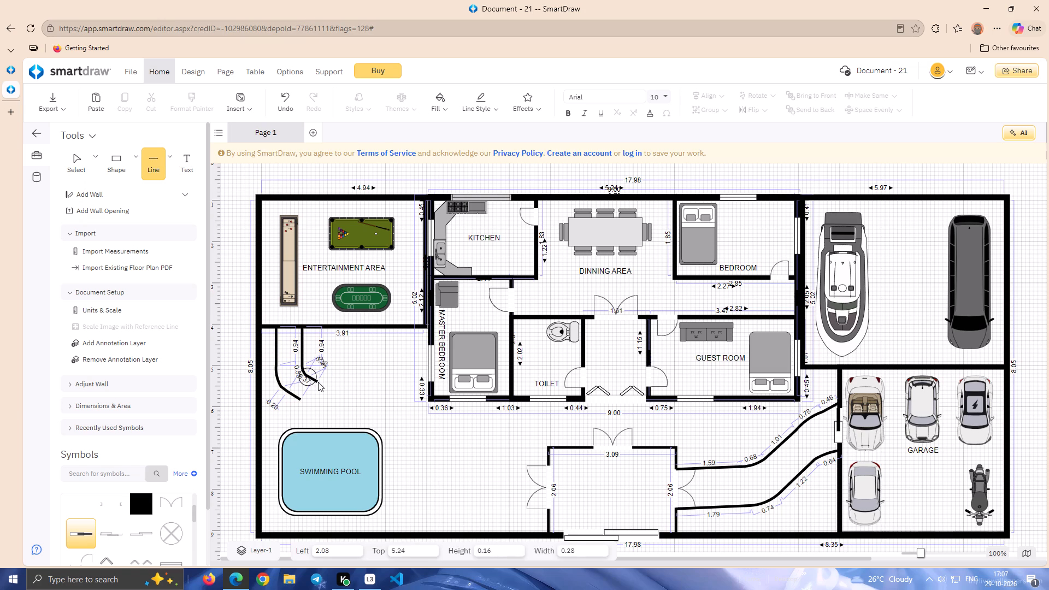
drag(318, 382, 319, 383)
drag(319, 383, 319, 382)
click(333, 399)
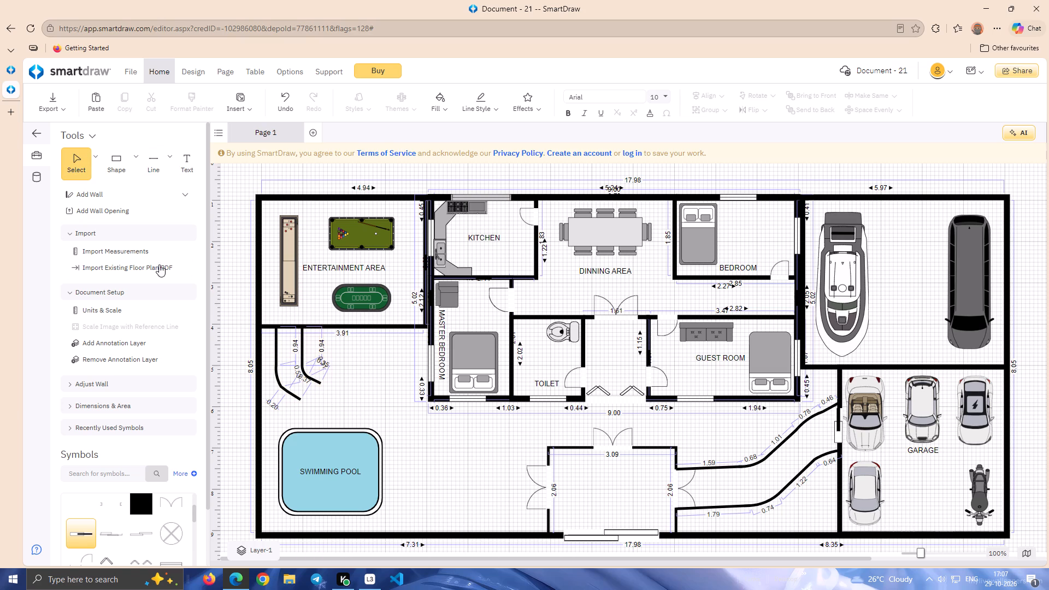
Continue both path lines above the swimming pool with straight segments, about 0.69 on the pool side and 0.80 on the house side.
click(157, 164)
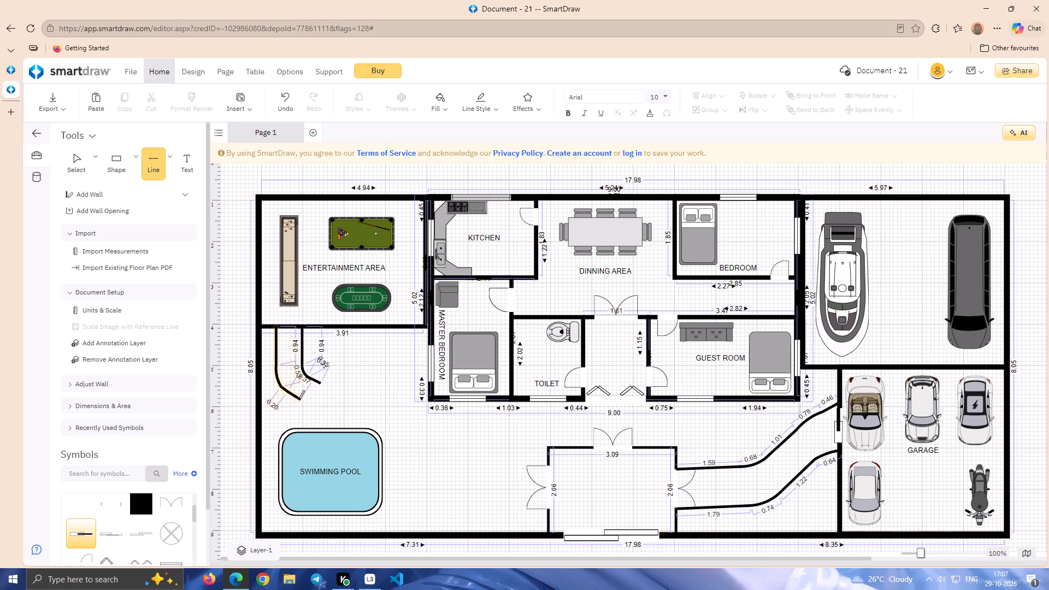
drag(299, 399, 325, 410)
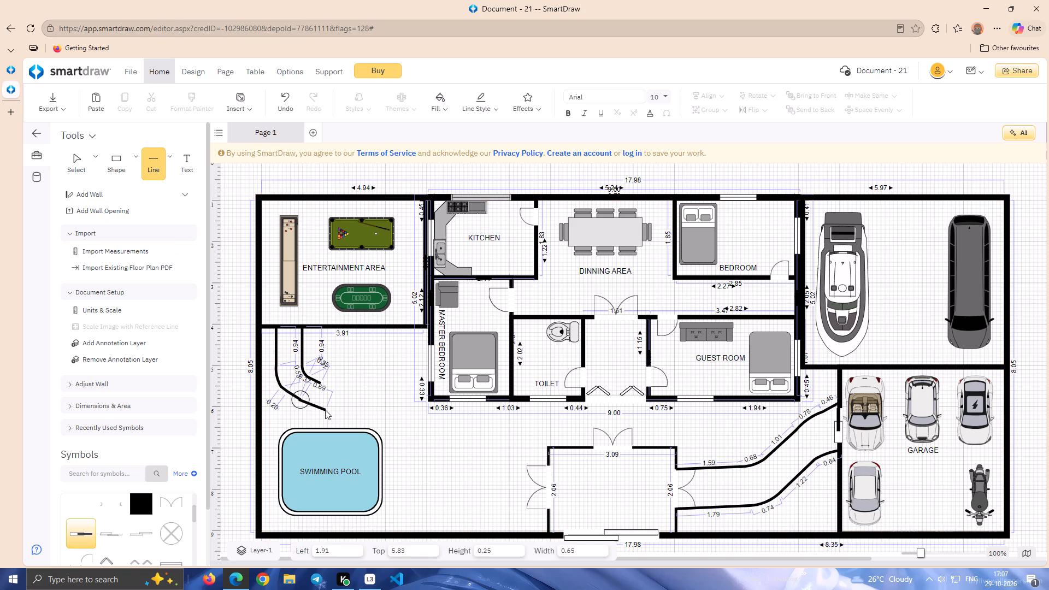
drag(325, 410, 325, 410)
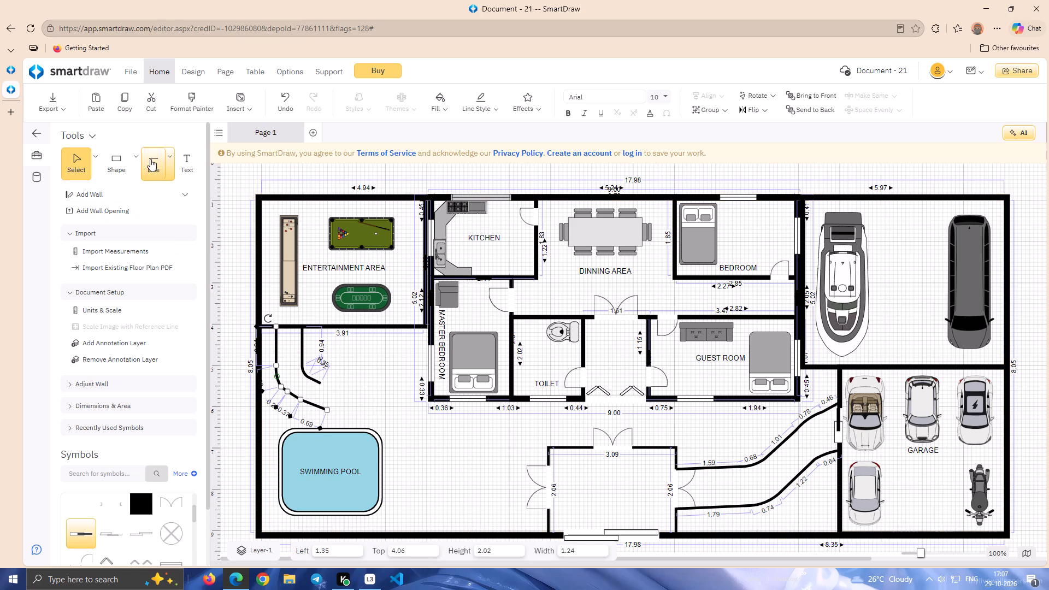
click(150, 158)
drag(319, 385, 325, 389)
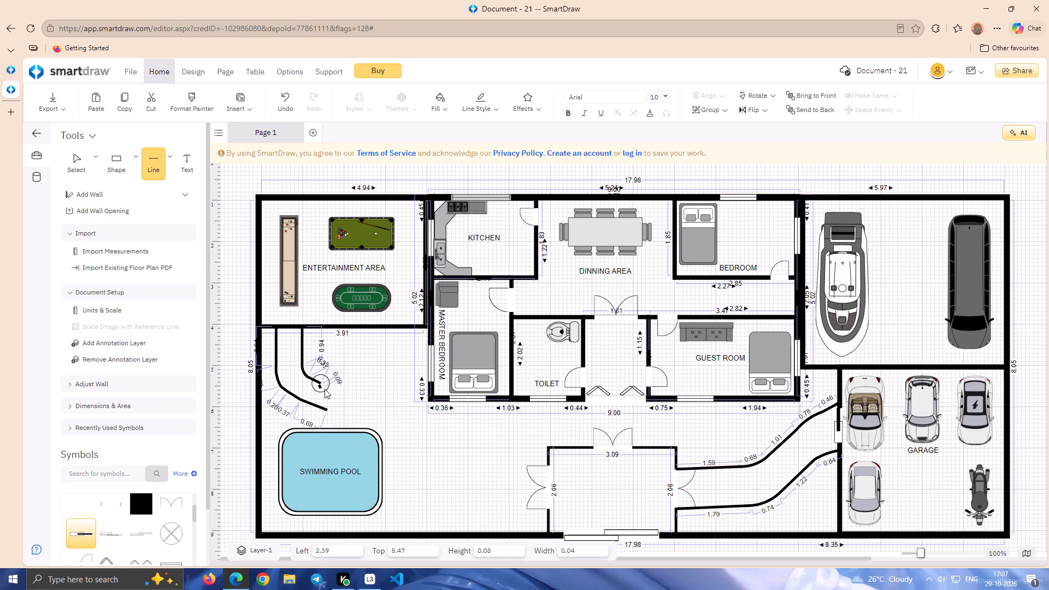
drag(325, 389, 350, 395)
drag(350, 395, 351, 395)
click(367, 408)
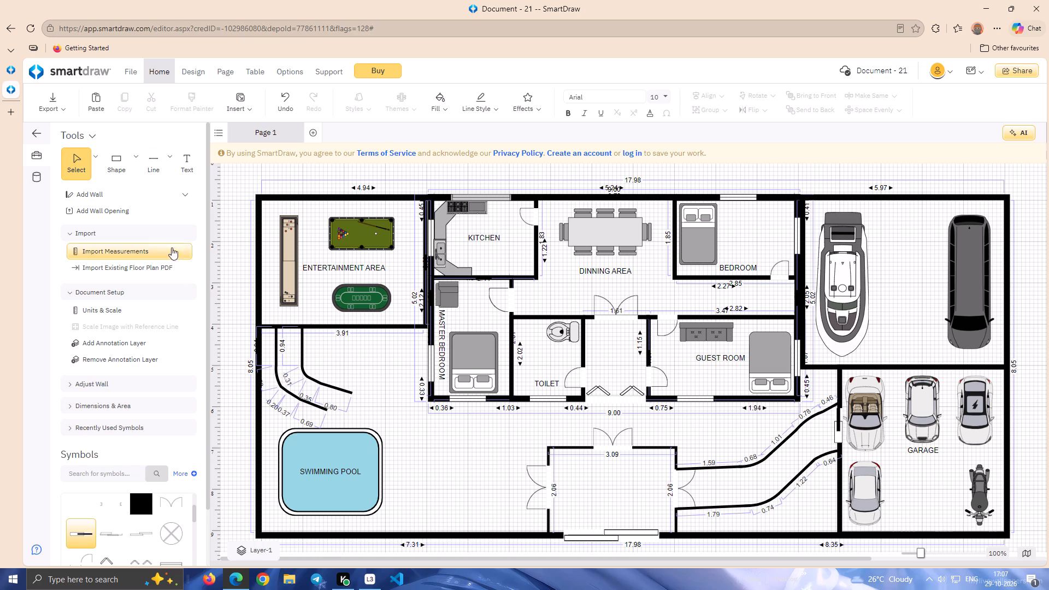
Continue both path lines toward the master bedroom's lower corner with straight segments, about 1.88 on the pool side and 1.65 on the house side.
click(146, 168)
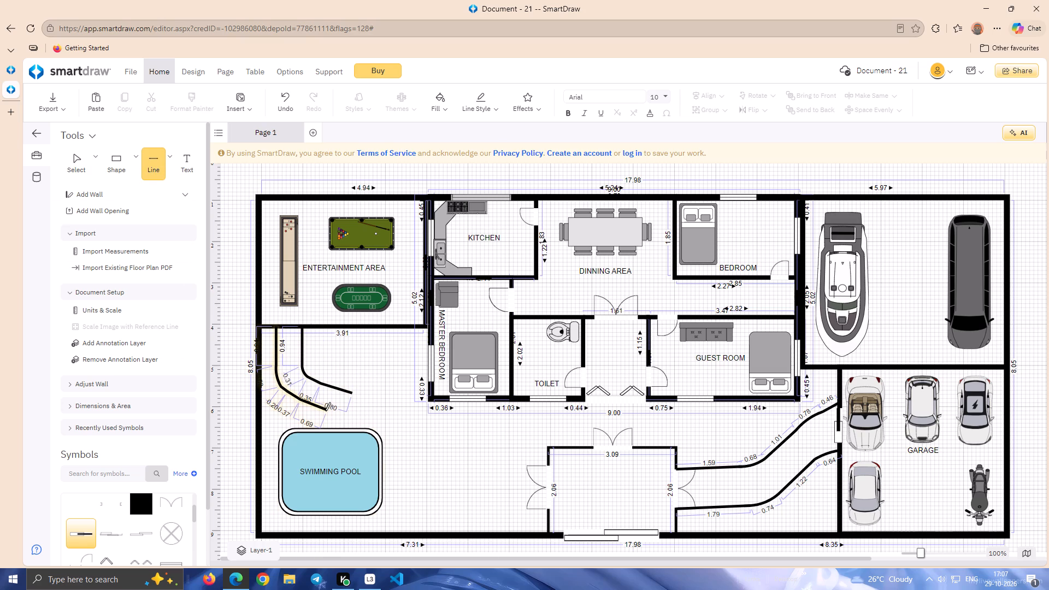
drag(325, 411, 391, 424)
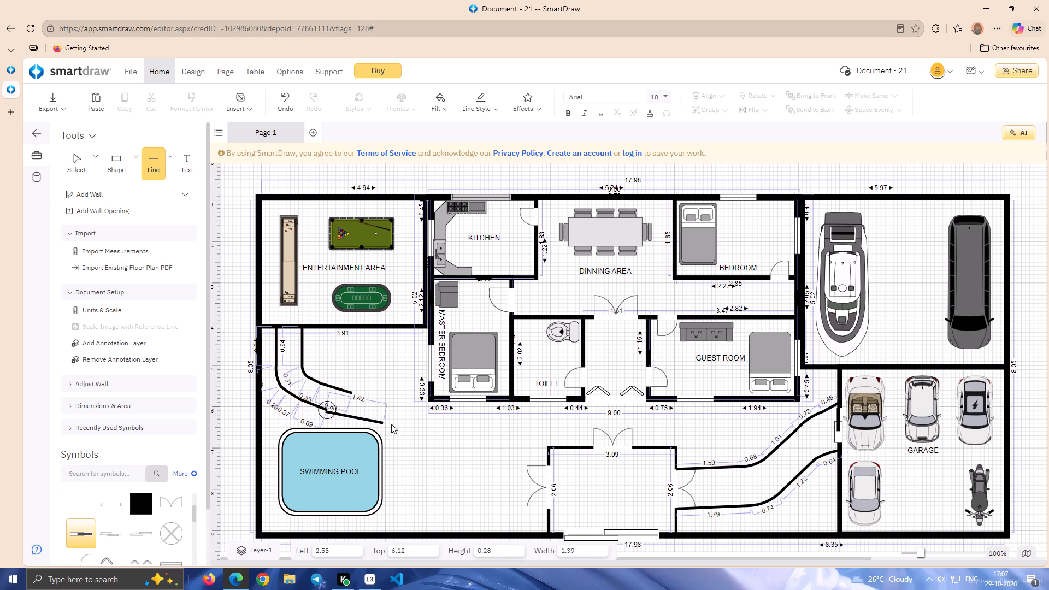
drag(391, 424, 402, 427)
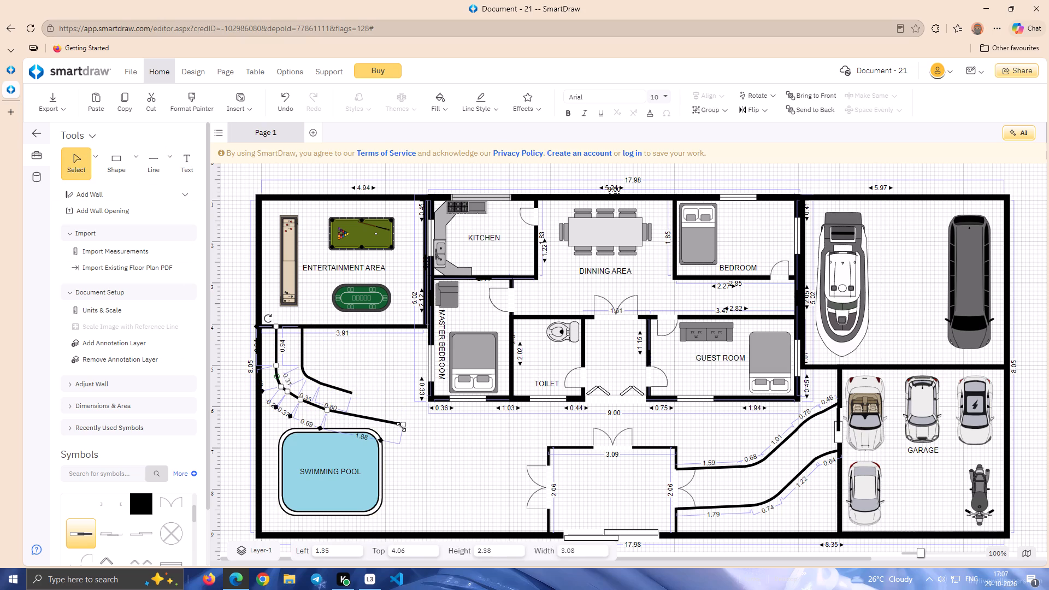
click(157, 172)
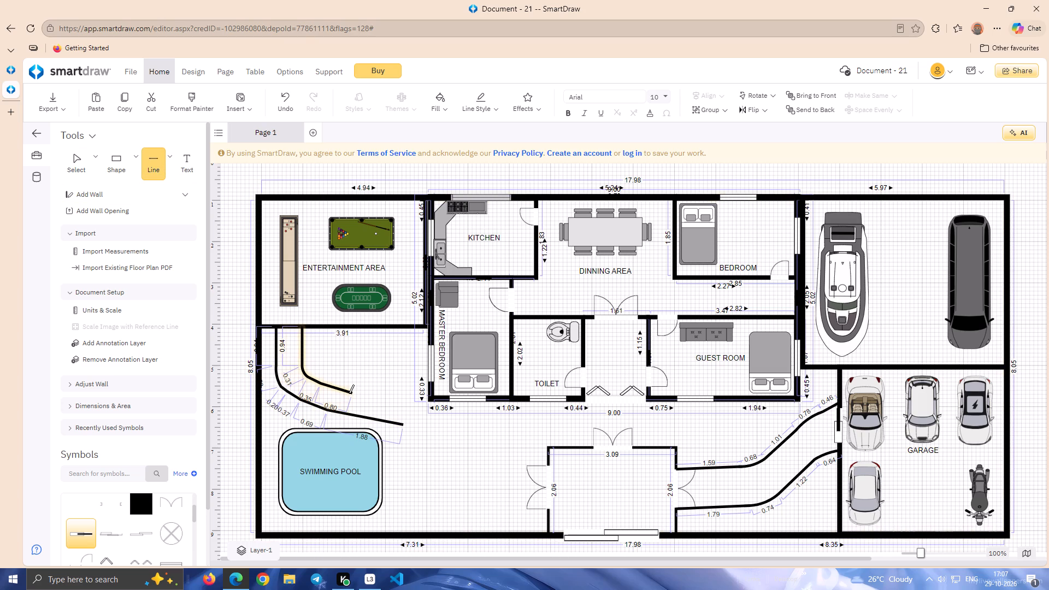
drag(350, 393, 415, 405)
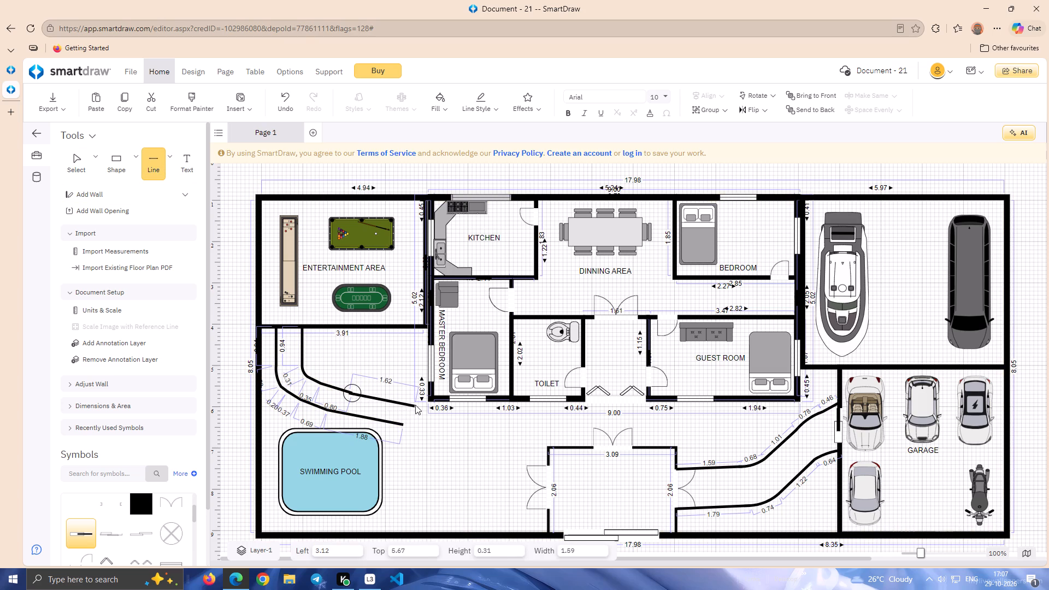
drag(415, 405, 416, 405)
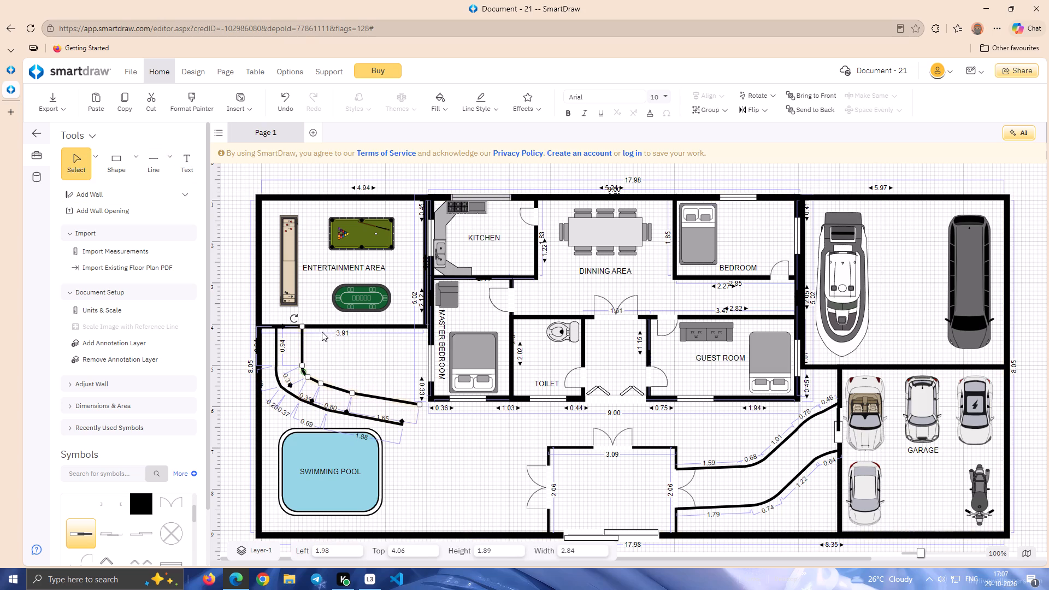
Continue both path lines below the master bedroom with straight segments, about 2.31 on the house side and 2.86 on the pool side.
click(162, 160)
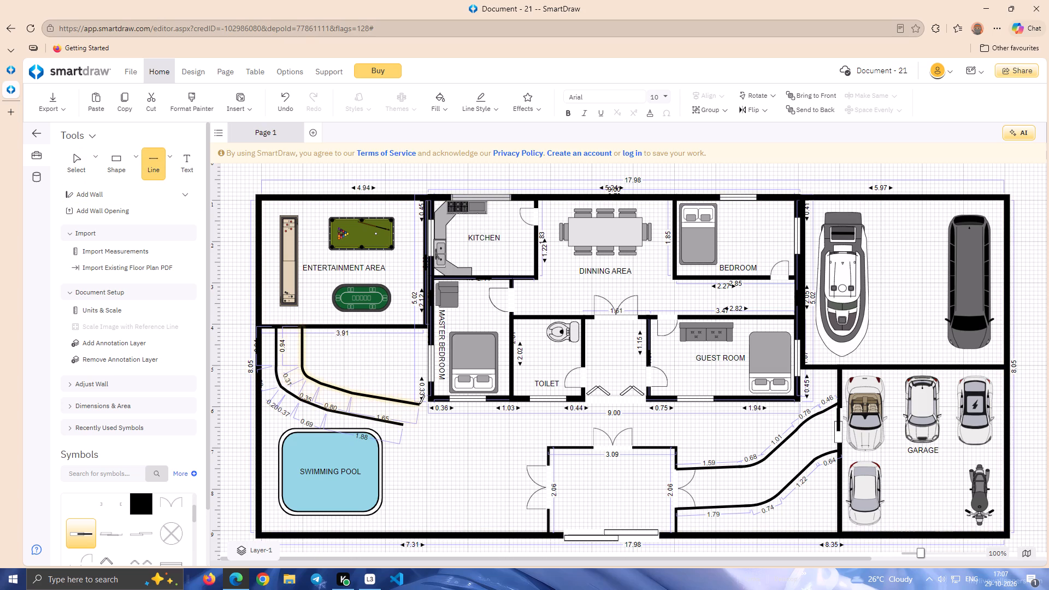
drag(417, 404, 508, 414)
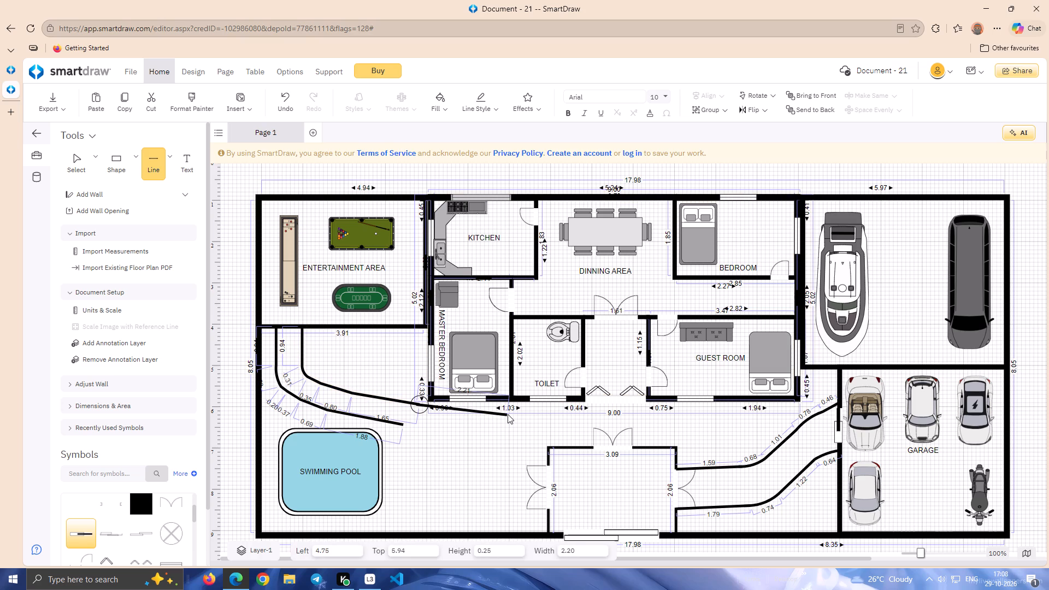
drag(508, 414, 511, 414)
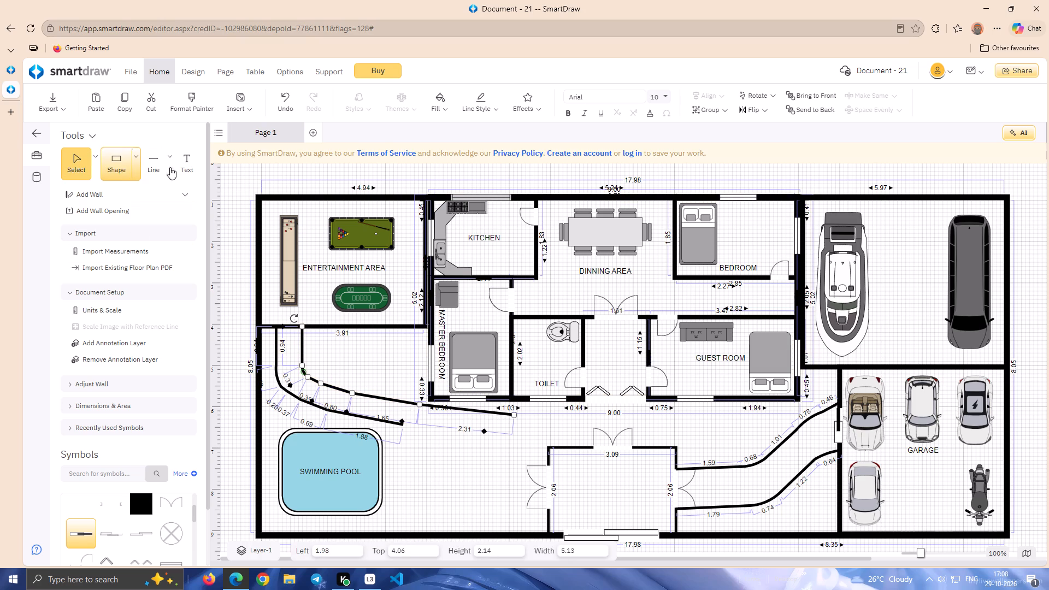
click(163, 165)
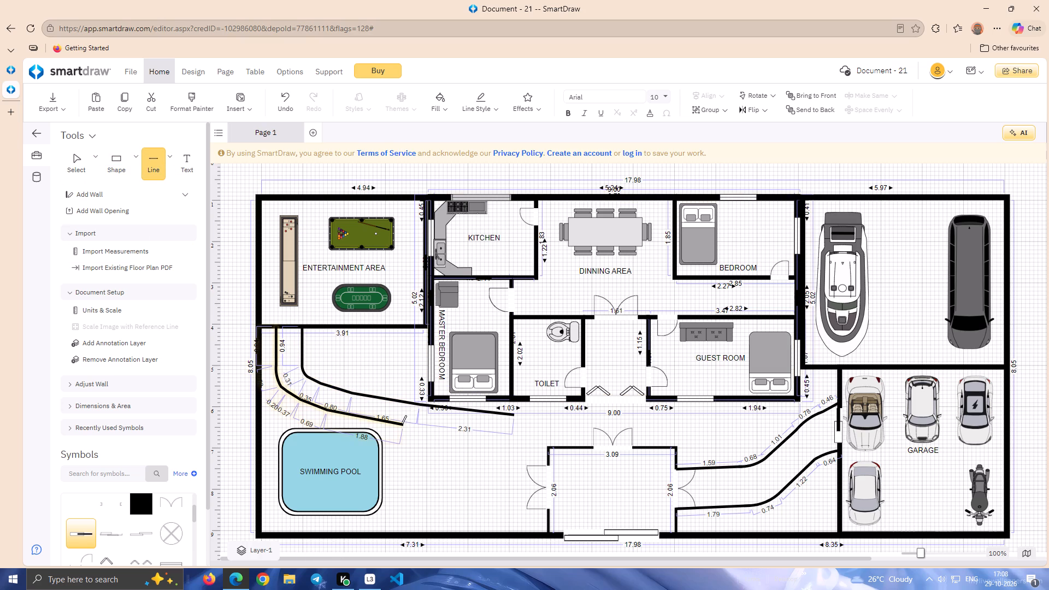
drag(402, 426, 519, 440)
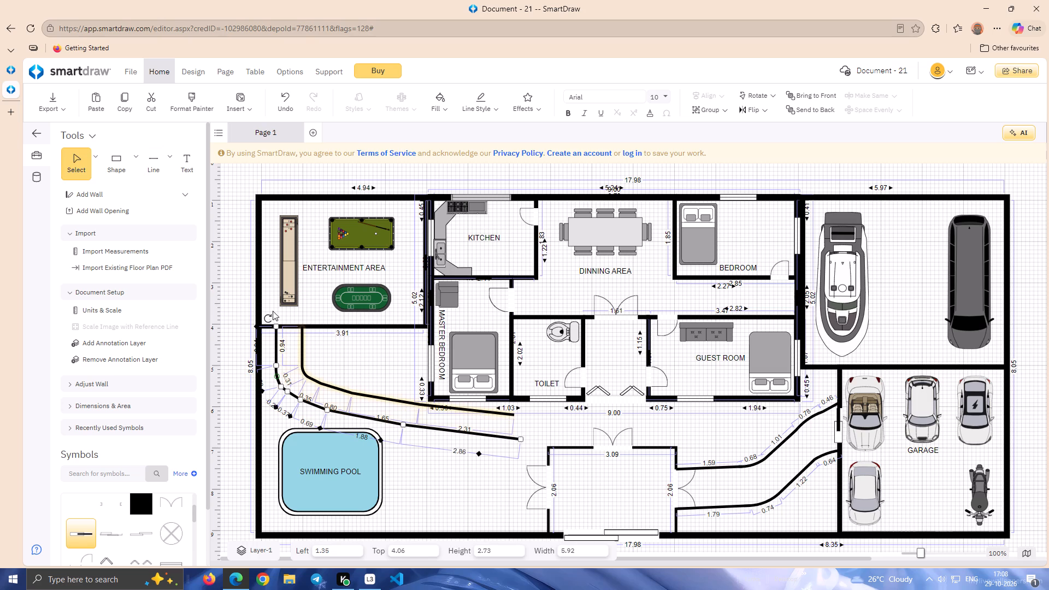
Finish the path with a horizontal segment about 1.59 long below the toilet and a pool-side segment about 1.76 long to the entrance's upper wall.
click(148, 161)
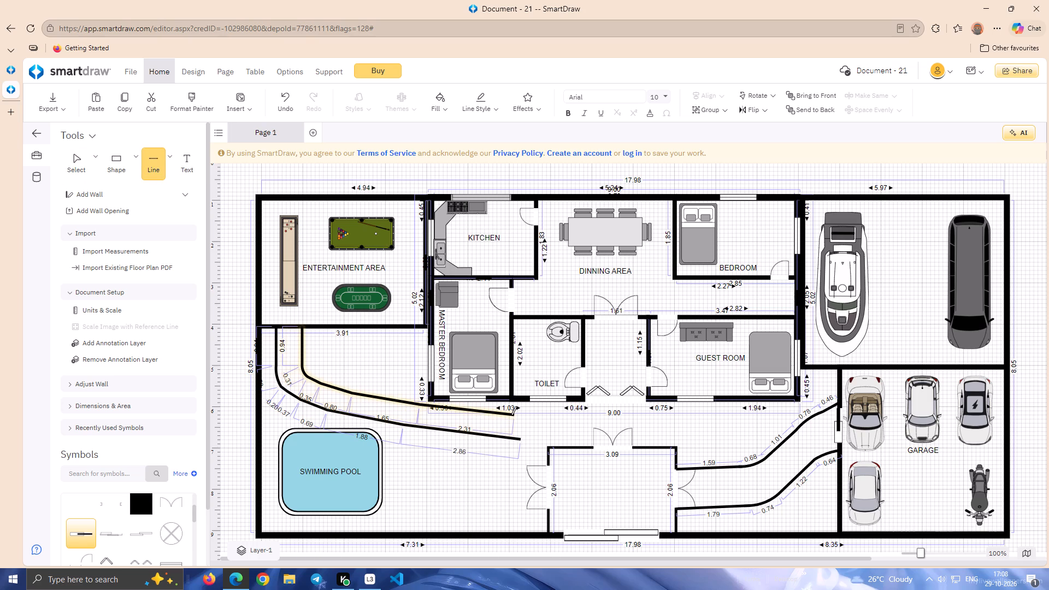
drag(511, 415, 573, 418)
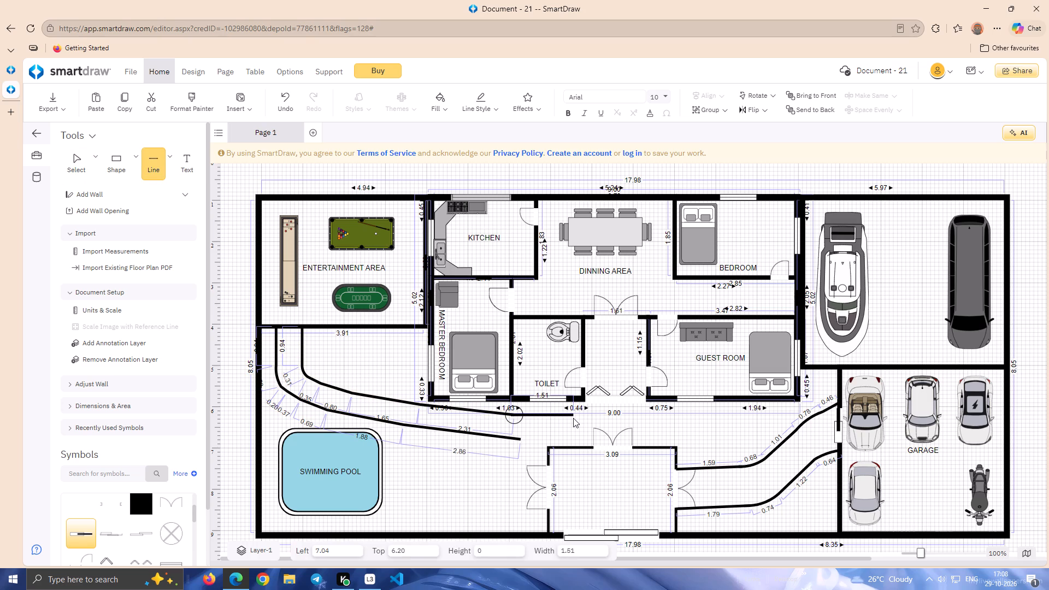
drag(573, 418, 577, 418)
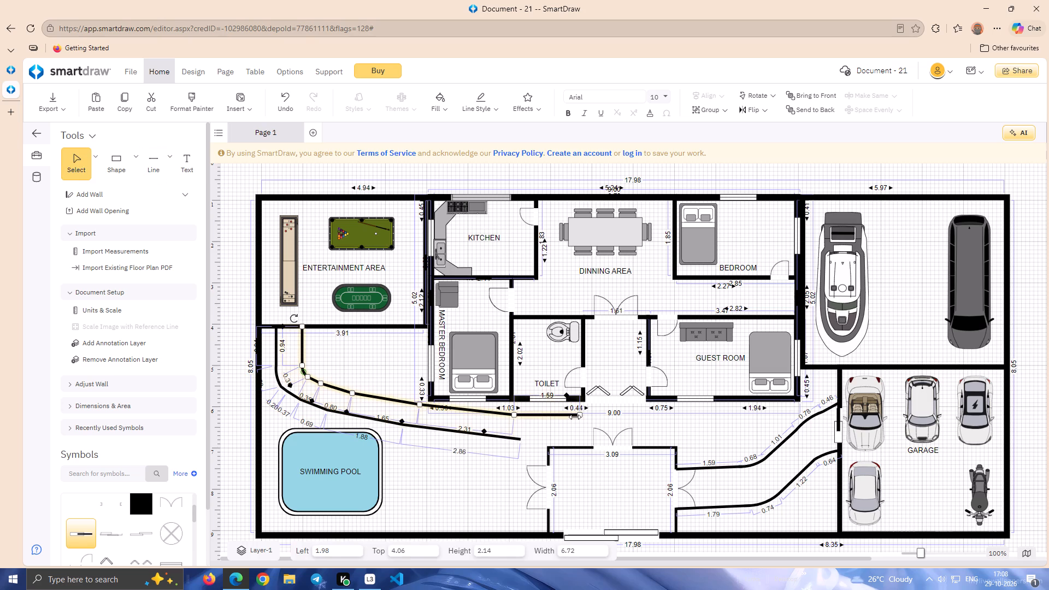
click(161, 168)
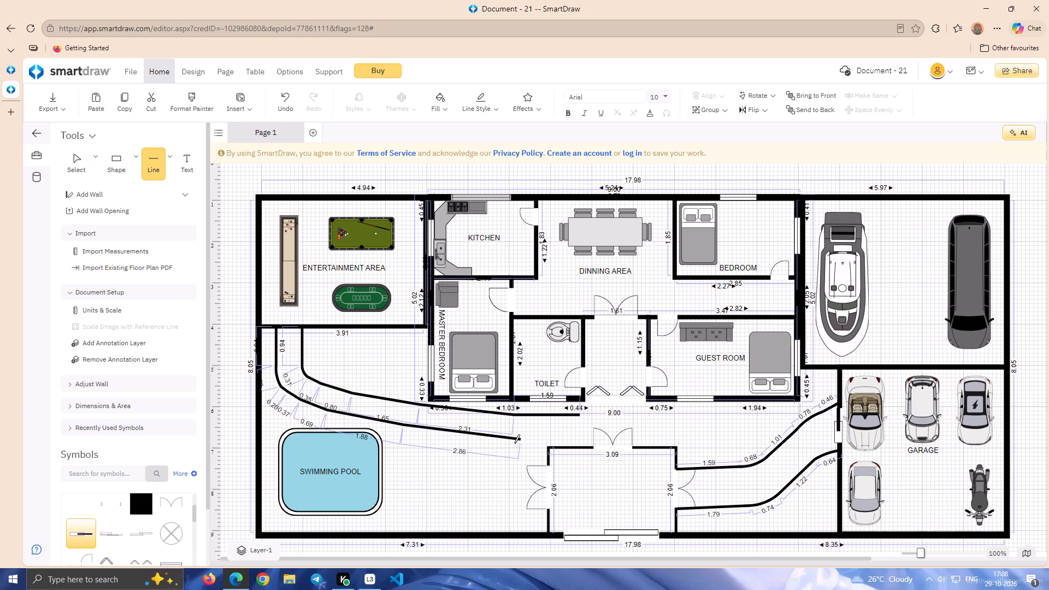
drag(518, 439, 586, 445)
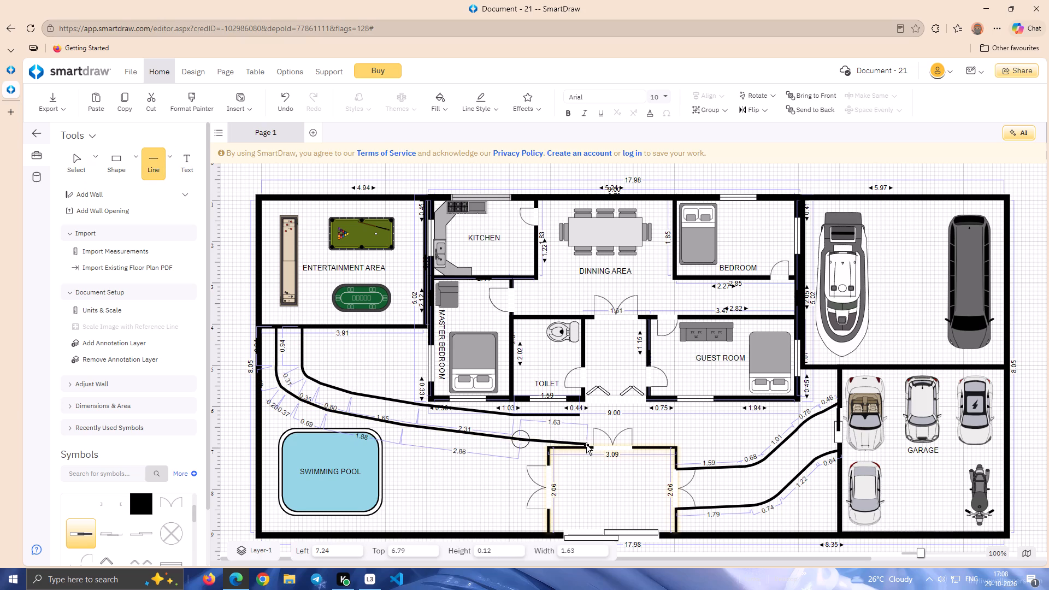
drag(586, 445, 591, 447)
click(562, 425)
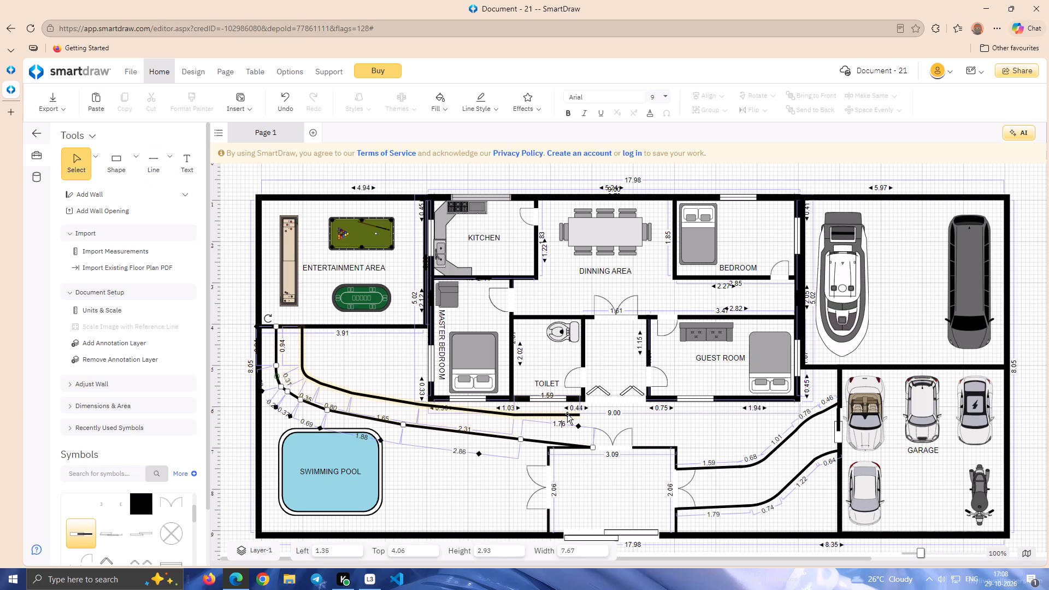
Move the end of the house-side path line up to the toilet's lower wall corner beside the house's front doors.
click(567, 414)
click(575, 412)
drag(580, 415, 580, 416)
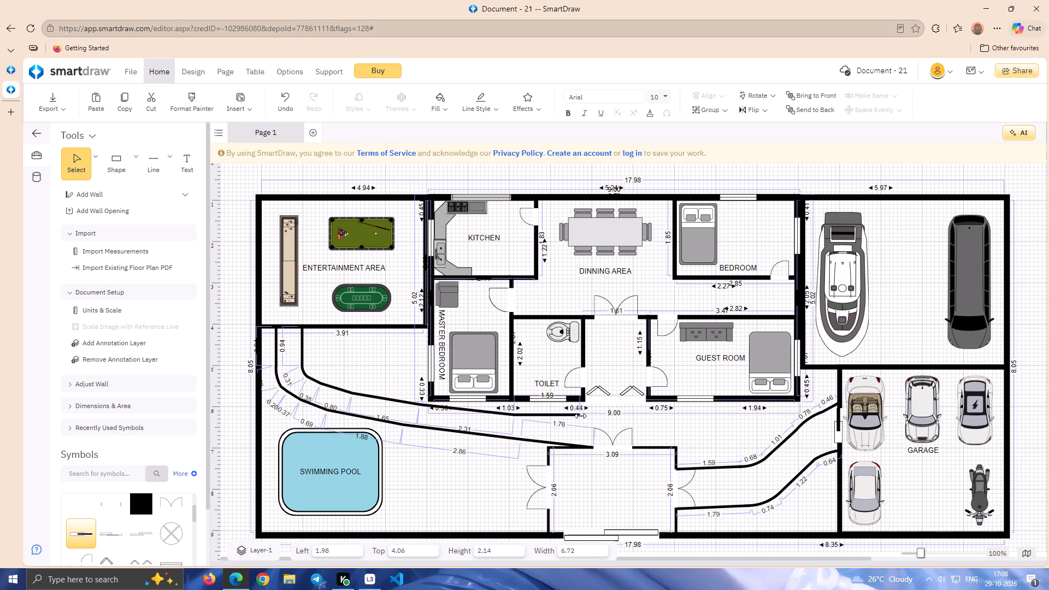
drag(580, 416, 586, 414)
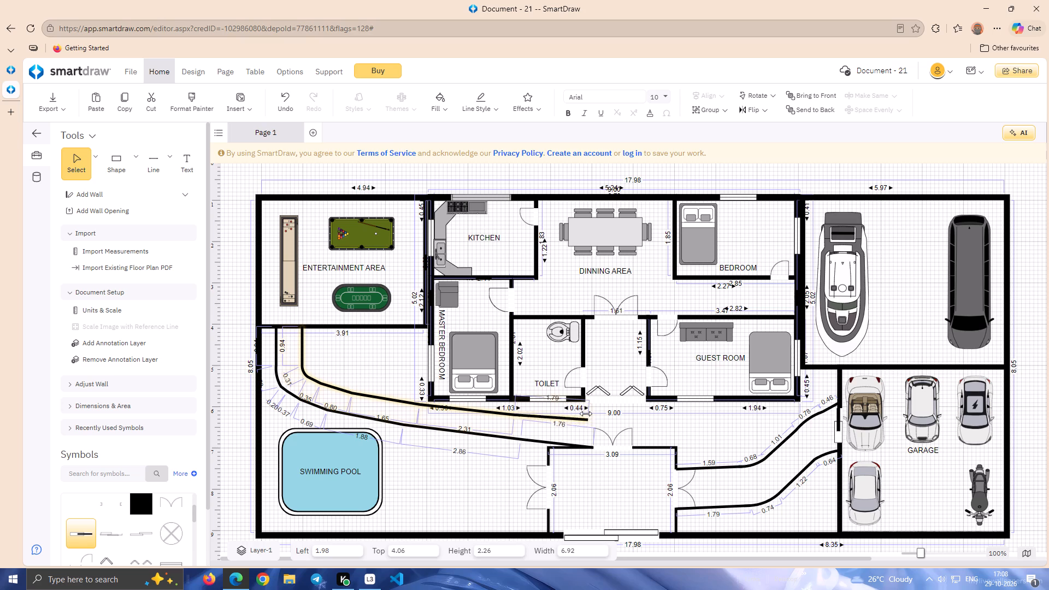
drag(586, 414, 585, 403)
click(514, 471)
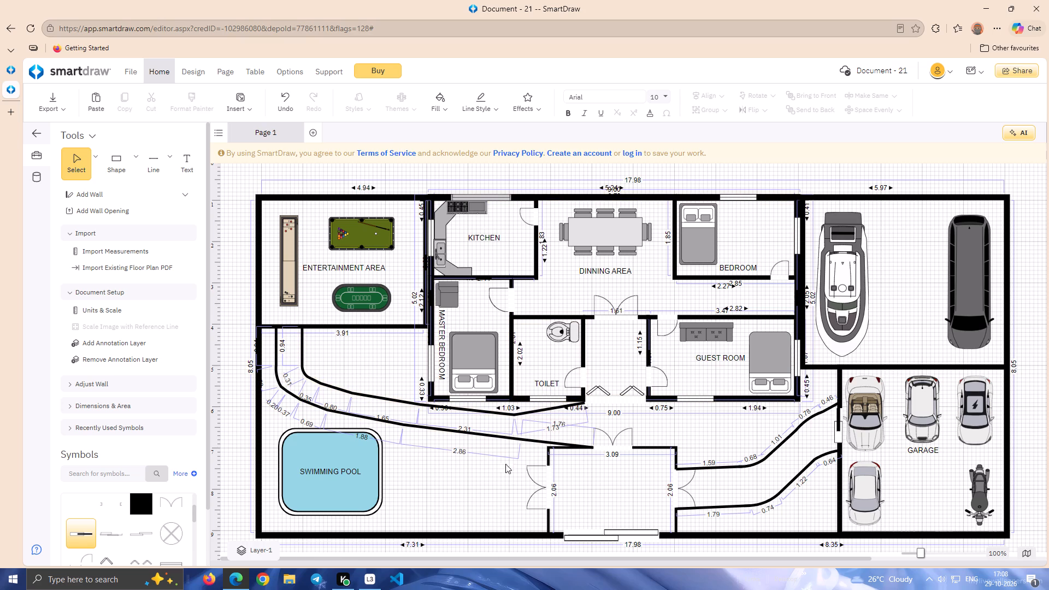
click(550, 407)
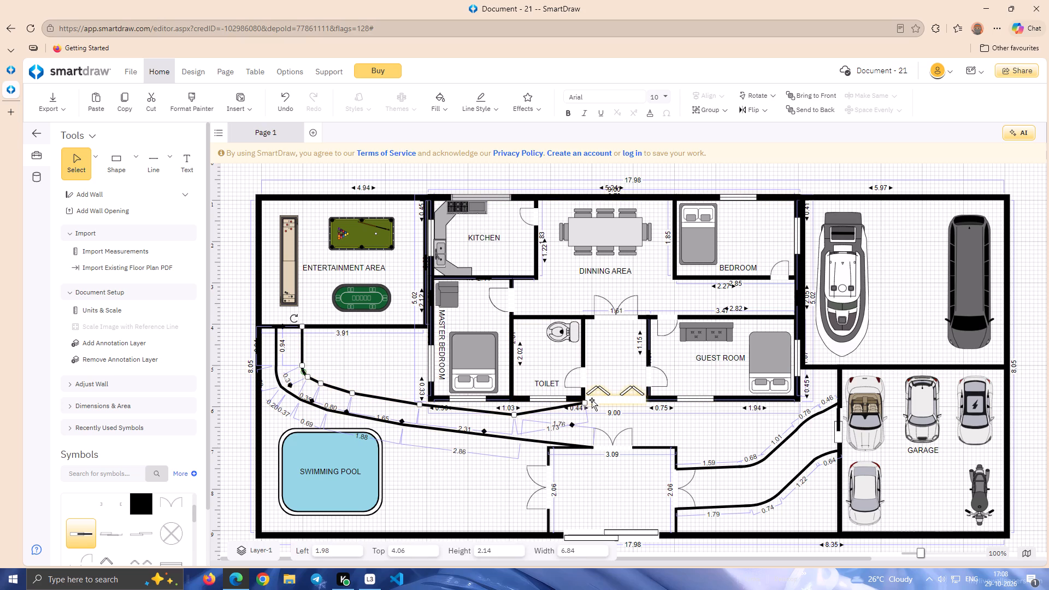
drag(586, 405, 586, 399)
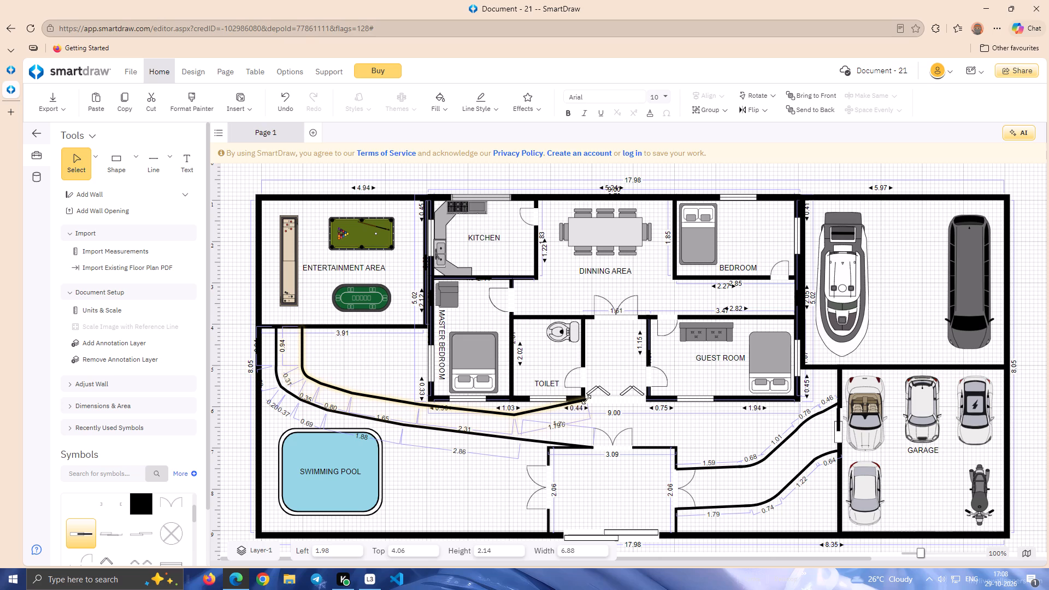
drag(586, 399, 582, 399)
click(515, 458)
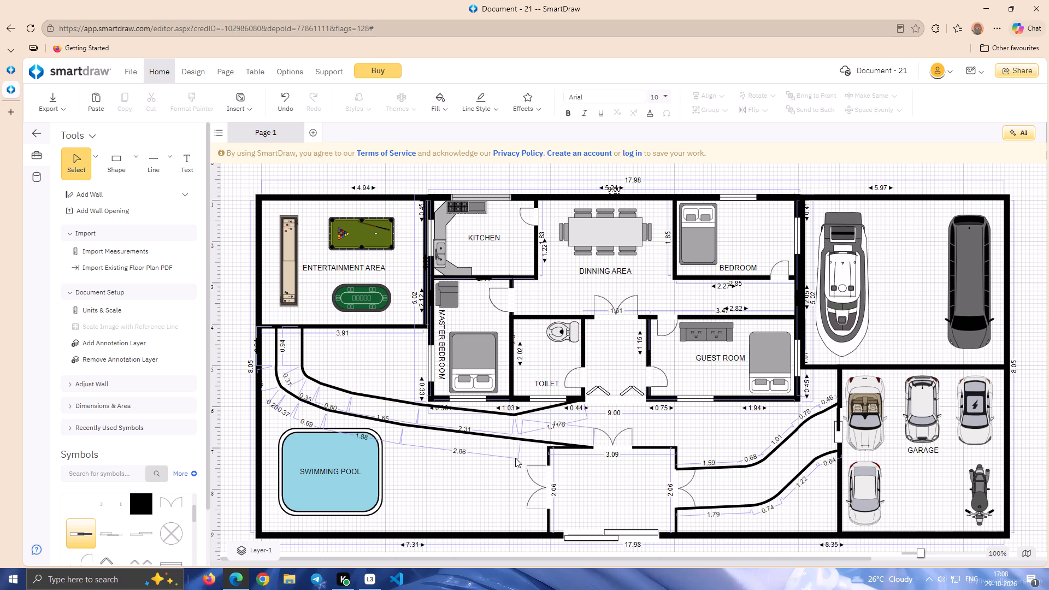
Straighten the house-side path line along the master bedroom's lower wall into a nearly horizontal segment about 2.41 long.
click(508, 412)
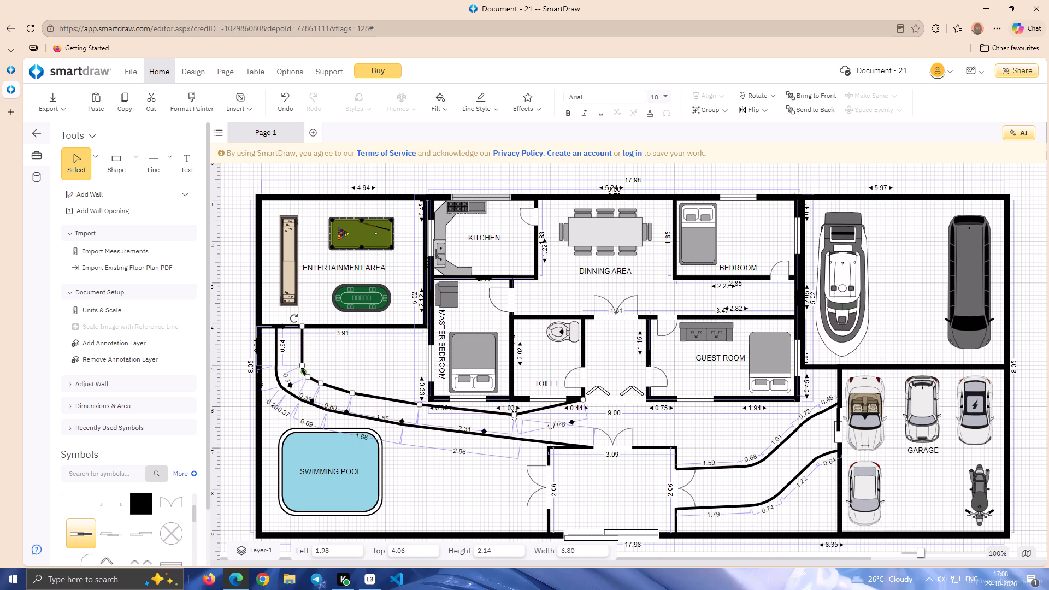
drag(514, 415, 515, 406)
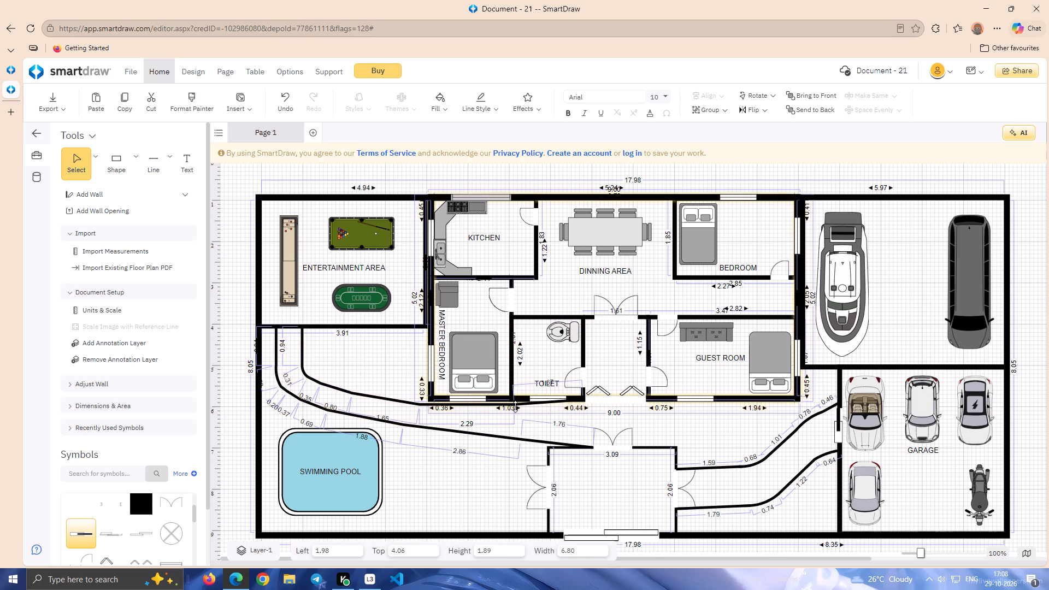
drag(515, 406, 515, 411)
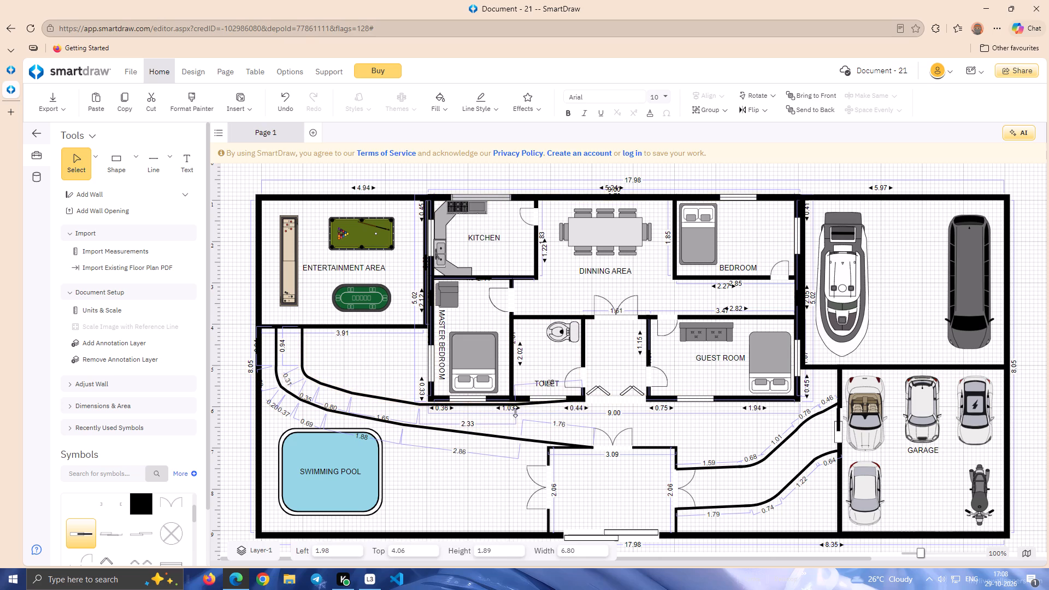
drag(515, 411, 515, 408)
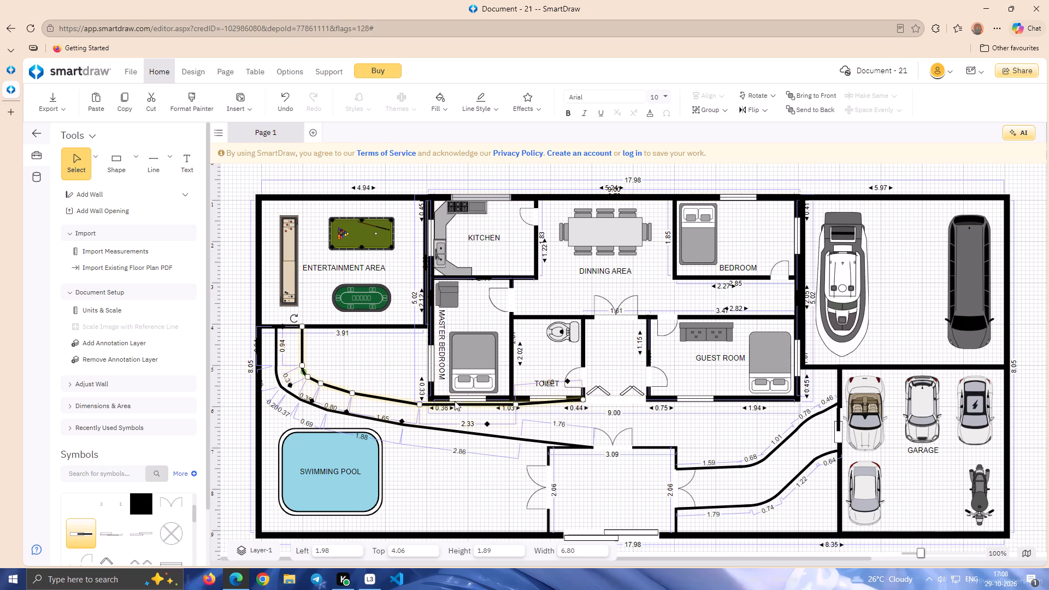
click(418, 404)
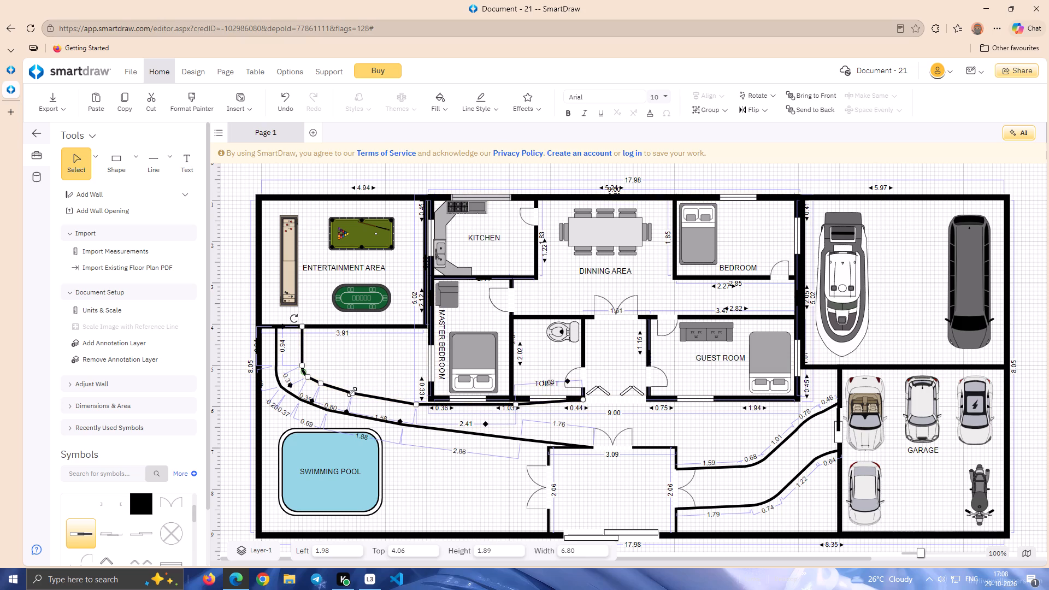
Reshape the house-side path line beside the master bedroom into a vertical segment about 0.91 and a horizontal segment about 1.96 long.
drag(351, 392, 393, 374)
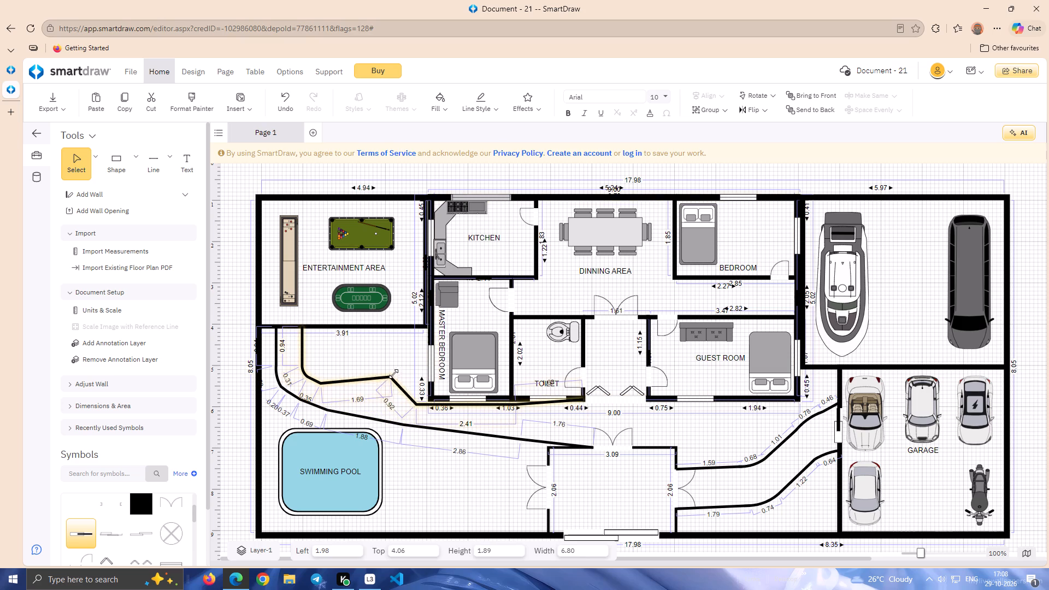
drag(393, 374, 419, 365)
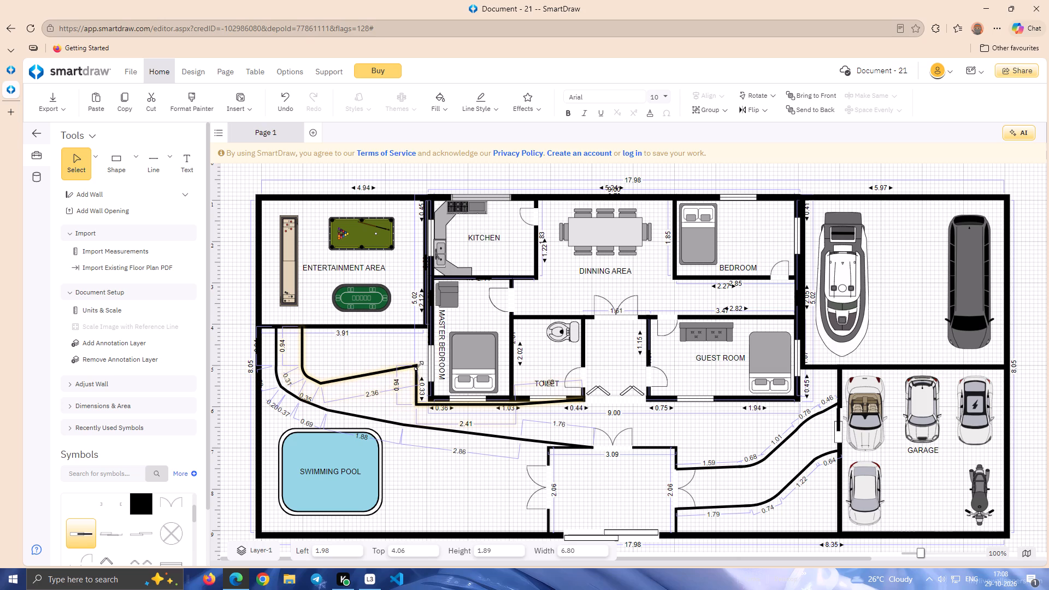
drag(419, 365, 417, 367)
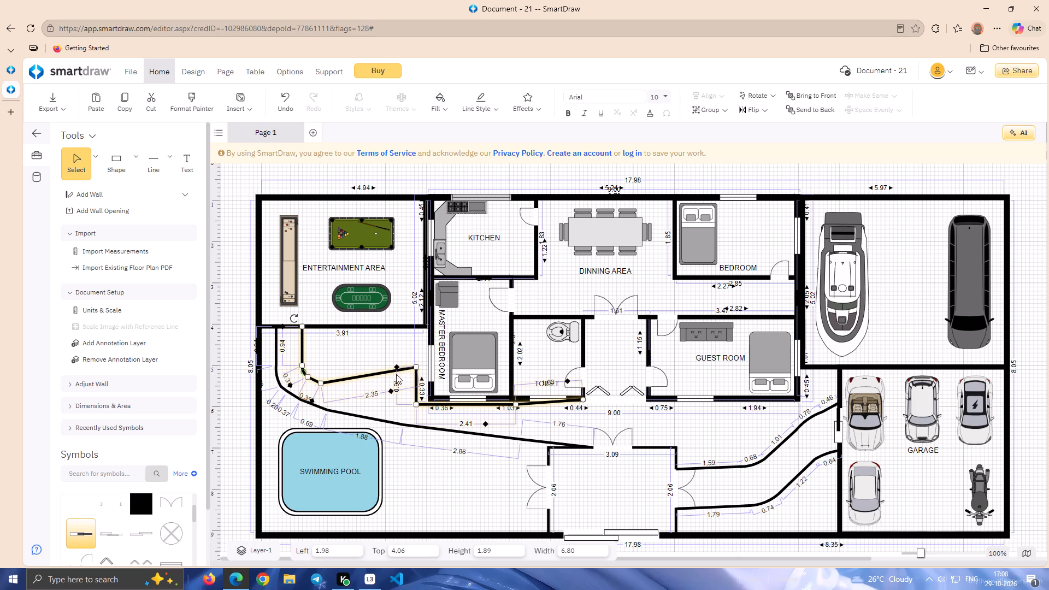
drag(321, 383, 326, 381)
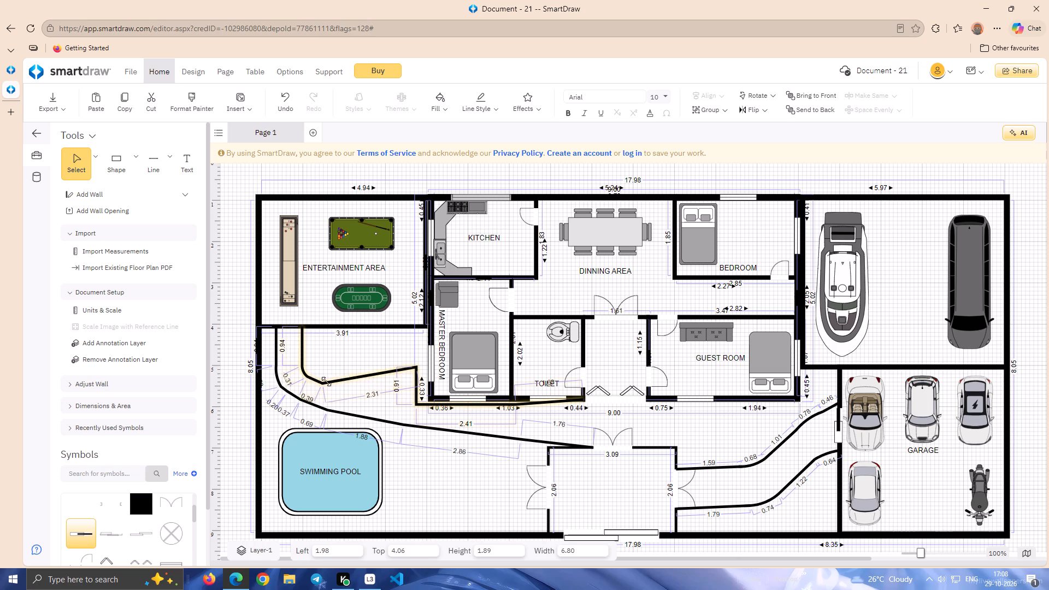
drag(326, 381, 334, 364)
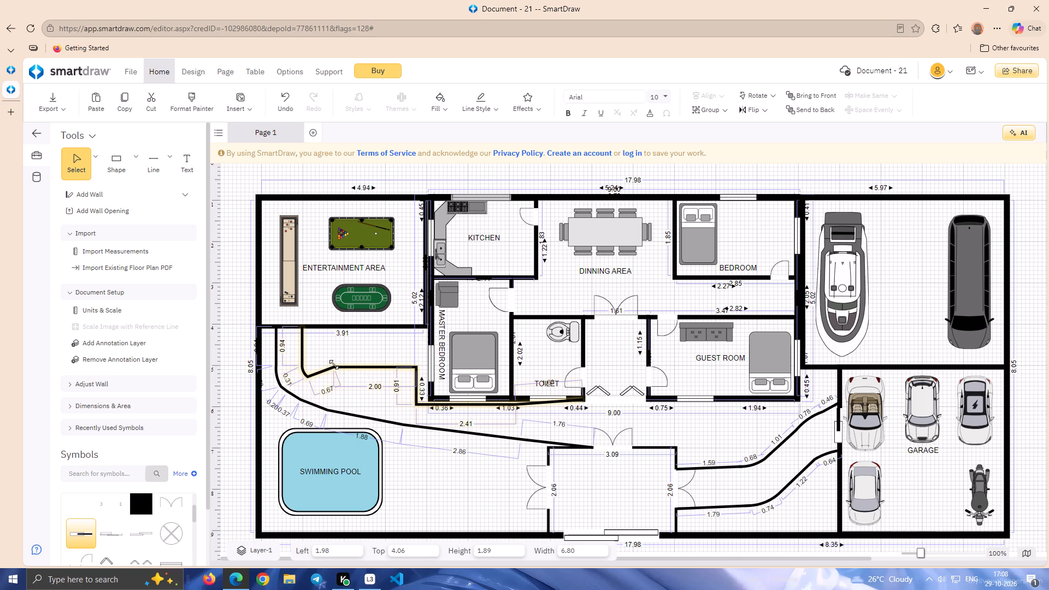
drag(334, 364, 336, 363)
Reshape the house-side path line's bend below the entertainment area, with a diagonal about 0.73 long leading through short segments into the horizontal run.
drag(309, 375, 322, 358)
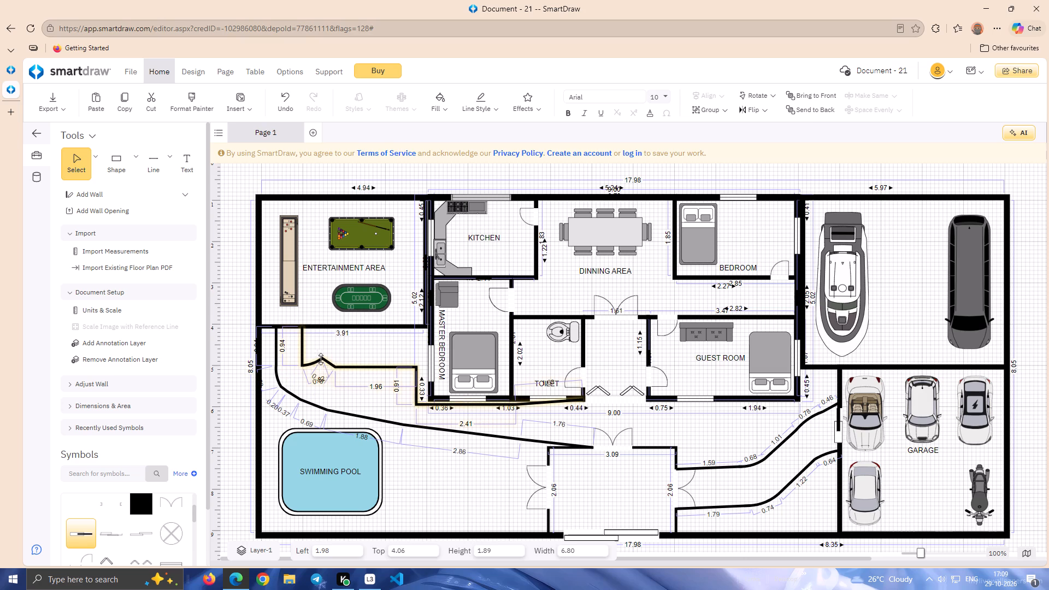
drag(304, 364, 313, 353)
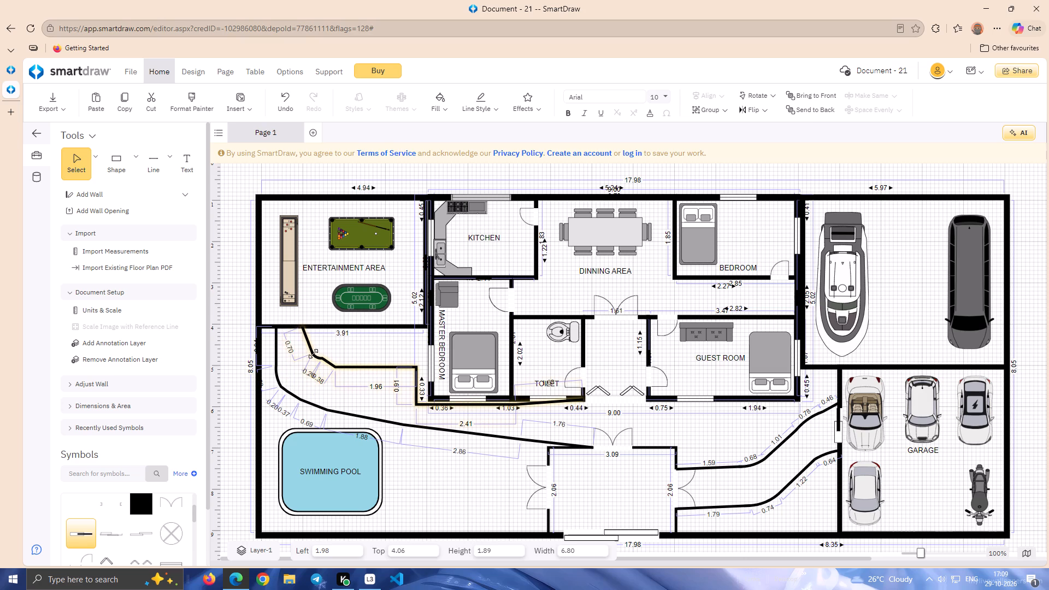
drag(313, 353, 315, 353)
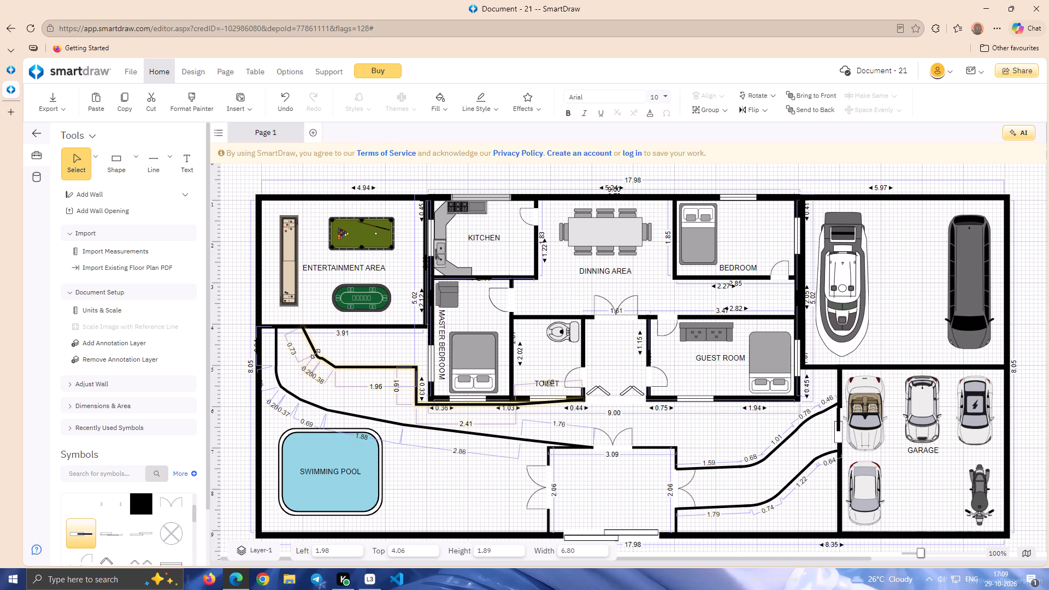
drag(315, 353, 316, 353)
click(322, 359)
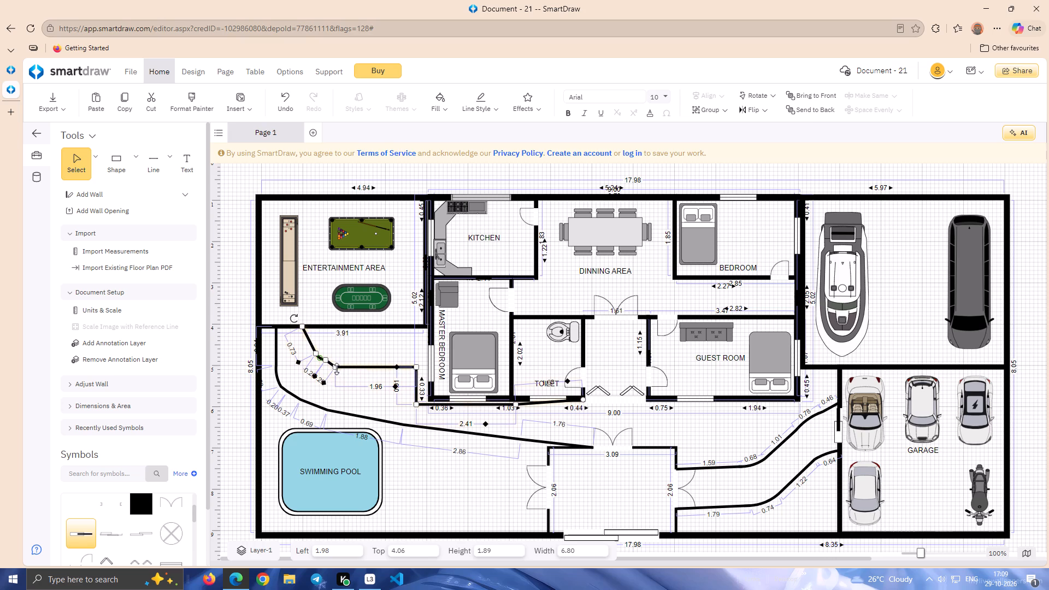
click(425, 498)
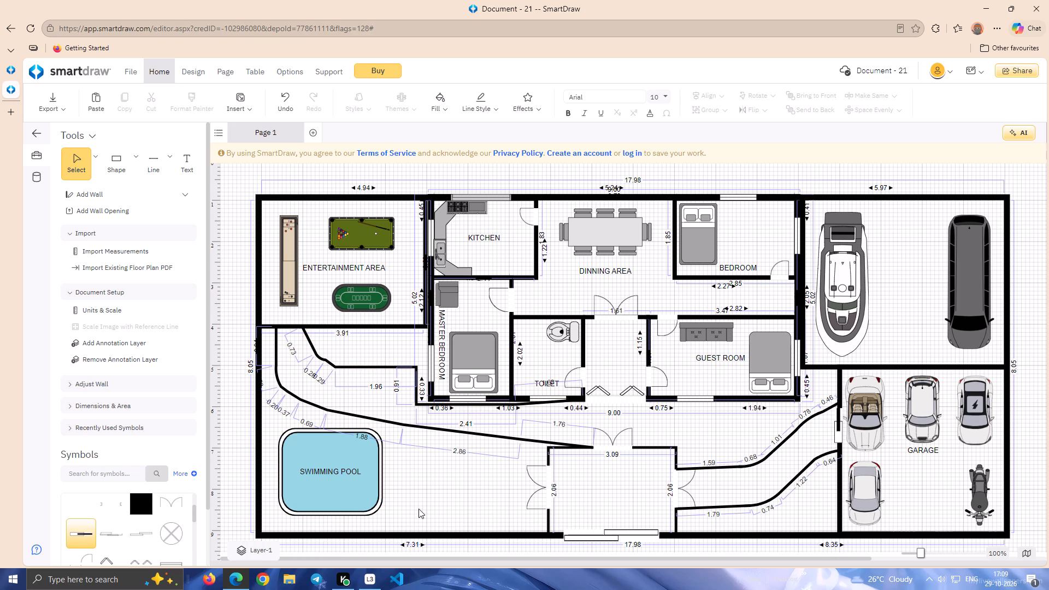